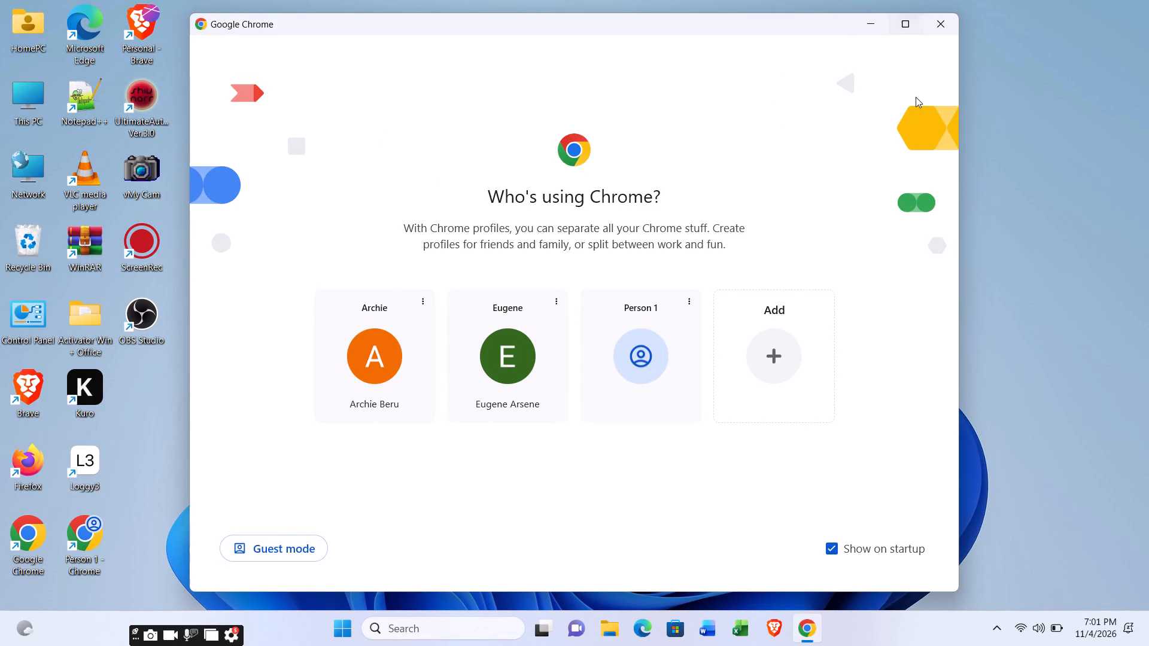
Minimize the Chrome profile chooser window and launch the Kuro application from the desktop.
drag(868, 19, 862, 17)
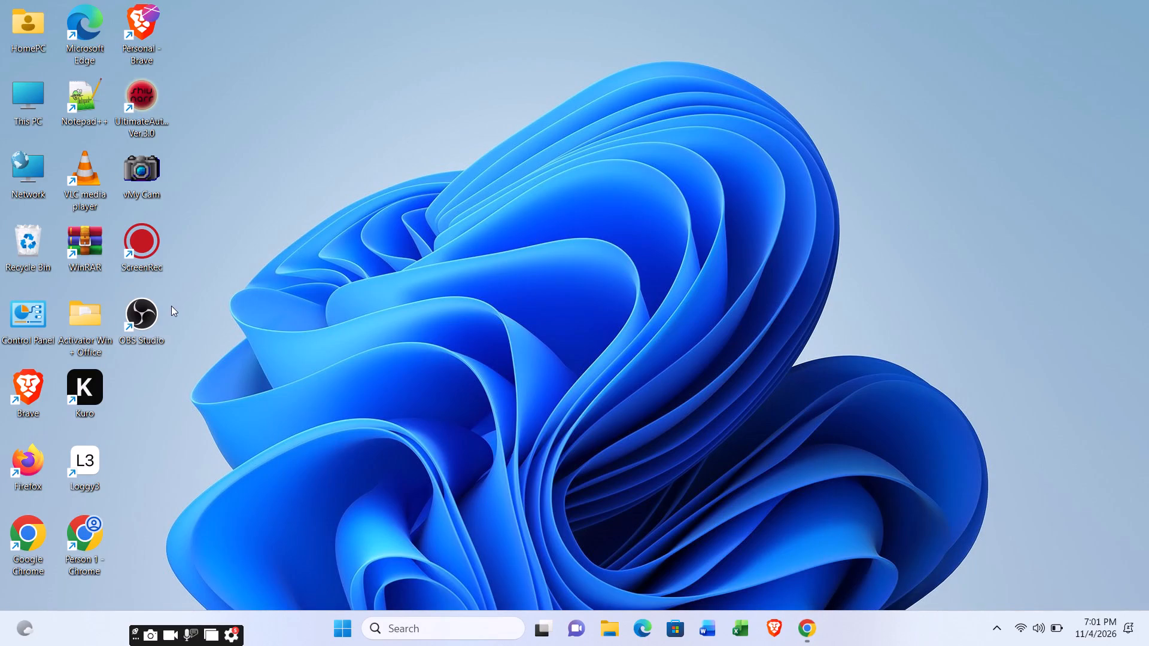
double_click(93, 392)
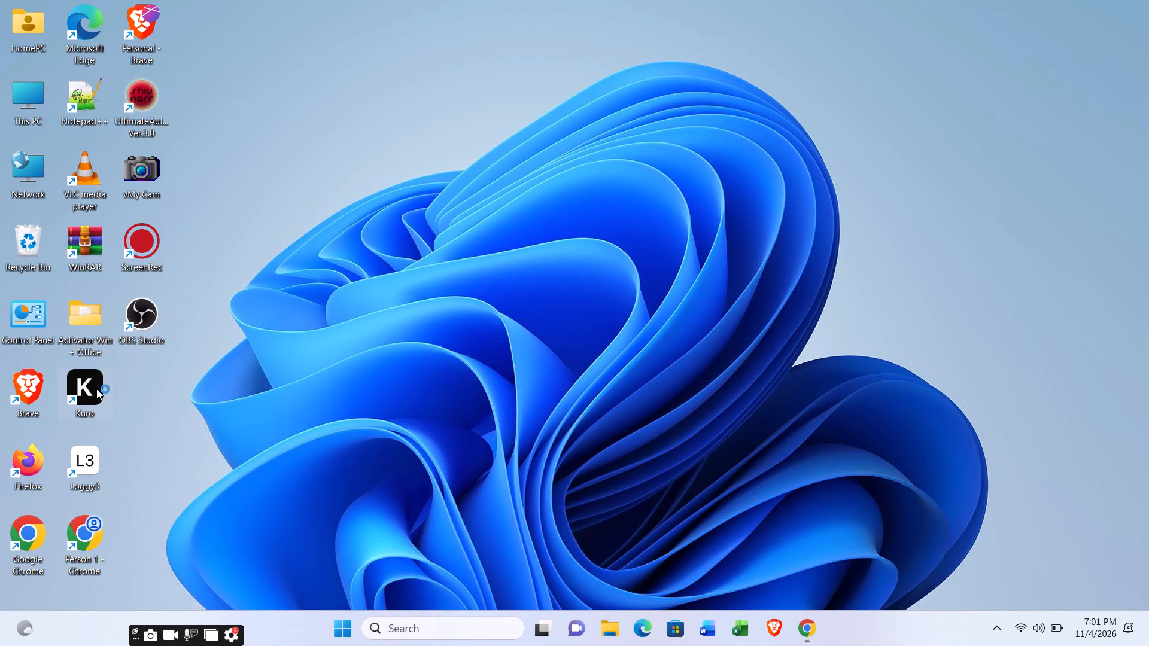
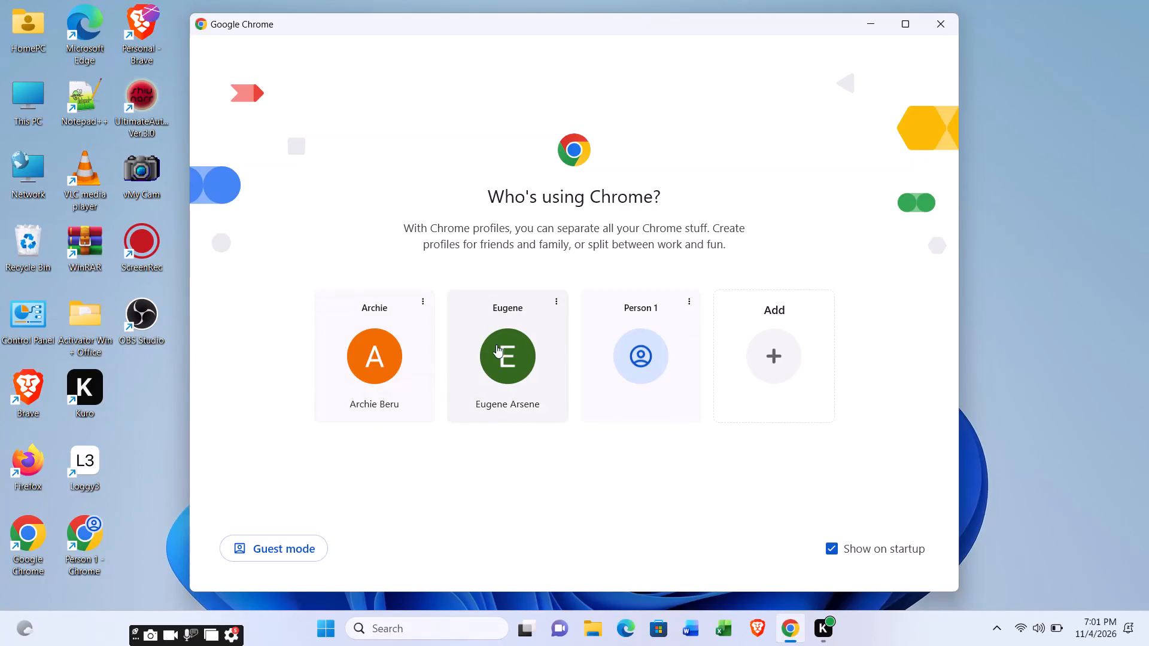
Open a Chrome window with the profile marked by the orange A avatar.
click(434, 367)
click(423, 370)
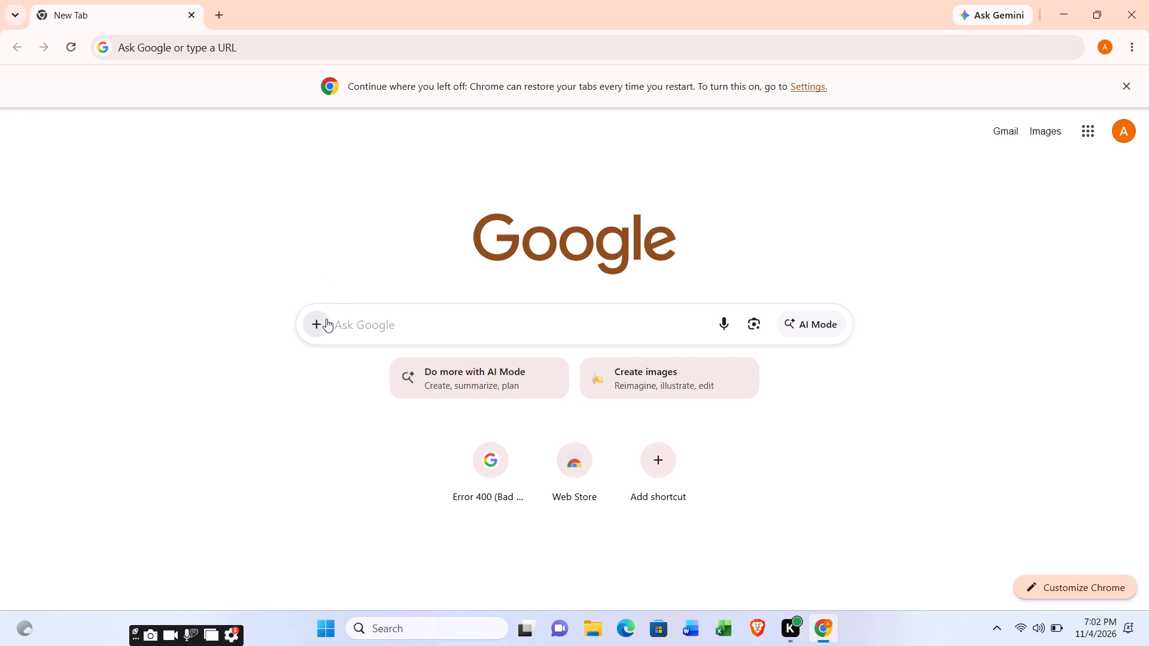
Search Google for smartdraw and open the SmartDraw website's "Easy Floor Plans and Other Layouts" result.
click(341, 325)
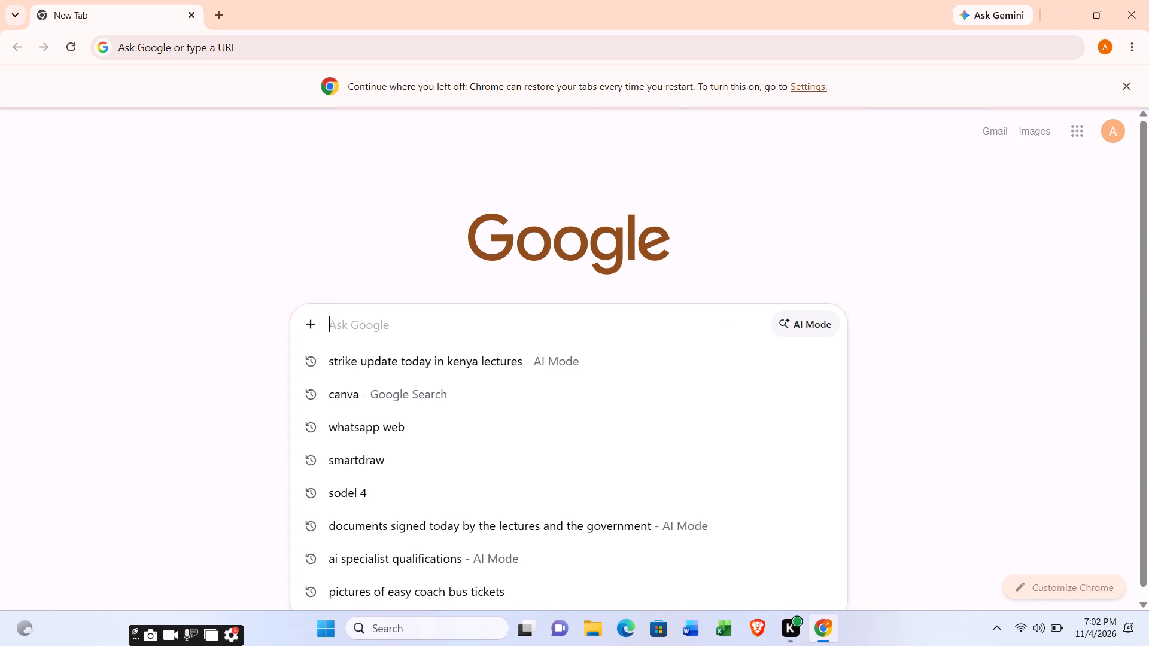
click(326, 324)
text(sm)
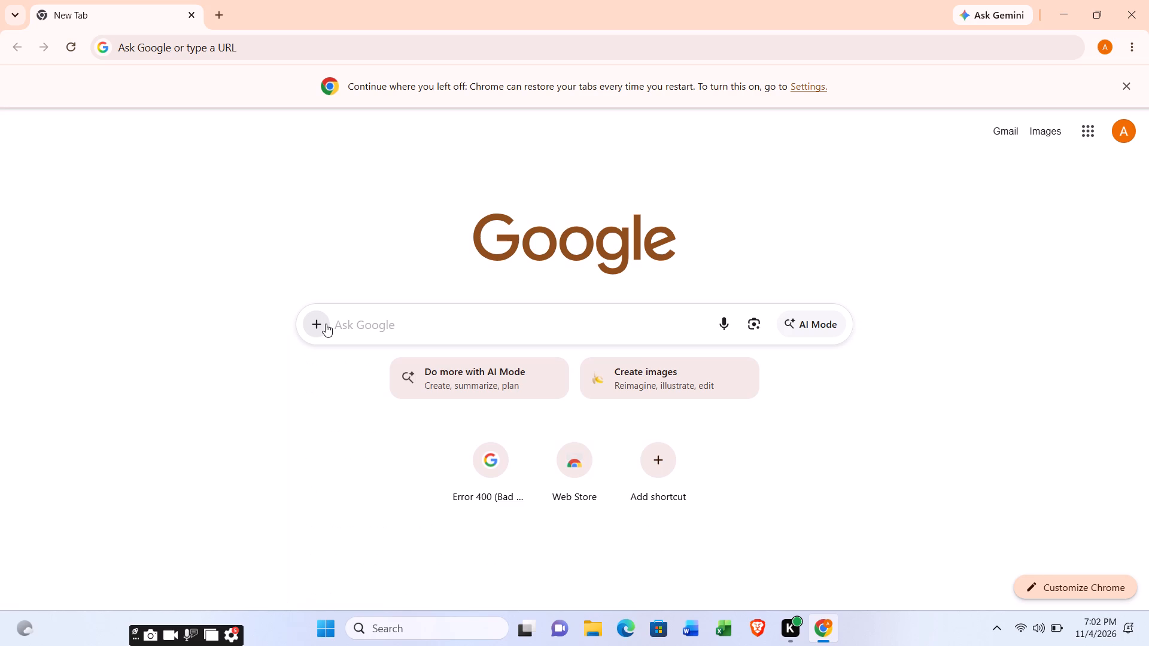
click(349, 321)
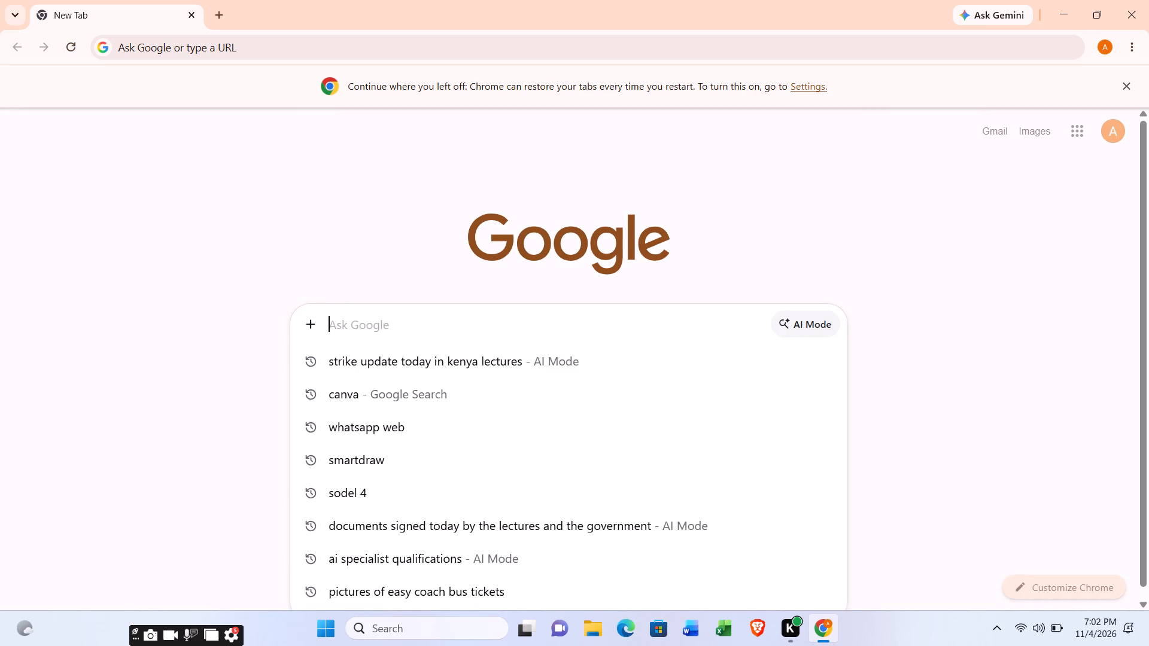
key(s)
text(mart)
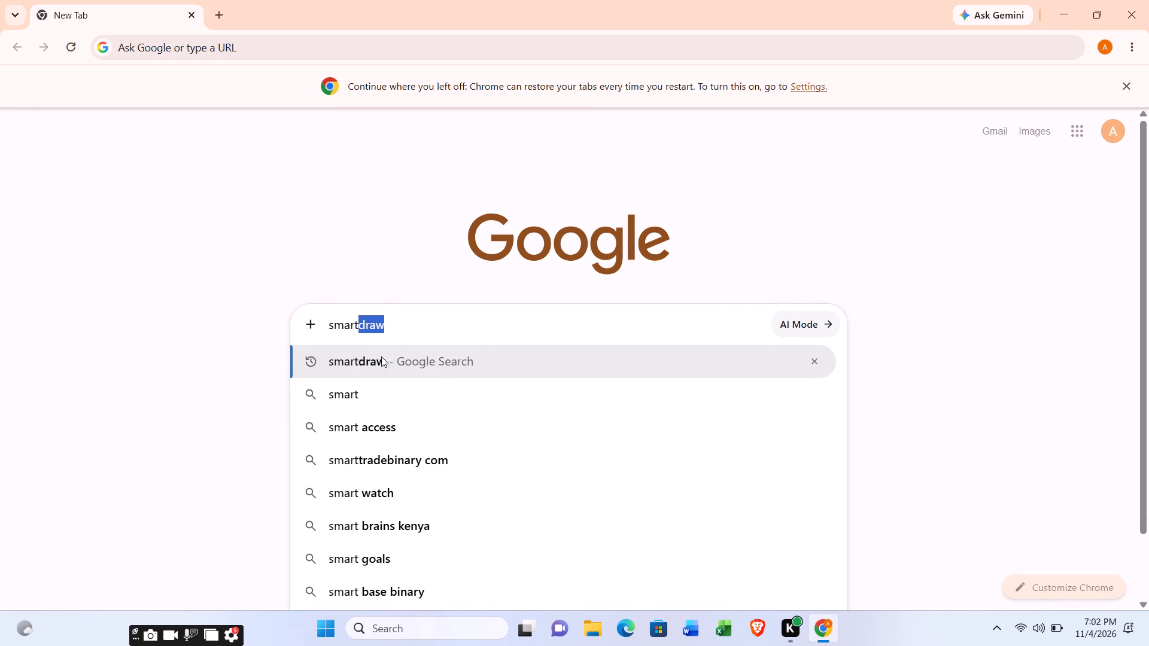
click(390, 366)
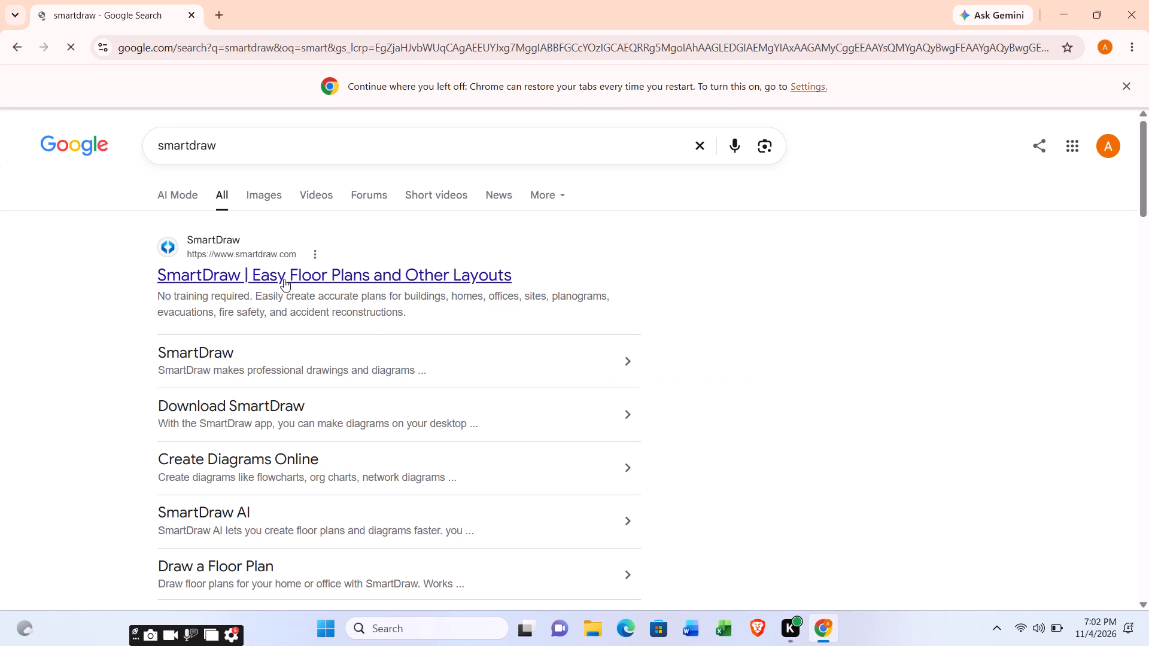
click(284, 279)
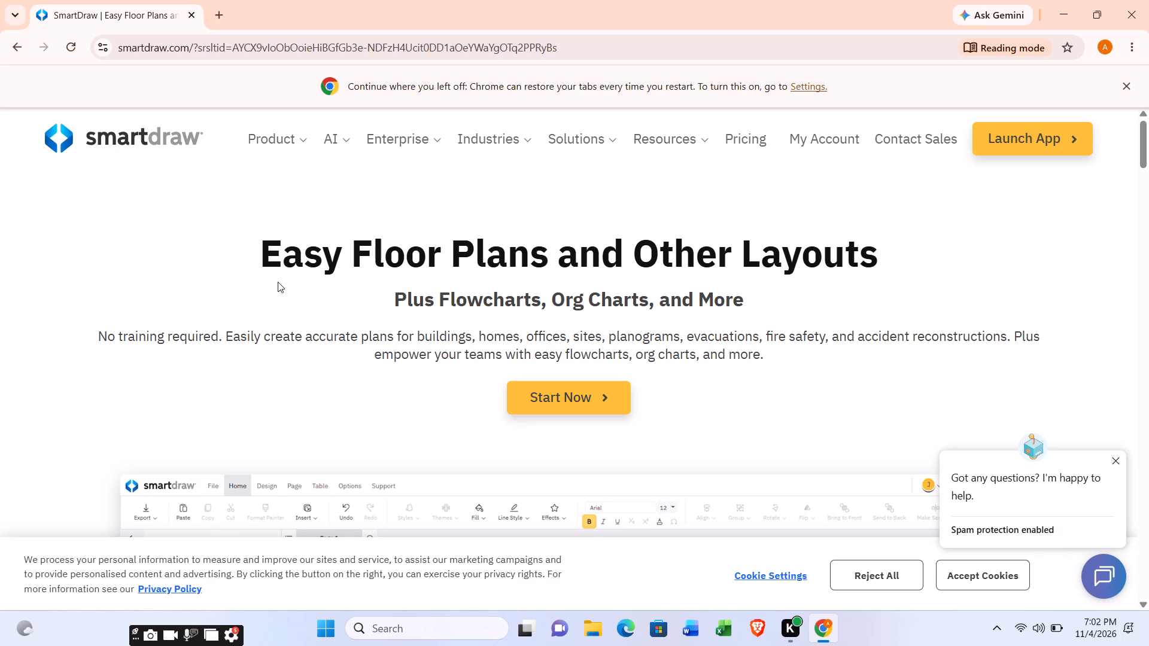
Launch the SmartDraw web app from the SmartDraw website.
scroll(117, 28, down, 2)
scroll(155, 31, up, 2)
click(1044, 136)
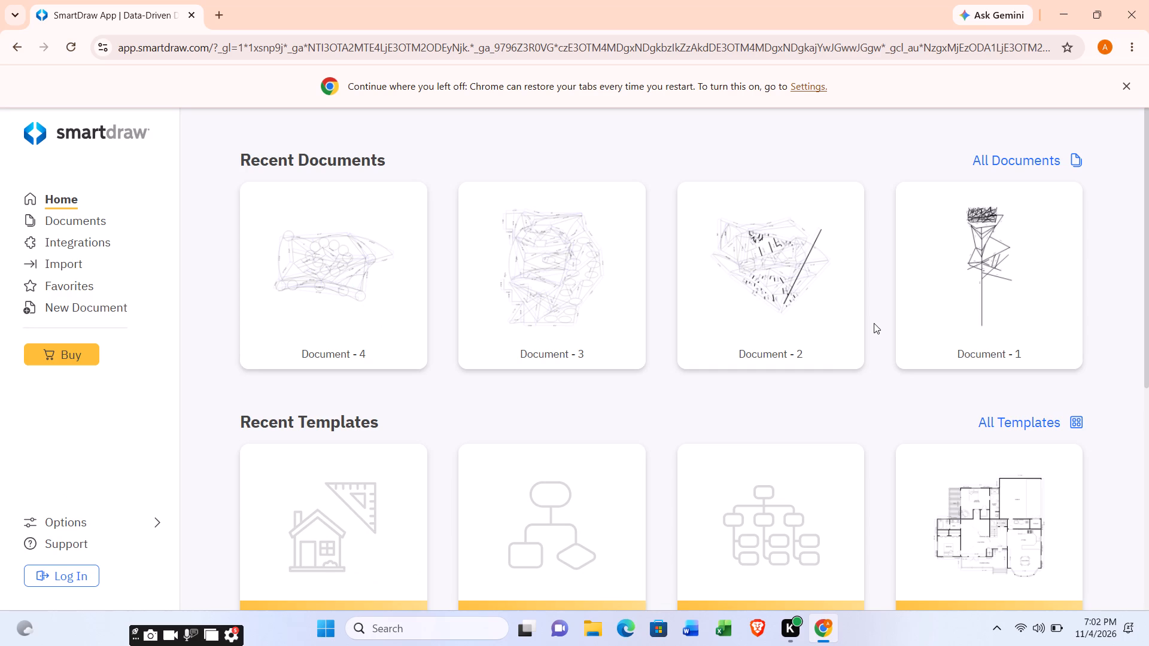
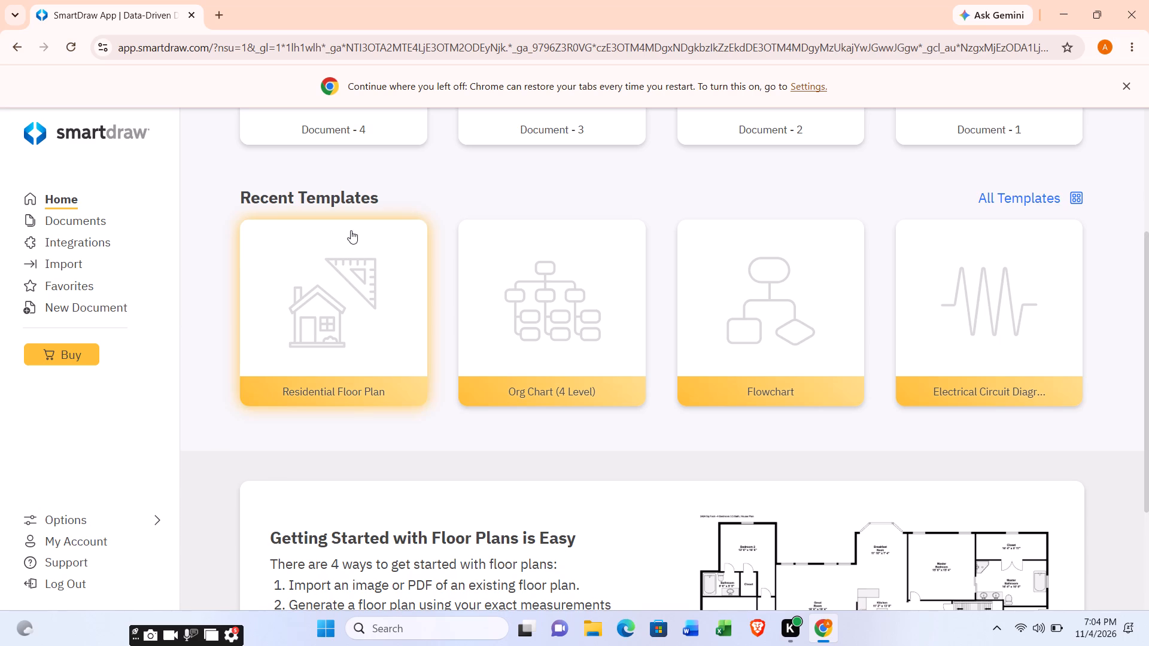
Look over the recent documents, recent templates and floor plan getting-started section on the home page.
scroll(353, 230, up, 2)
scroll(552, 362, up, 1)
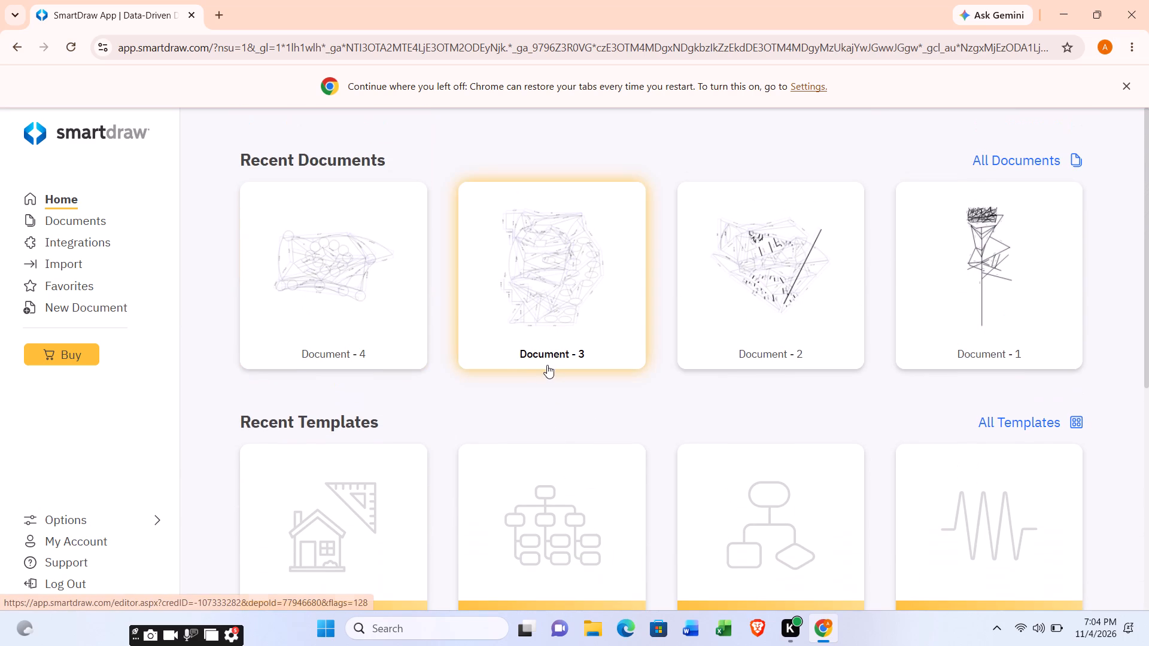
scroll(526, 361, up, 3)
scroll(521, 360, down, 1)
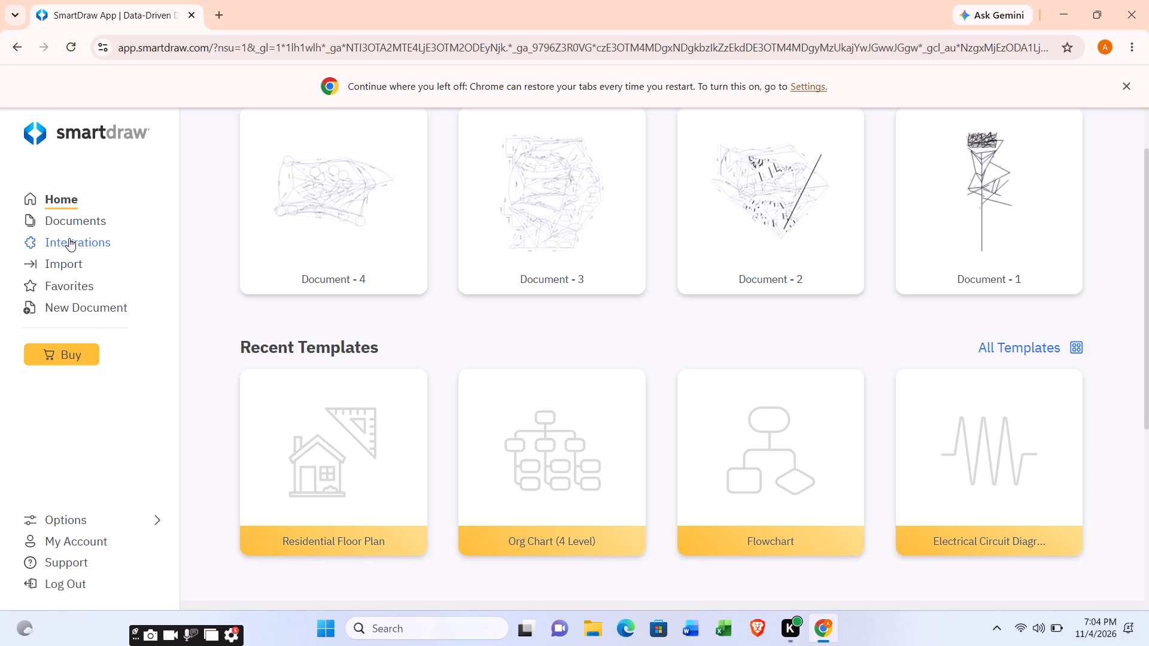
click(89, 201)
scroll(256, 233, down, 2)
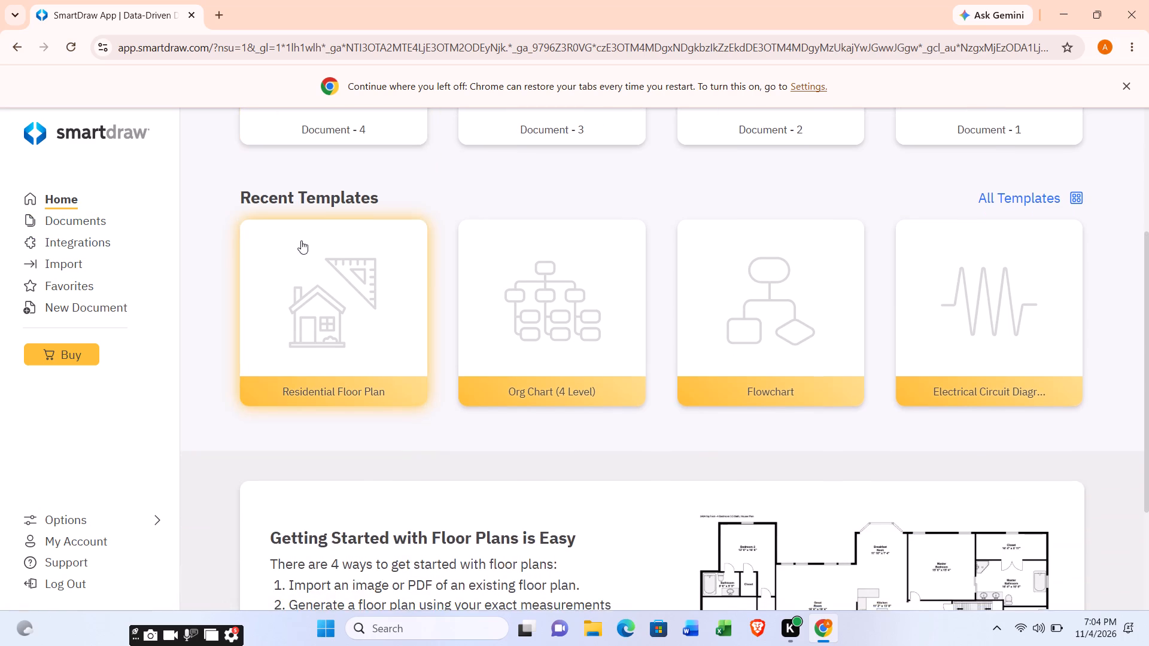
scroll(301, 240, down, 2)
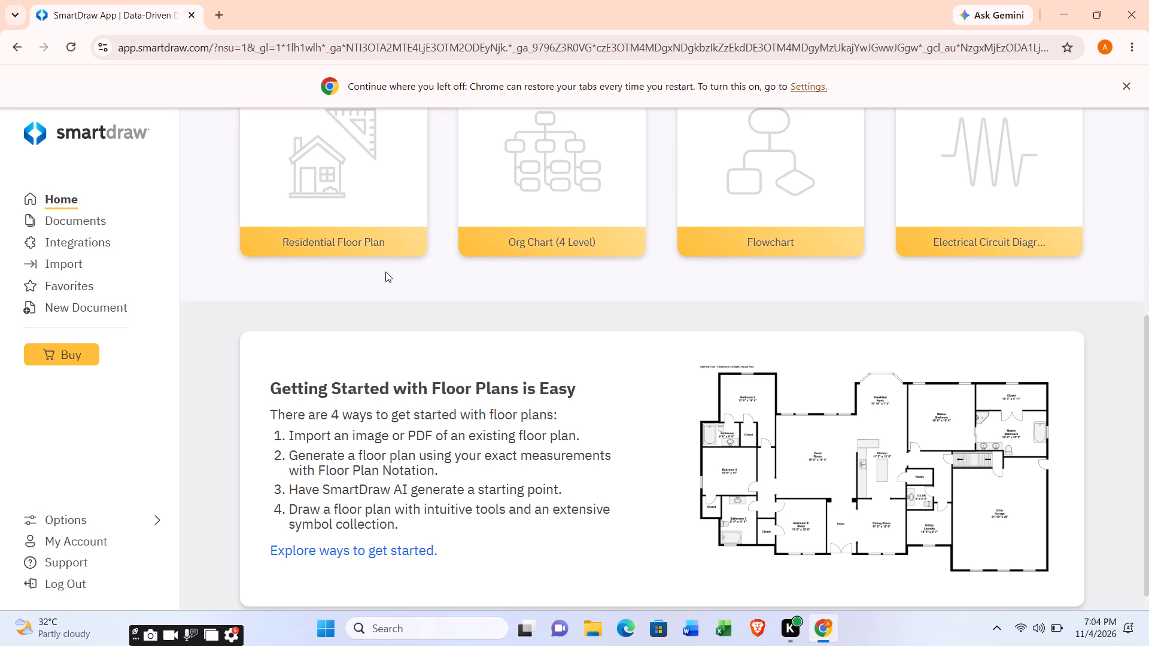
scroll(661, 363, up, 1)
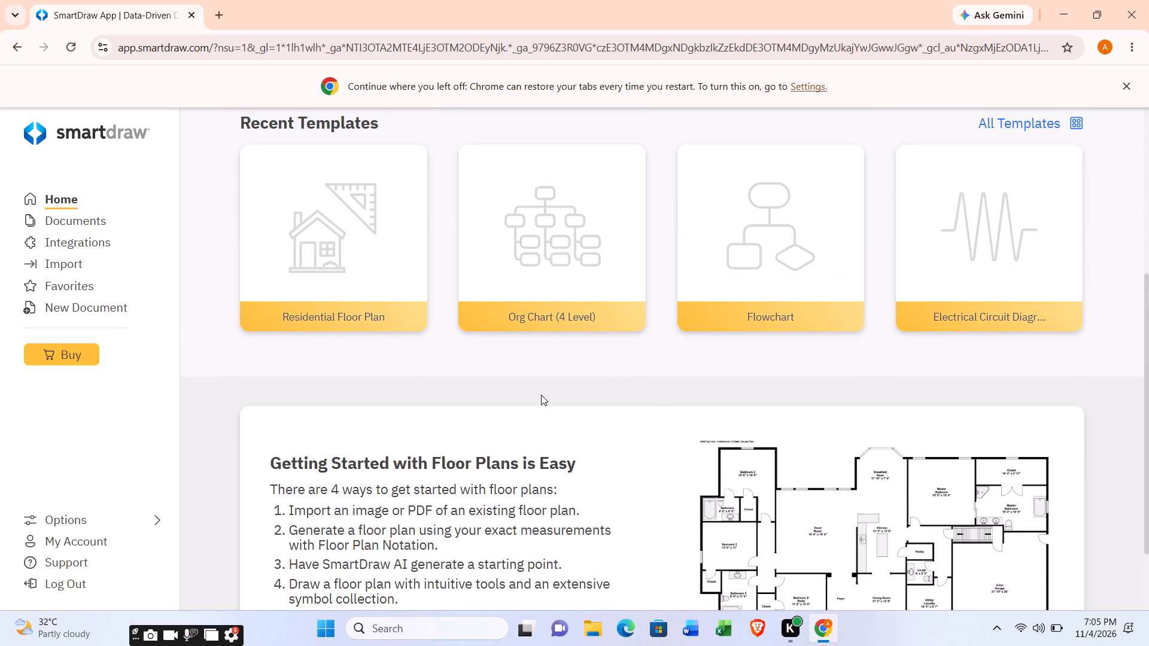
scroll(545, 350, down, 1)
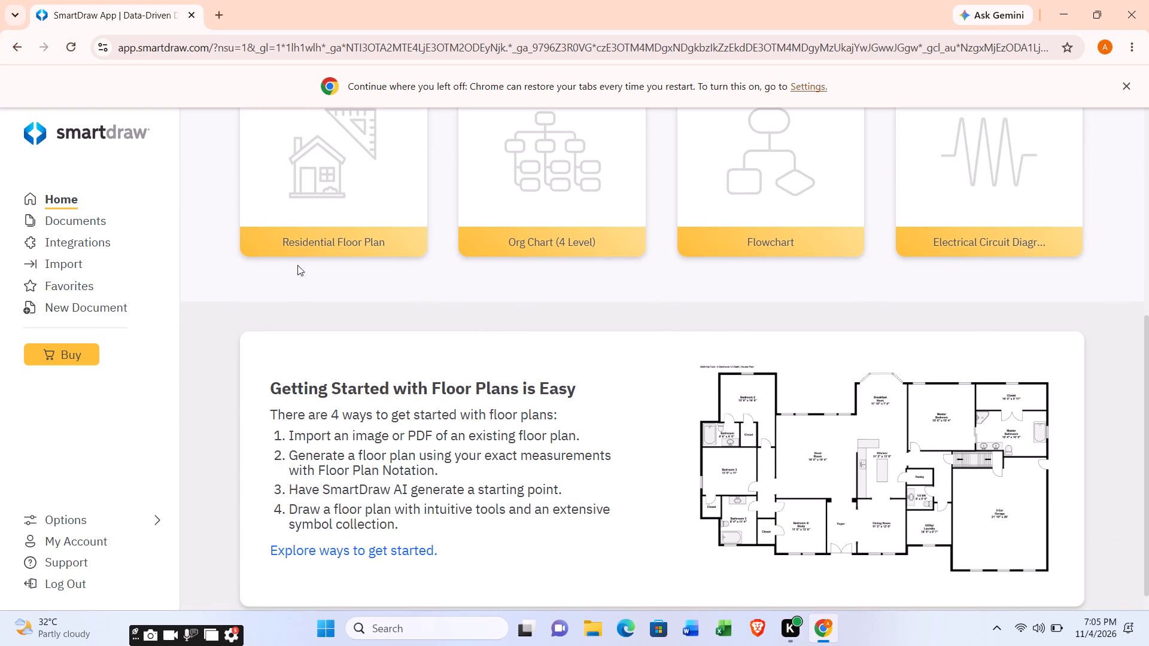
scroll(493, 256, down, 1)
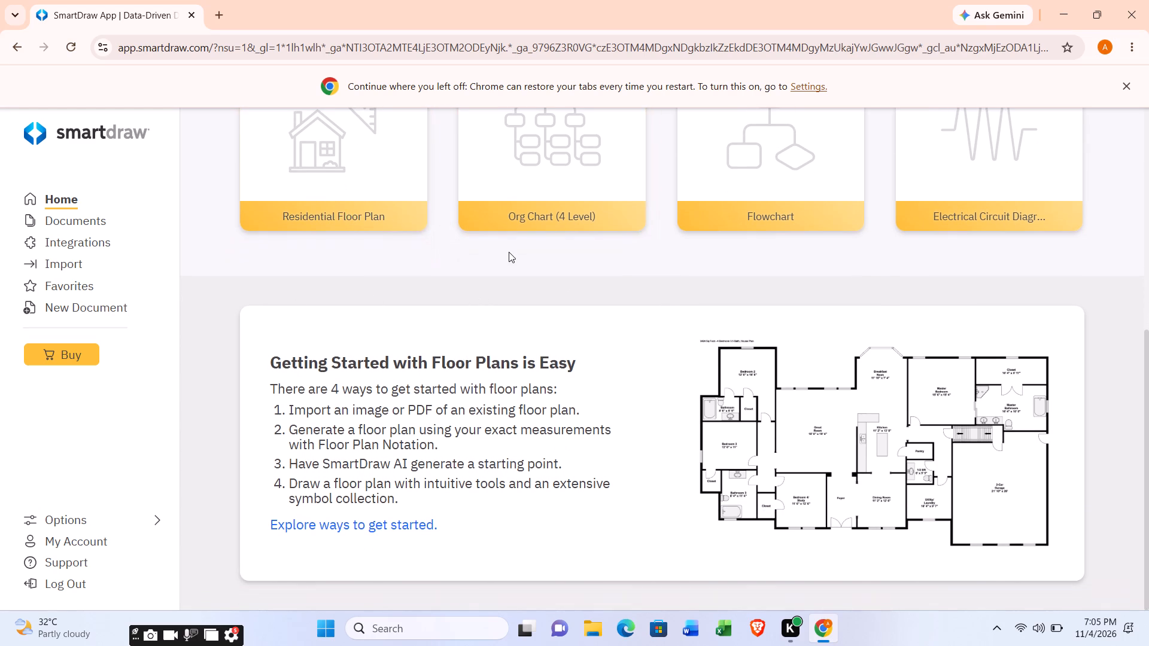
scroll(509, 252, down, 2)
scroll(480, 384, up, 7)
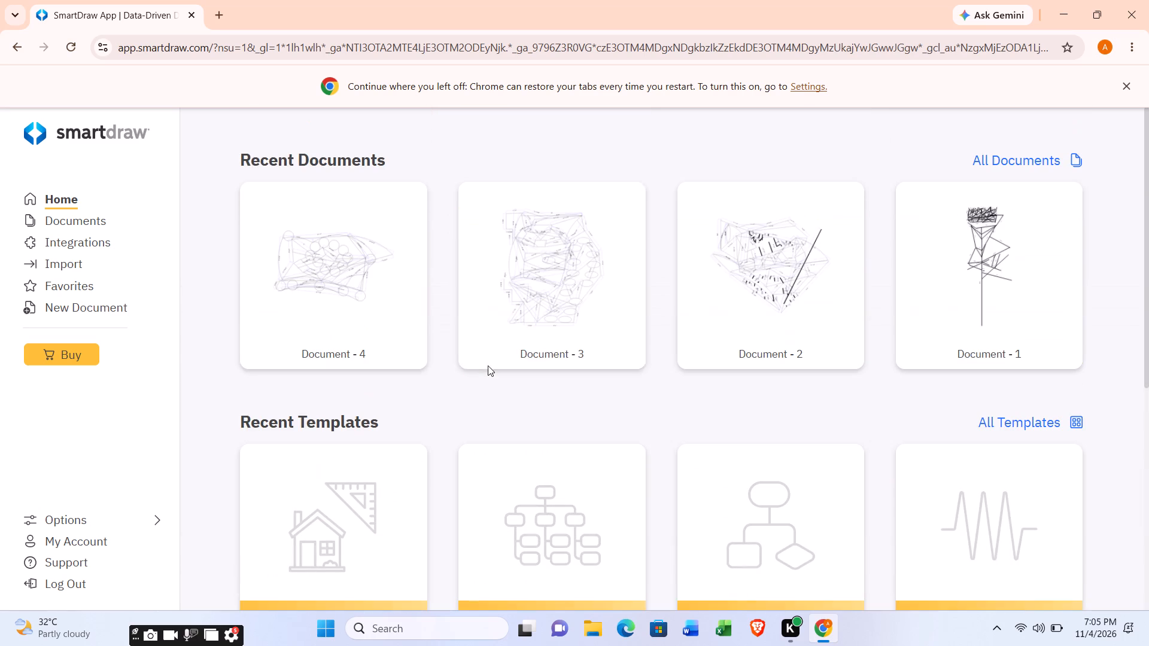
scroll(479, 367, up, 3)
Look through the Documents, Integrations, Import and Favorites sections.
click(105, 217)
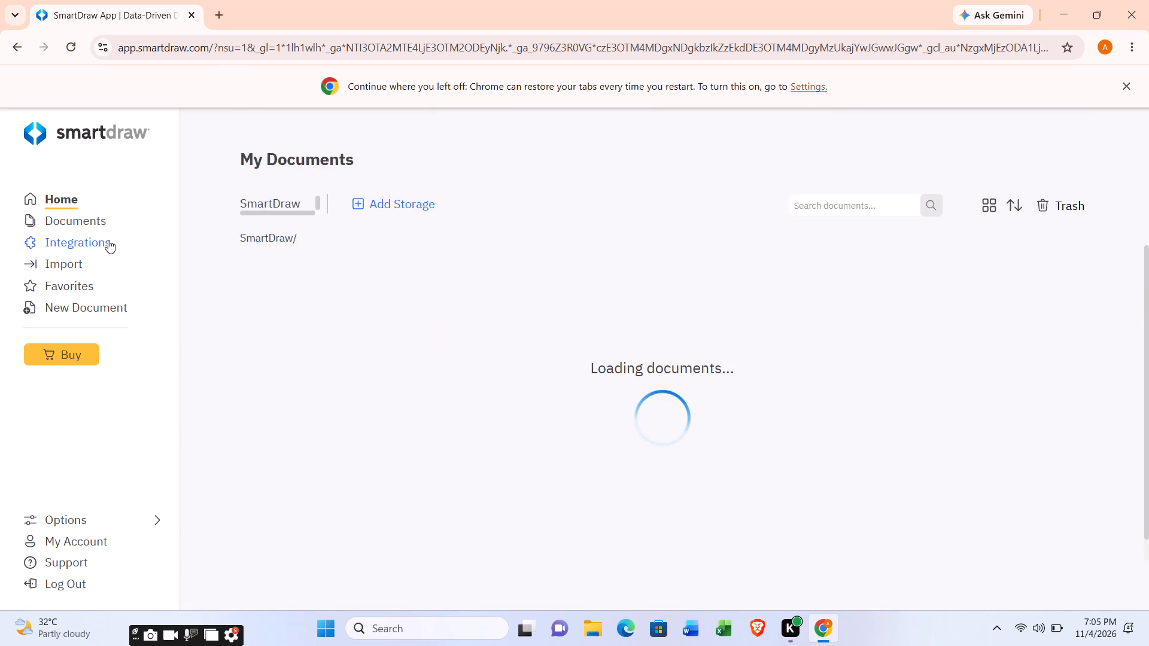
click(108, 240)
click(95, 267)
click(89, 284)
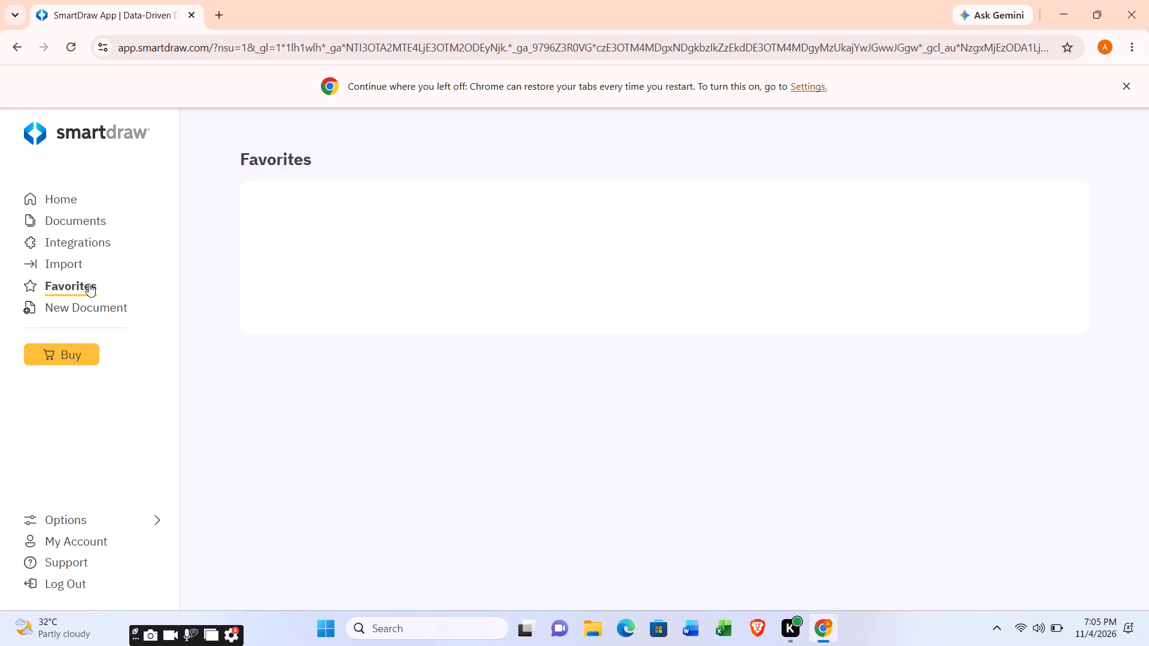
Start a new document and show the Floor Plans - Residential templates.
click(96, 307)
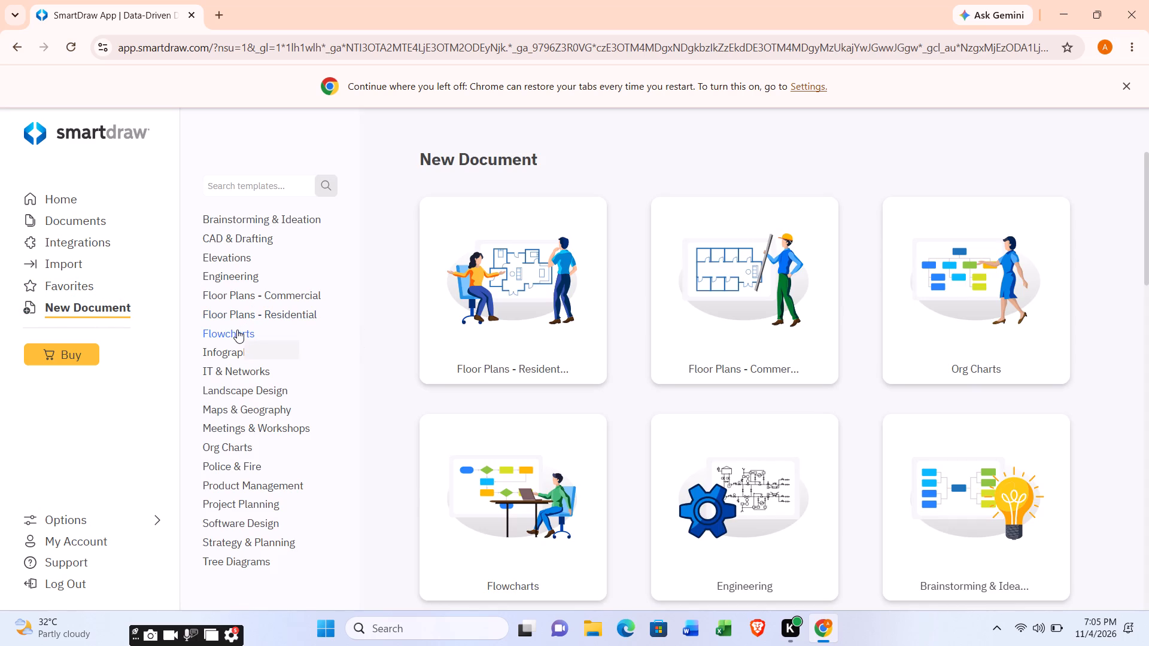
click(259, 312)
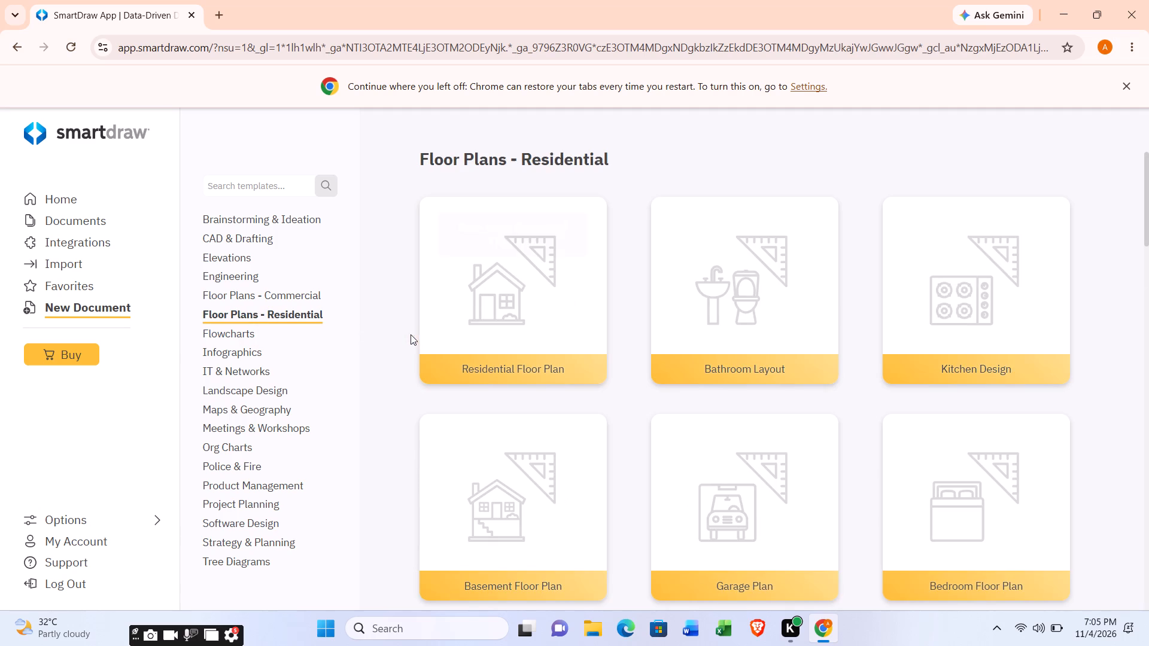
Browse the residential floor plan templates, from the blank room layouts to the multi-bedroom house plans.
scroll(389, 349, down, 1)
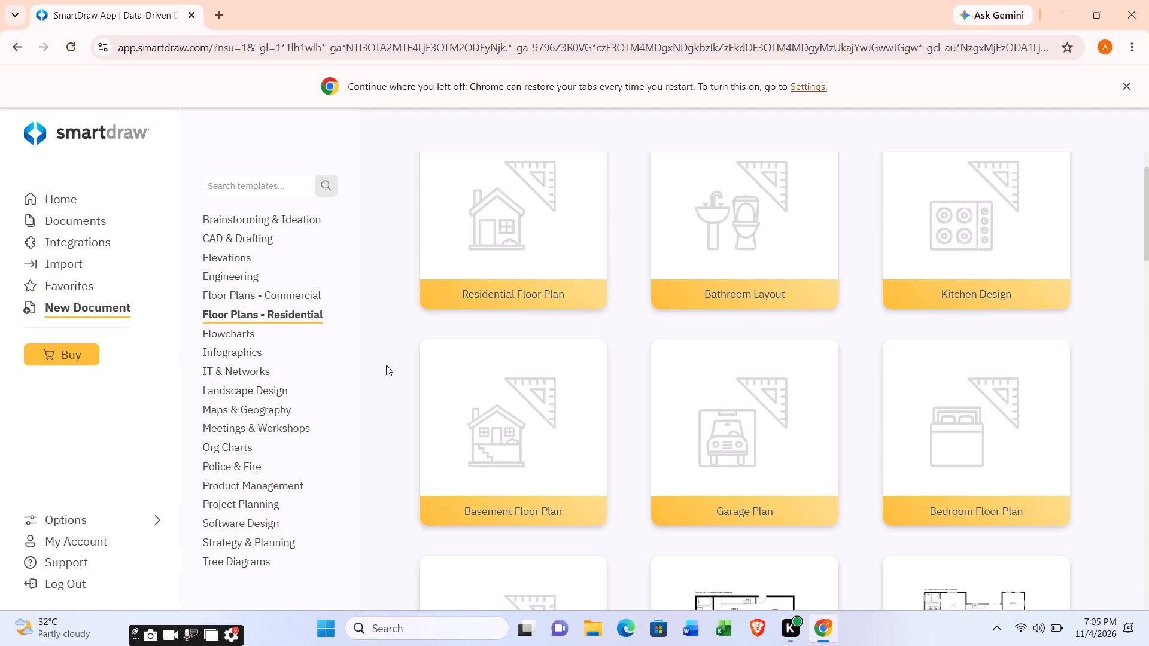
scroll(385, 371, down, 7)
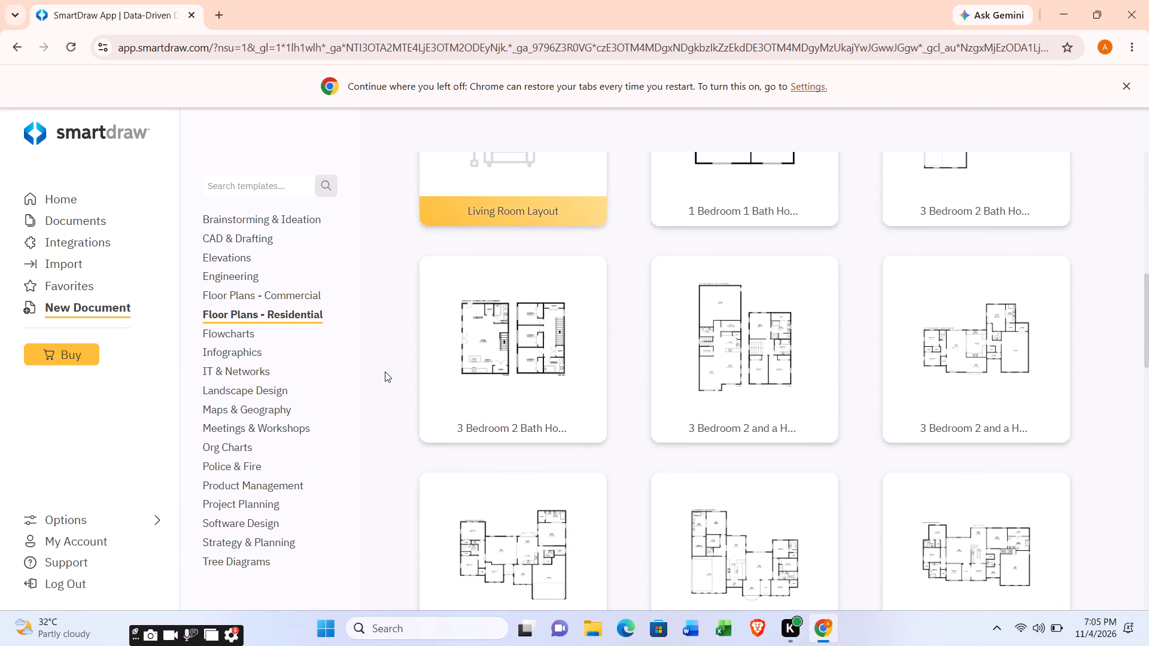
scroll(388, 370, up, 10)
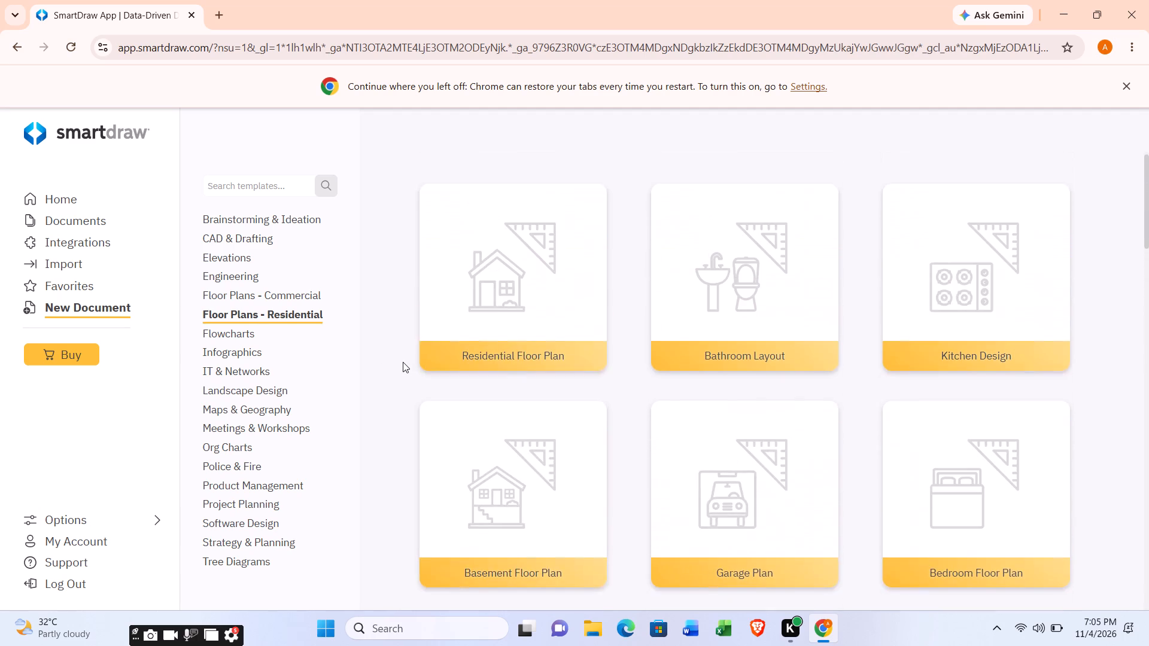
scroll(405, 361, down, 13)
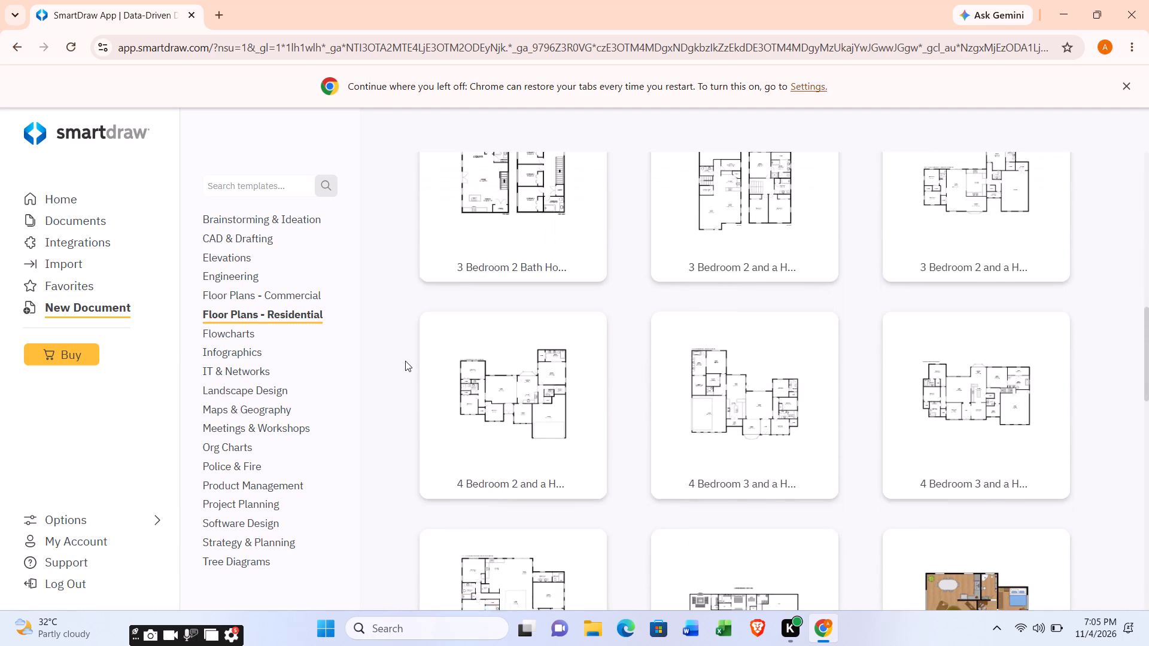
scroll(405, 361, down, 17)
scroll(405, 361, up, 16)
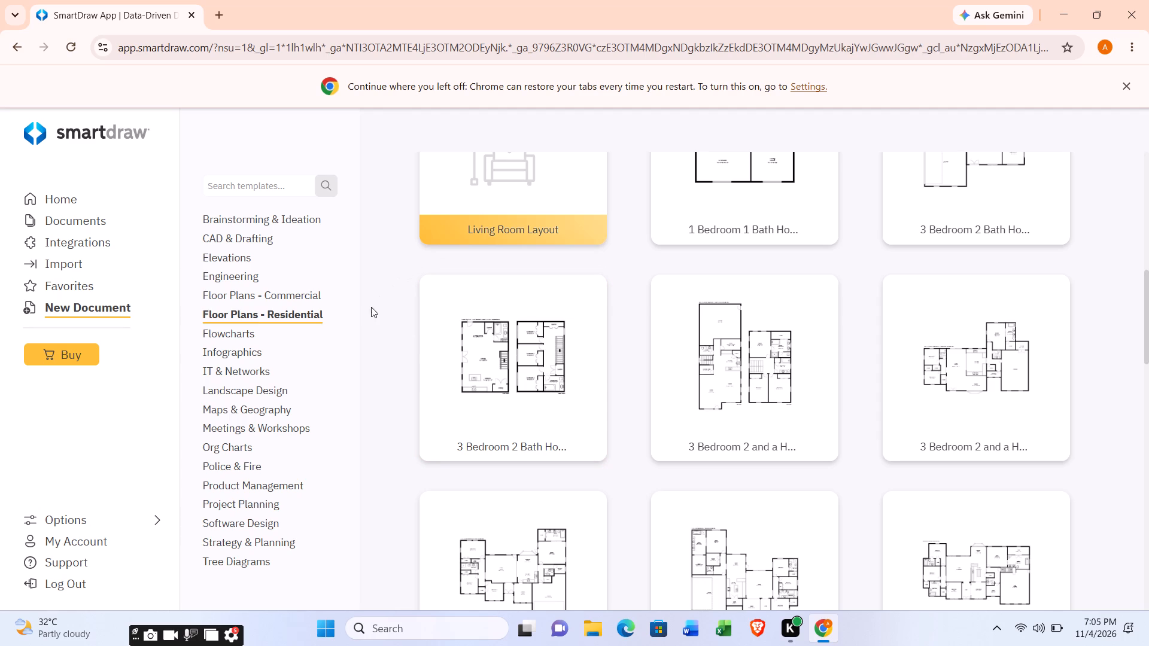
scroll(369, 309, down, 1)
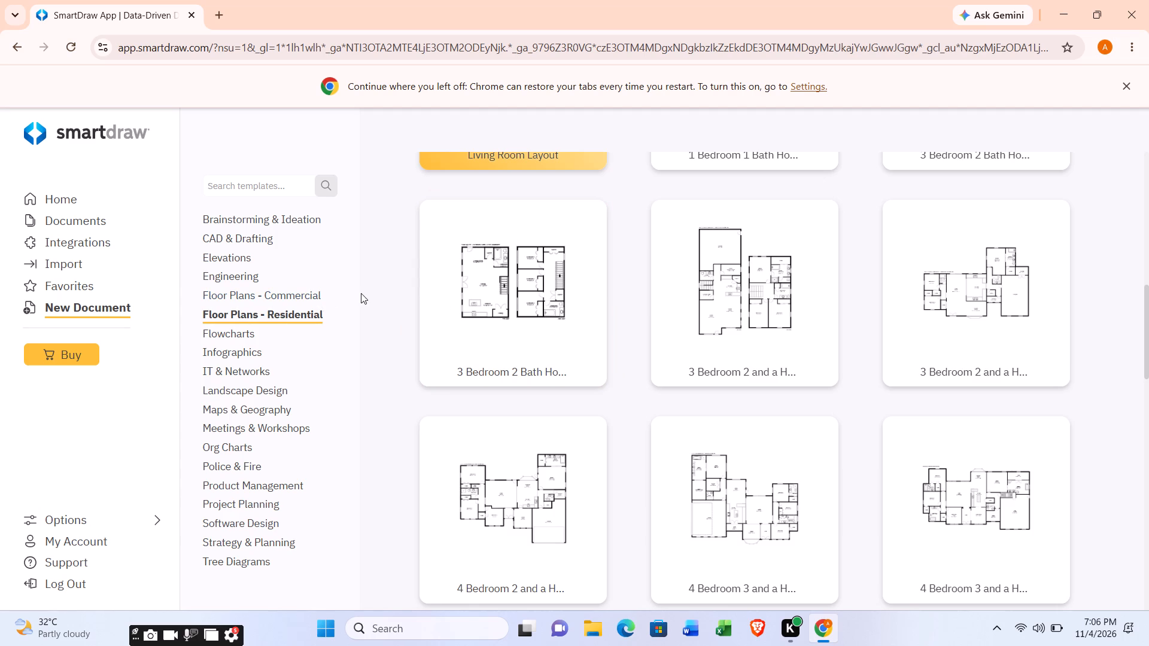
Open a blank template from the Floor Plans - Residential category.
scroll(452, 313, up, 3)
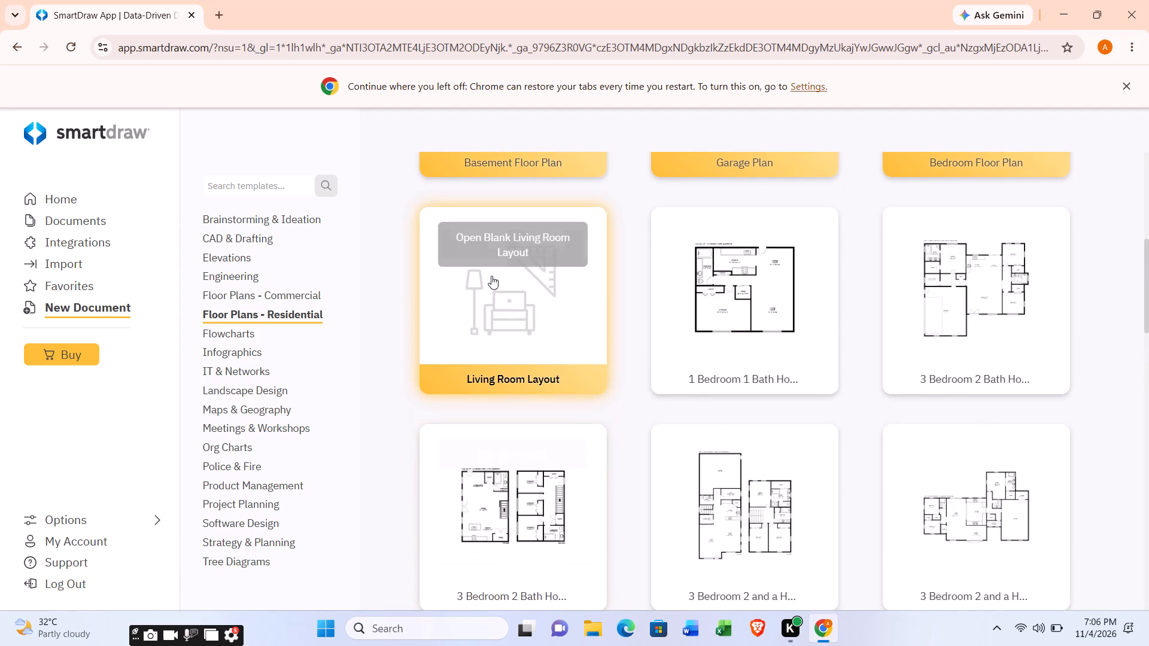
scroll(498, 274, up, 5)
click(518, 255)
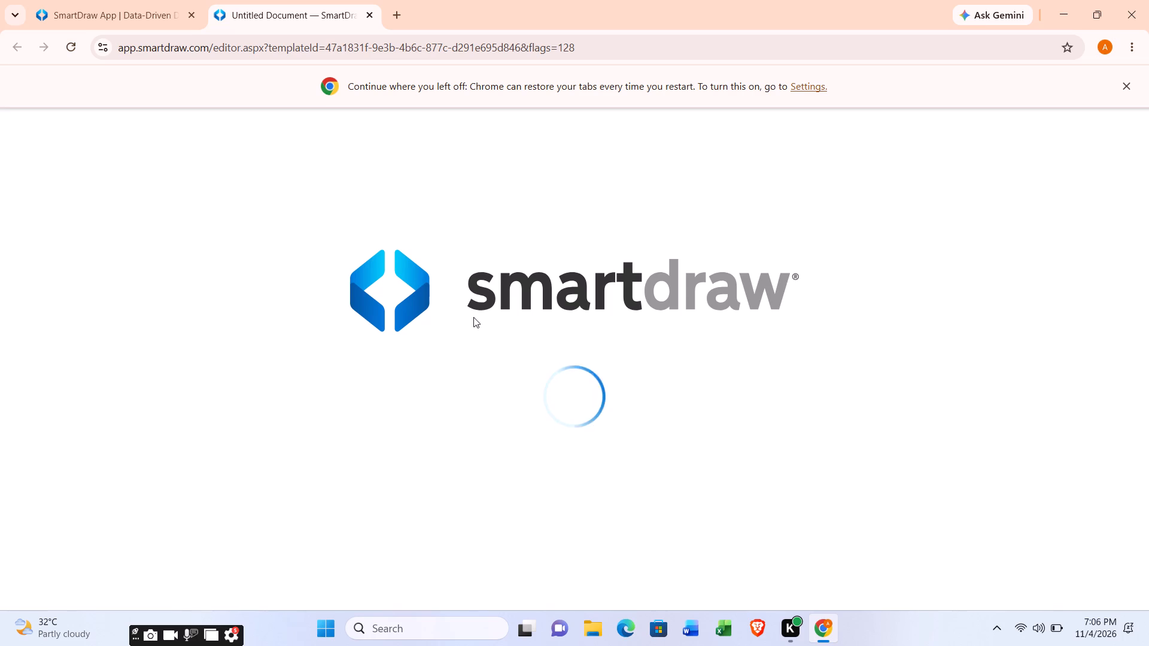
Set the drawing's architectural scale to 3/16" = 1'-0".
scroll(476, 320, down, 3)
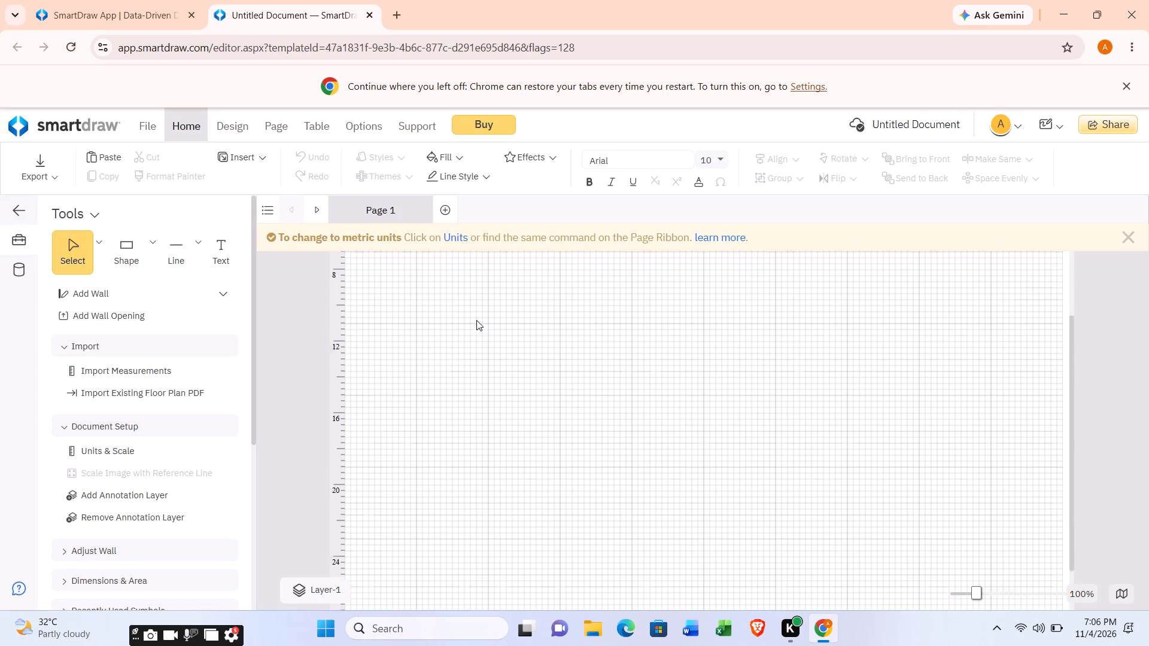
scroll(476, 320, up, 3)
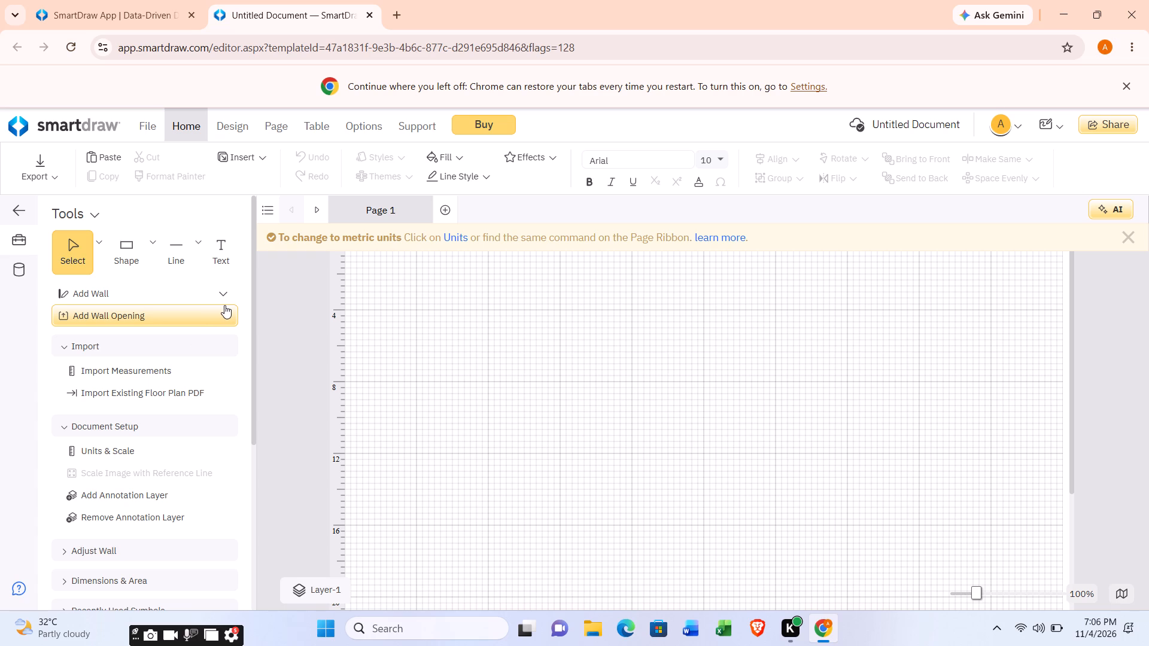
scroll(205, 315, down, 3)
scroll(201, 321, up, 2)
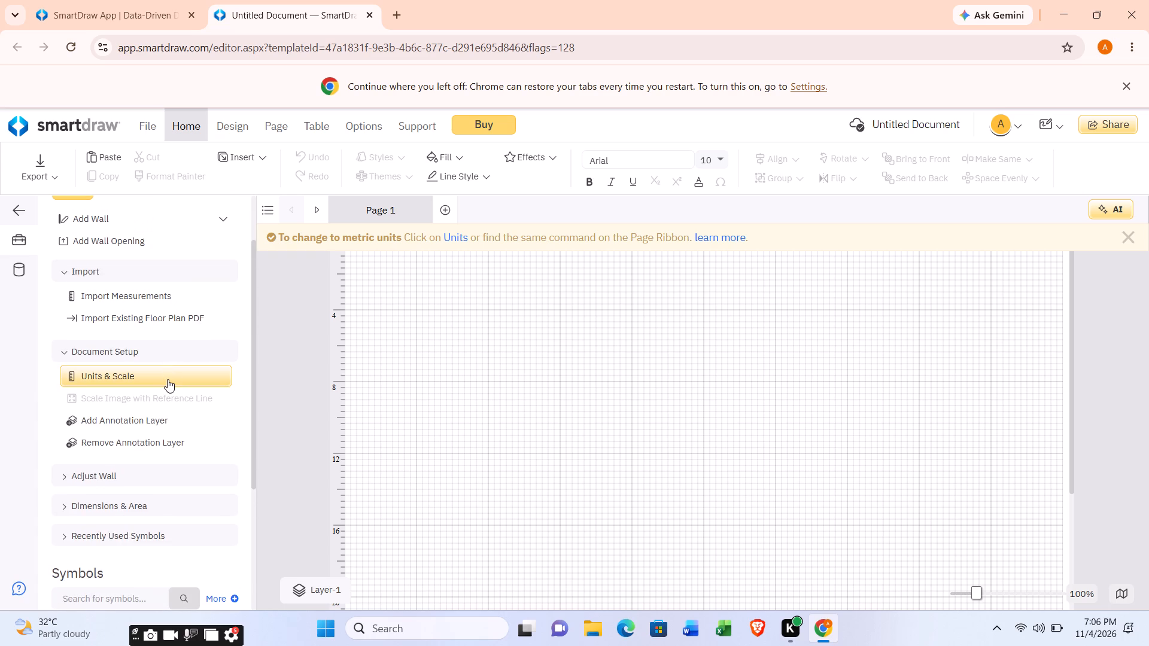
click(168, 379)
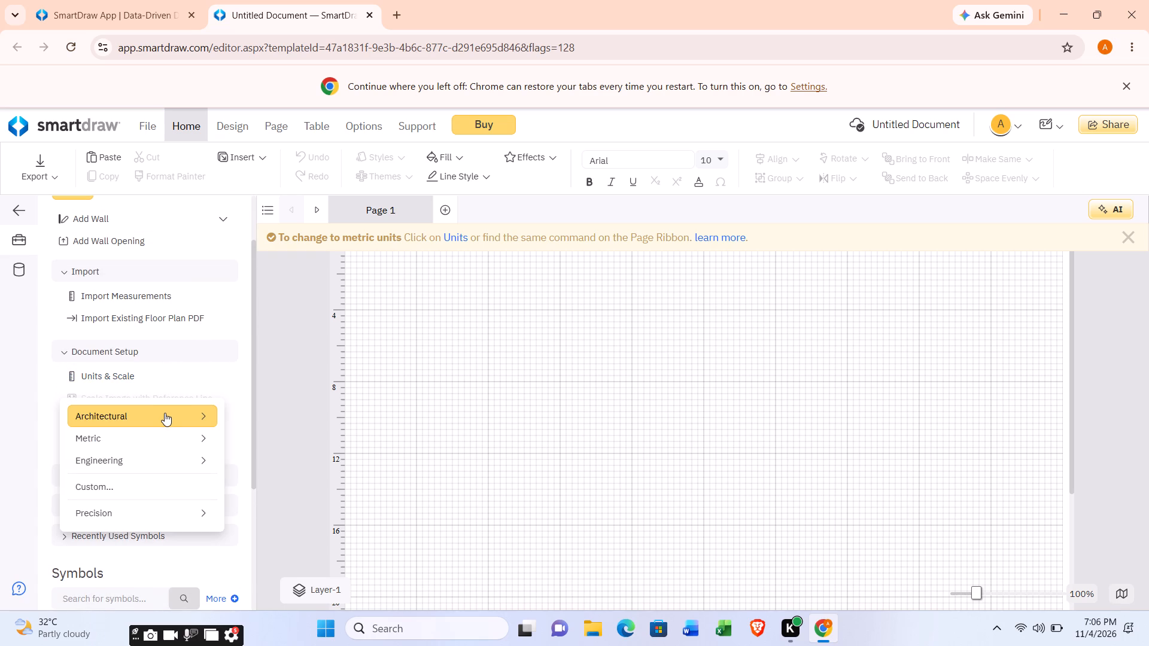
click(165, 413)
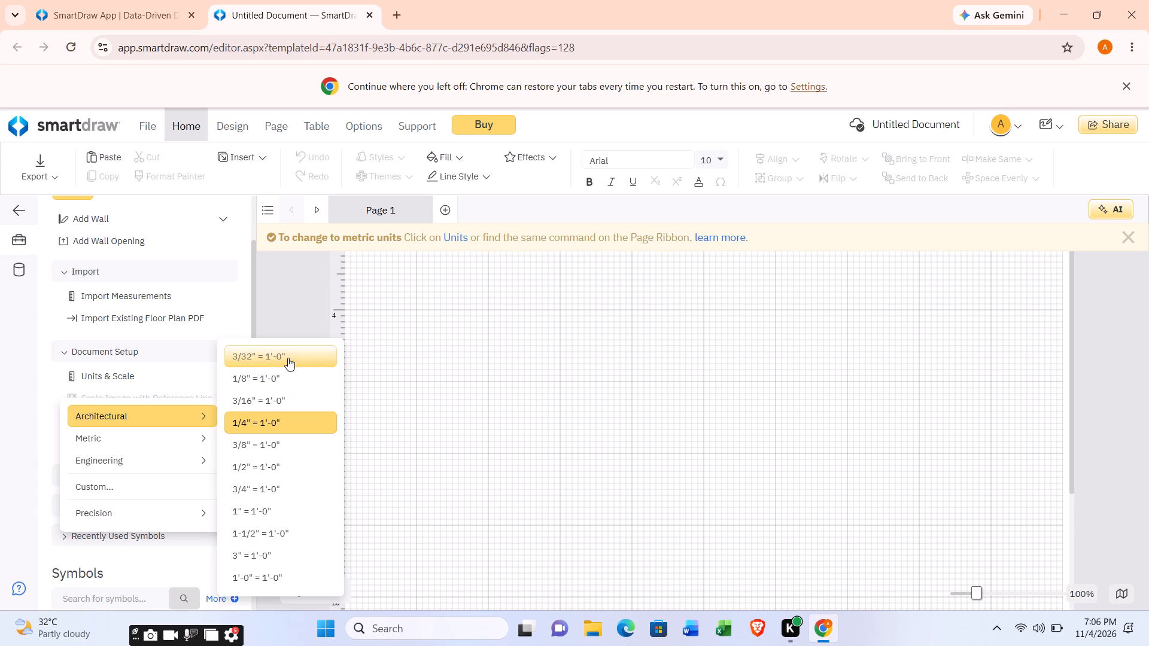
scroll(288, 358, down, 2)
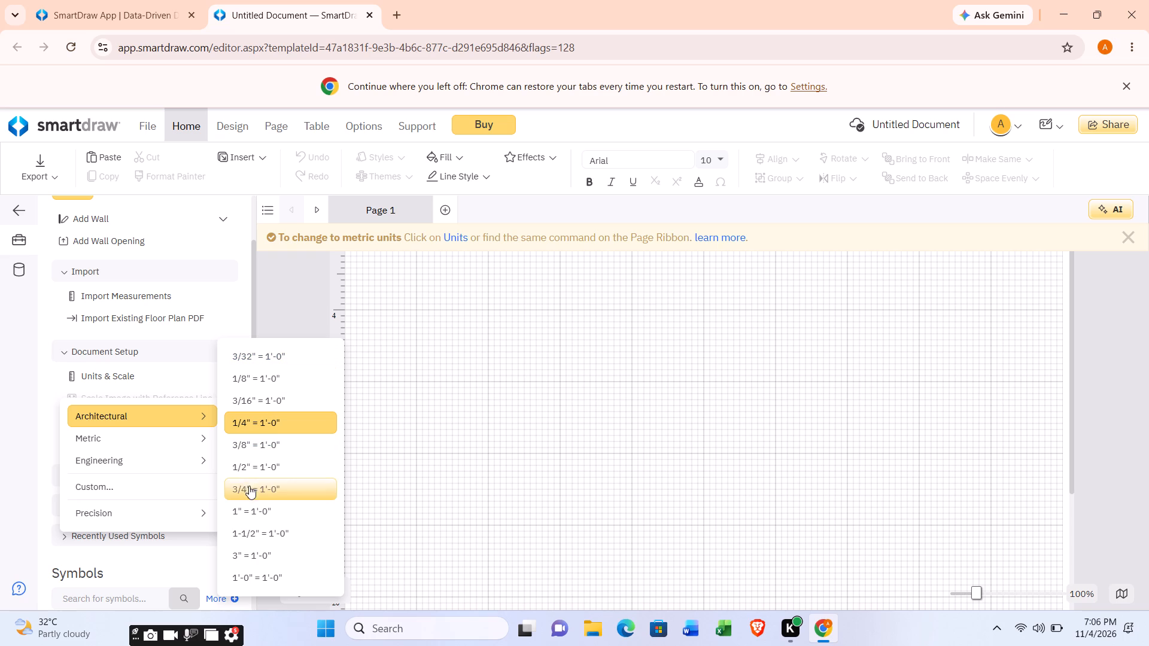
scroll(253, 504, down, 1)
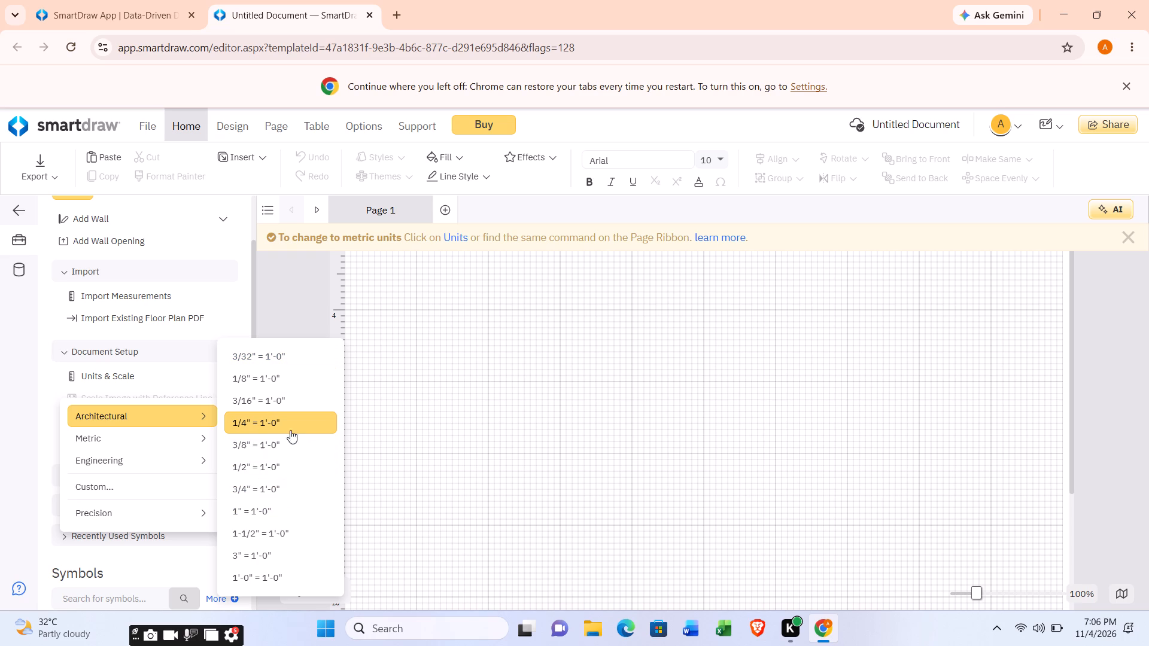
double_click(293, 403)
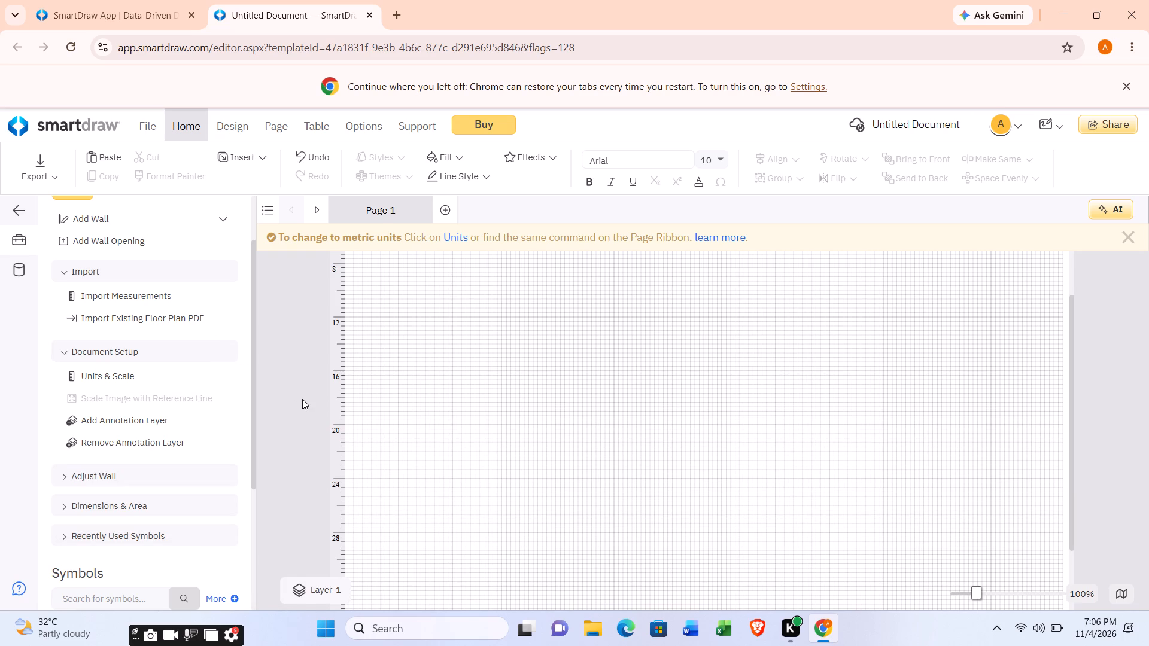
Add an annotation layer to the floor plan document.
scroll(434, 376, up, 5)
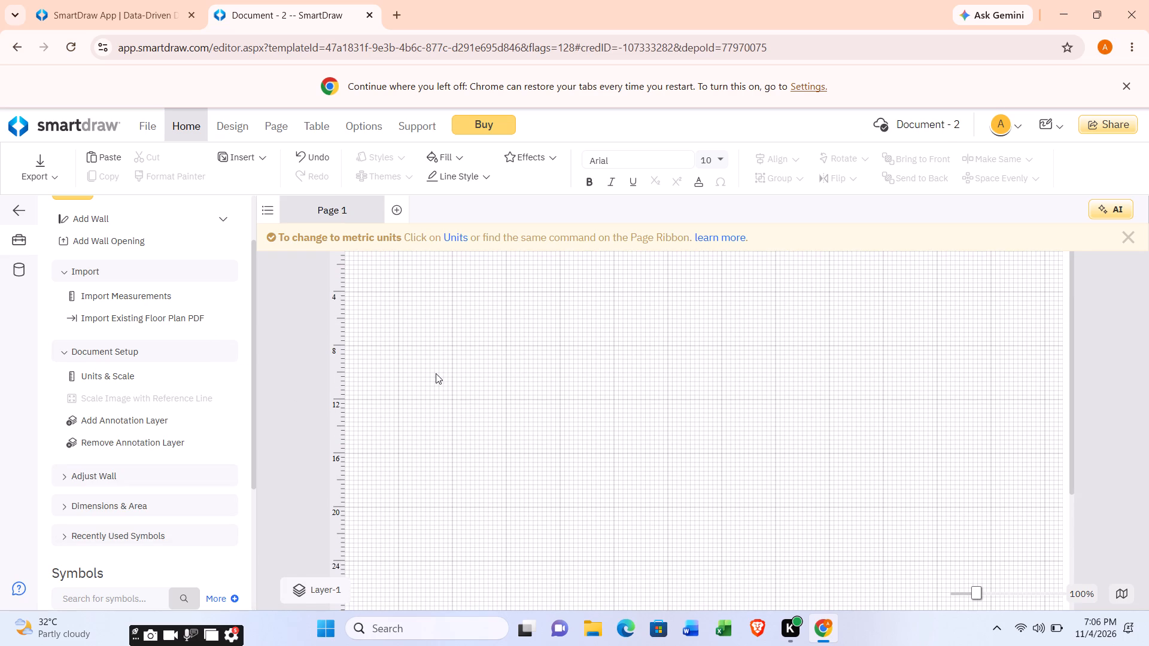
scroll(425, 376, up, 4)
click(149, 419)
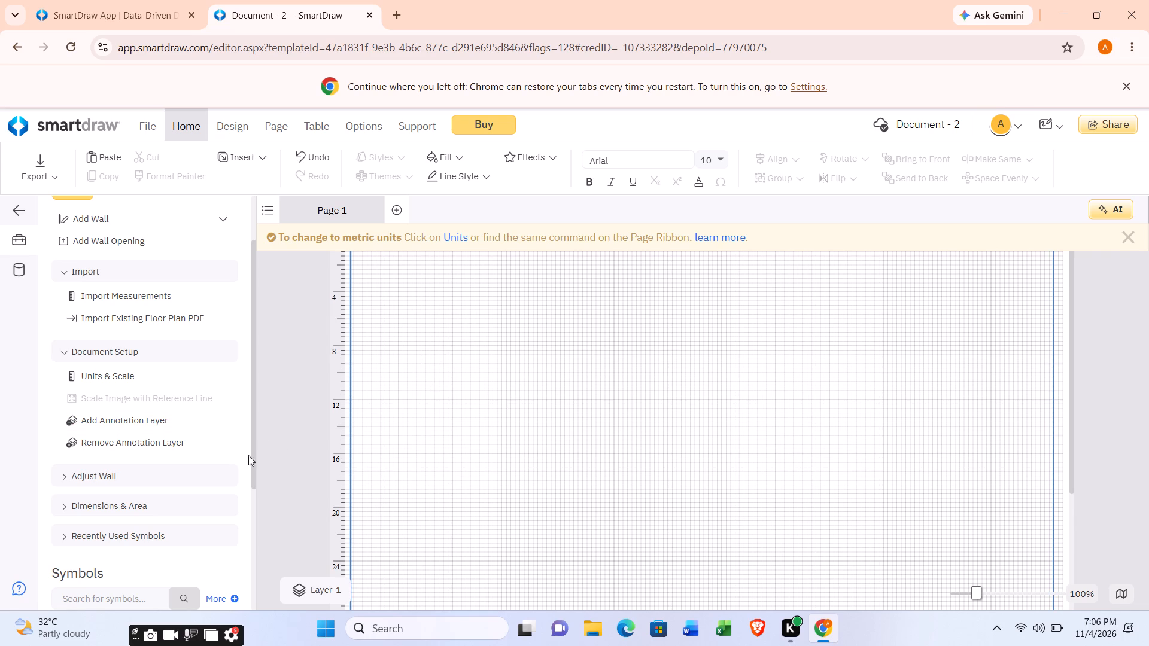
scroll(469, 382, up, 2)
Examine the page grid and the title block along the lower edge of the floor plan.
scroll(473, 377, up, 5)
scroll(498, 325, up, 2)
scroll(504, 299, down, 7)
scroll(505, 304, up, 12)
scroll(497, 326, down, 6)
scroll(481, 384, down, 5)
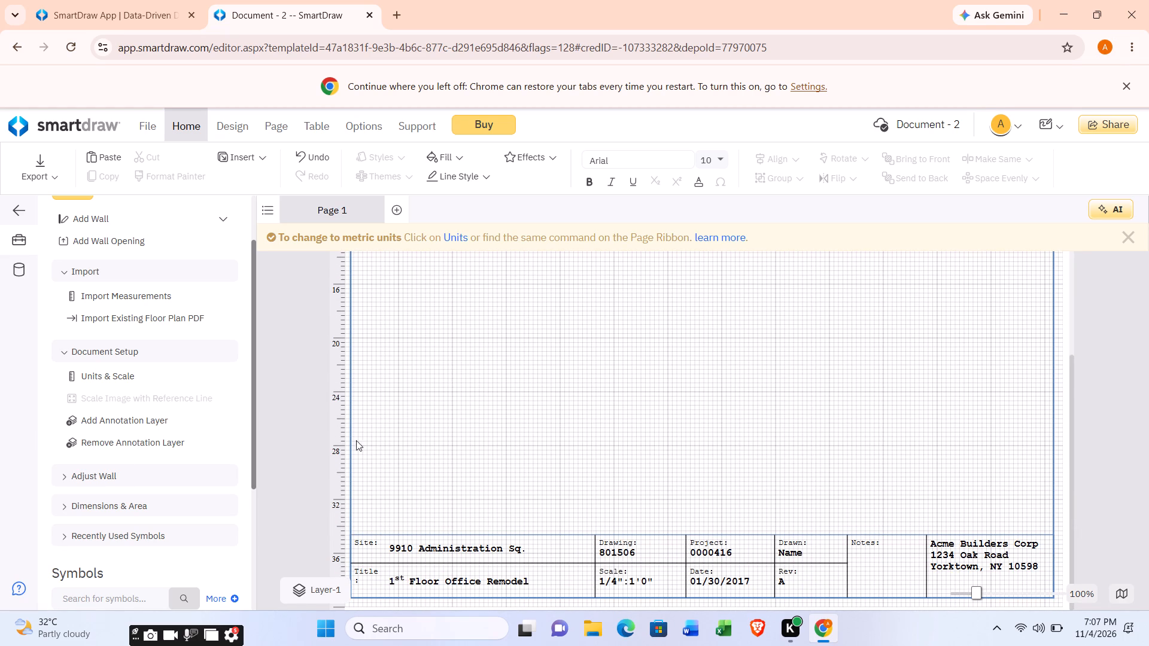
scroll(498, 474, down, 3)
scroll(618, 541, down, 3)
scroll(852, 519, down, 6)
scroll(679, 551, down, 2)
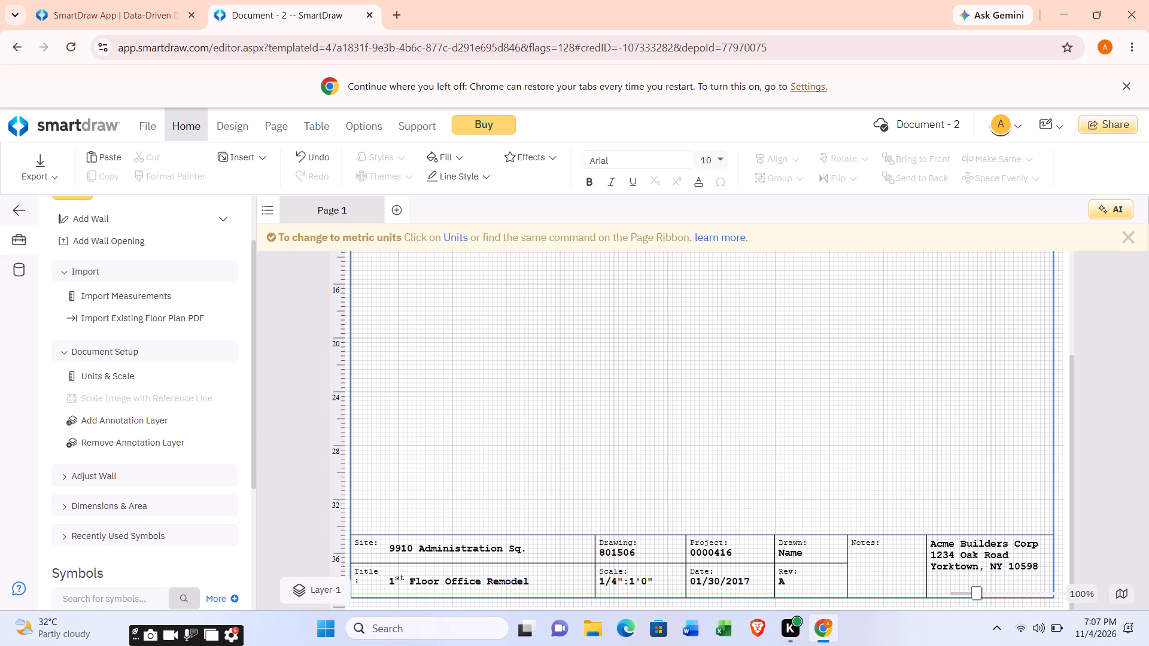
Look through the floor plan tools and the symbol groups, from Room Outlines and Doors & Windows down to Toilets.
scroll(124, 541, up, 1)
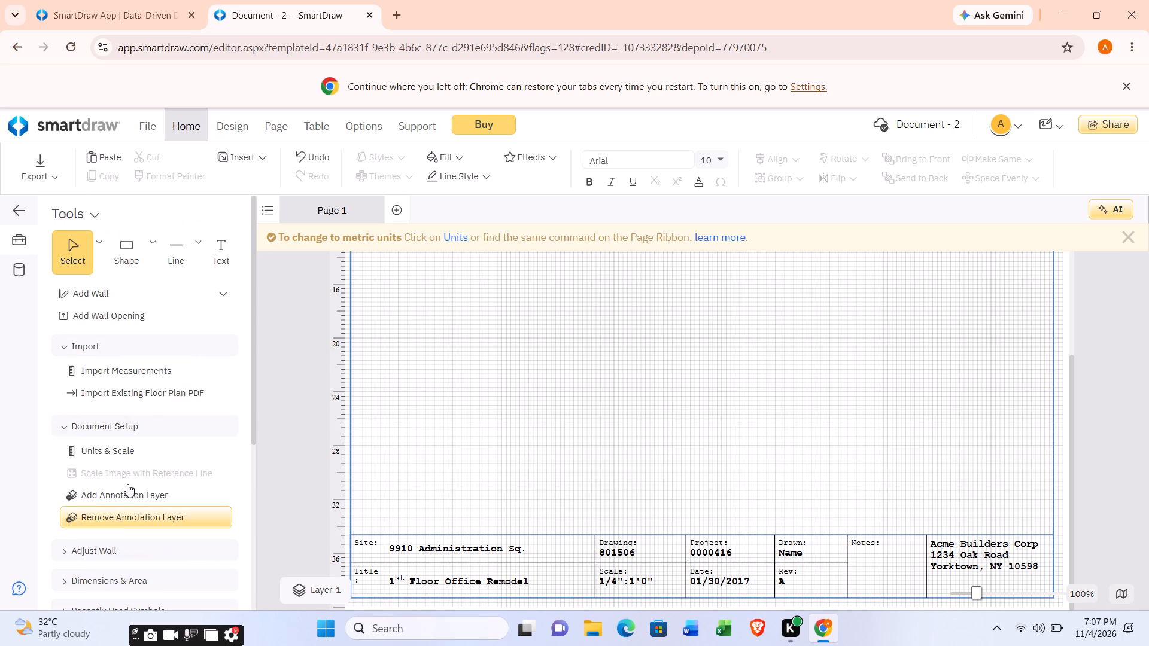
scroll(127, 484, up, 1)
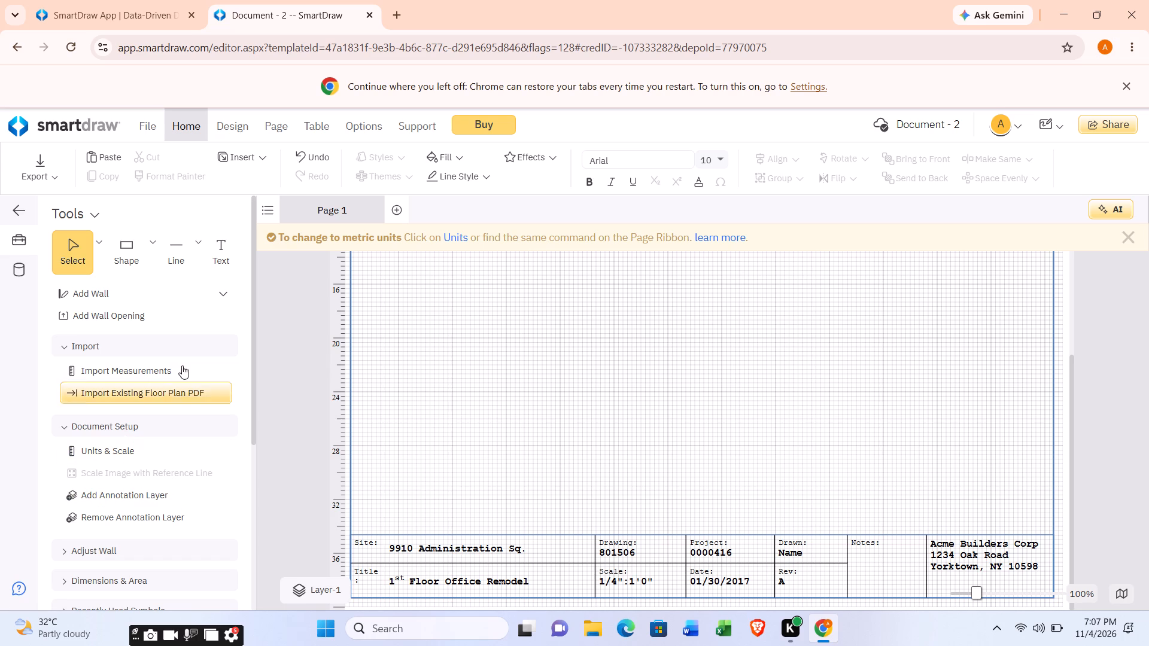
scroll(220, 376, down, 2)
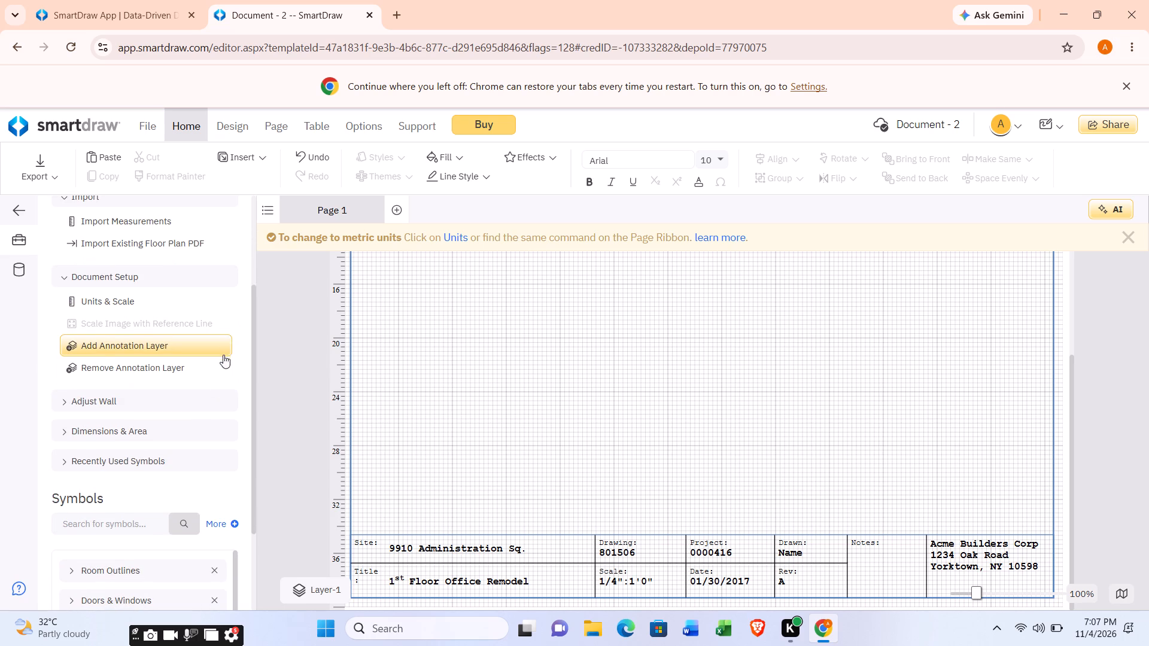
scroll(199, 407, down, 3)
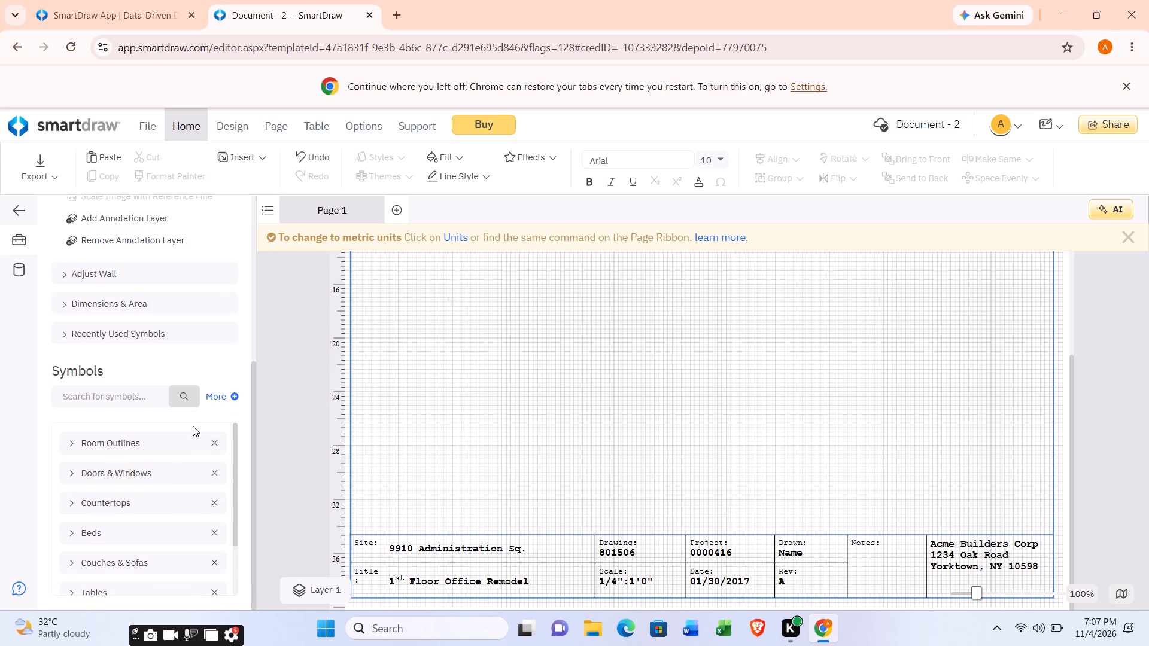
scroll(164, 412, down, 1)
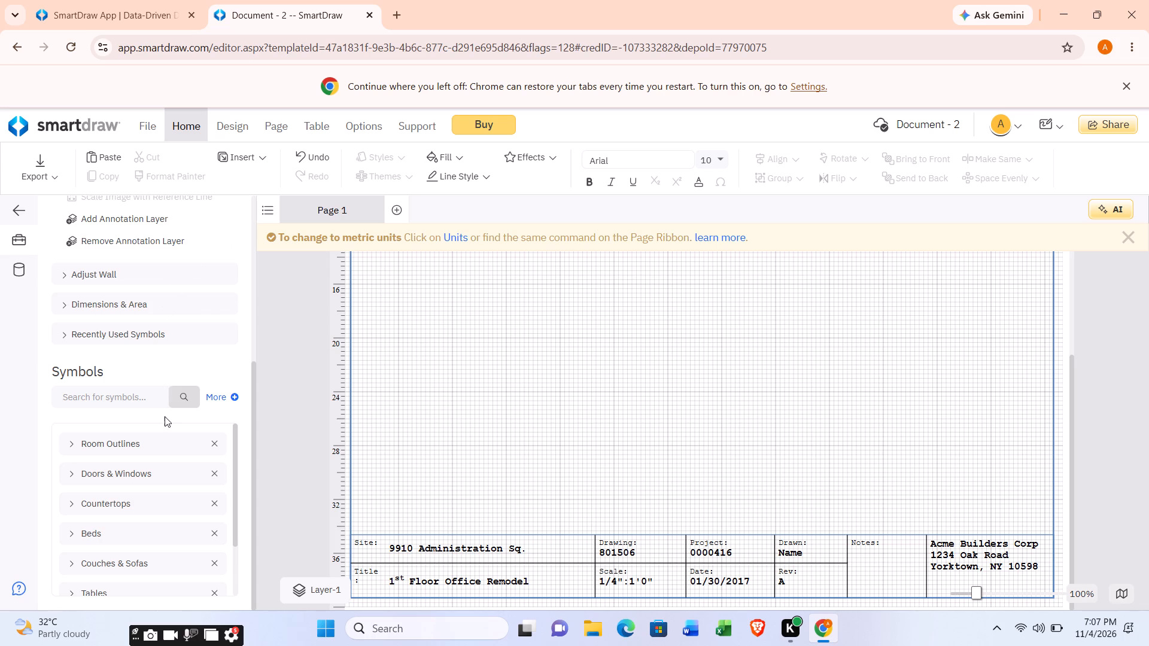
scroll(165, 416, down, 2)
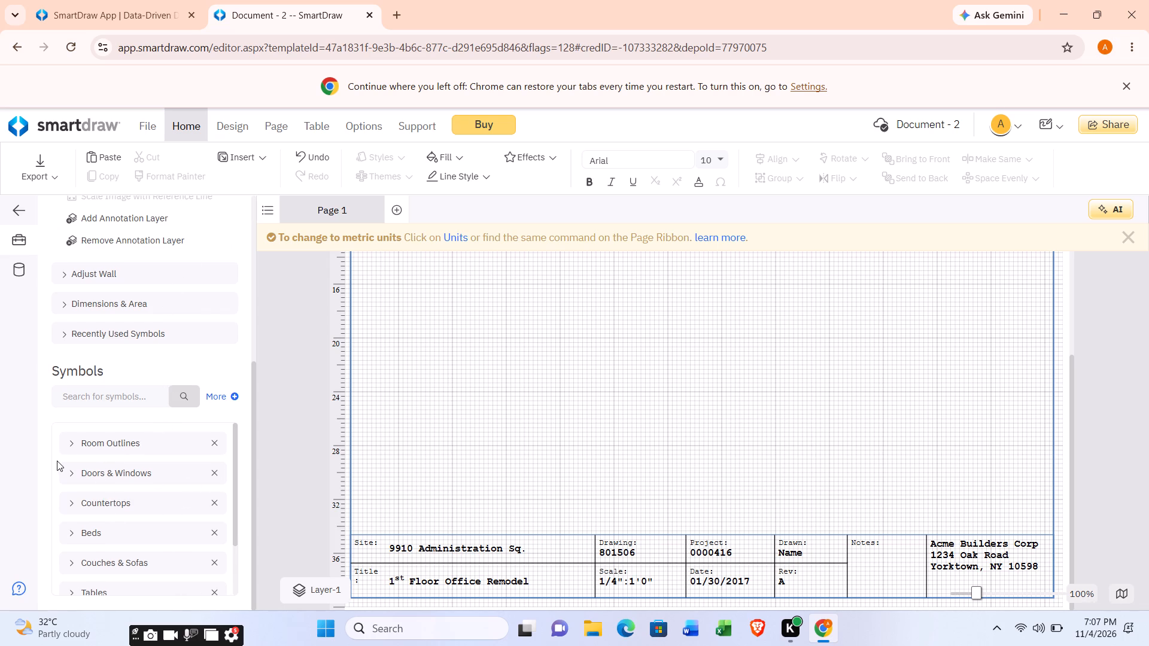
scroll(56, 462, down, 3)
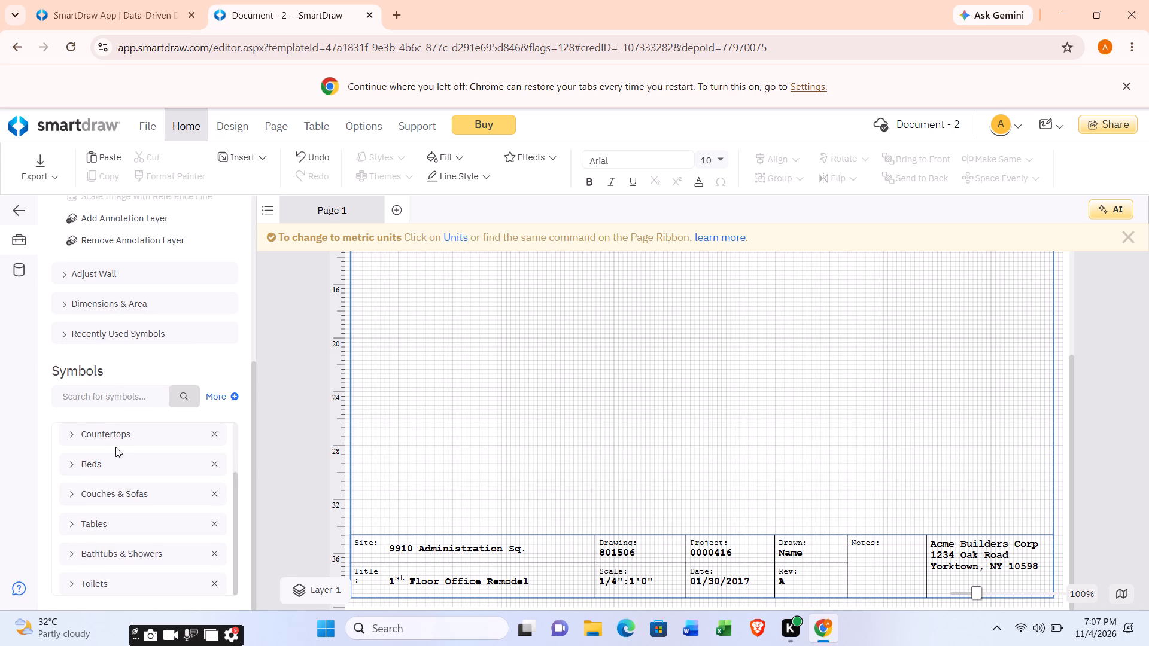
scroll(142, 499, down, 5)
scroll(144, 343, up, 1)
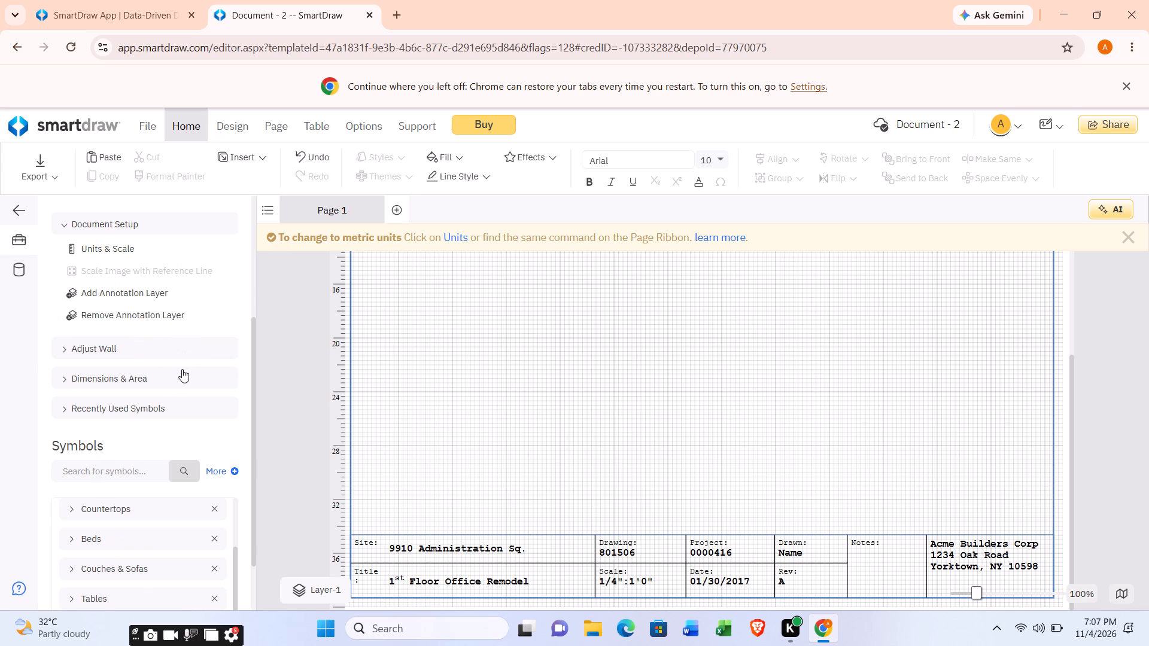
scroll(178, 391, down, 4)
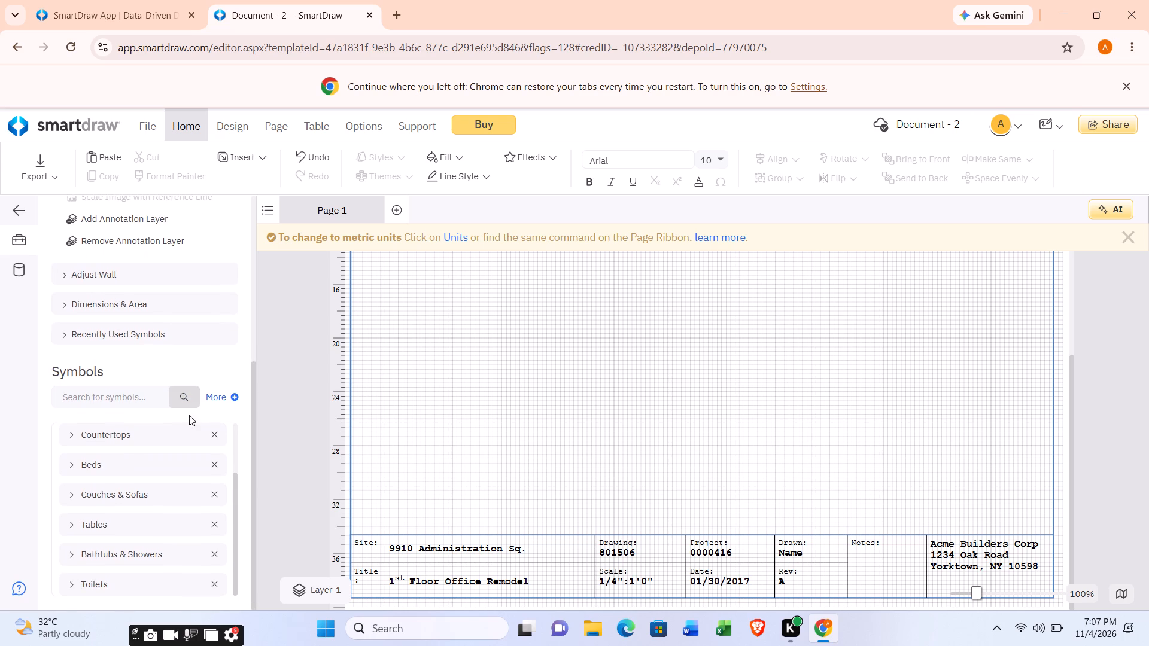
scroll(204, 415, down, 1)
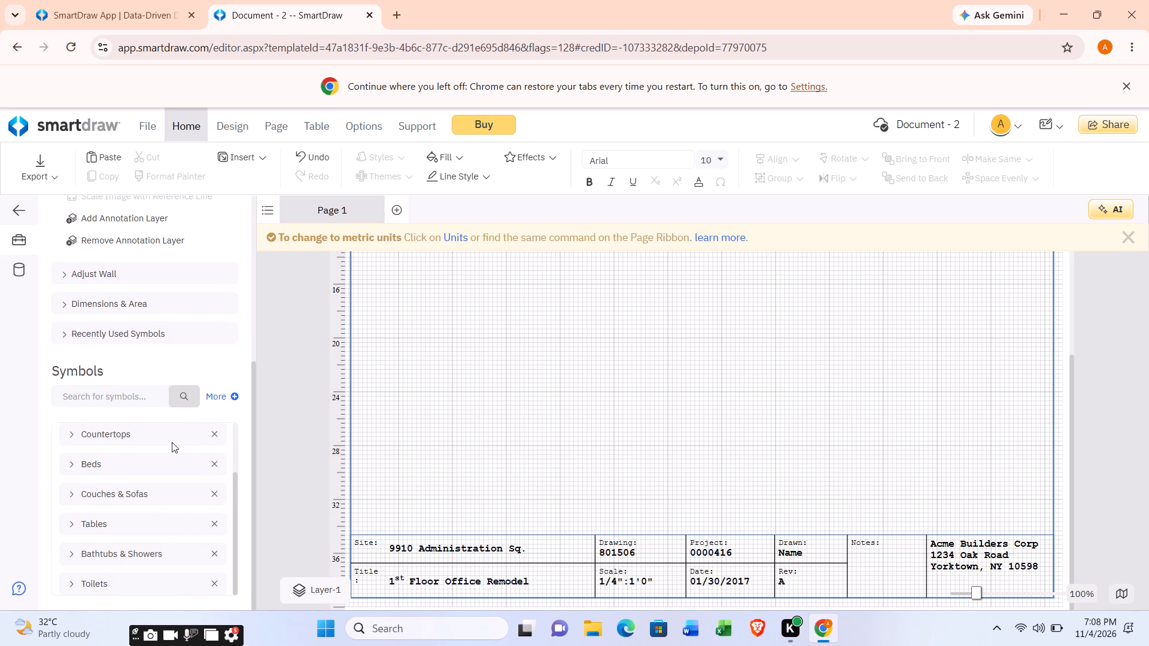
scroll(171, 447, down, 5)
scroll(172, 446, up, 1)
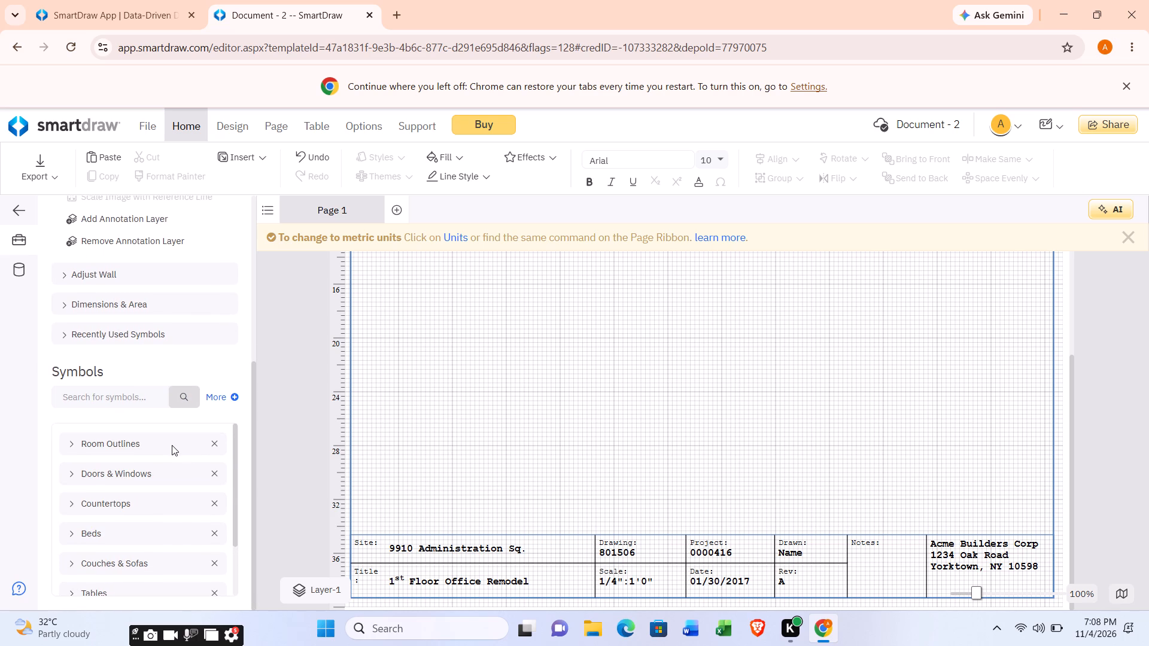
Expand the Room Outlines symbol group.
click(172, 444)
click(79, 446)
click(85, 440)
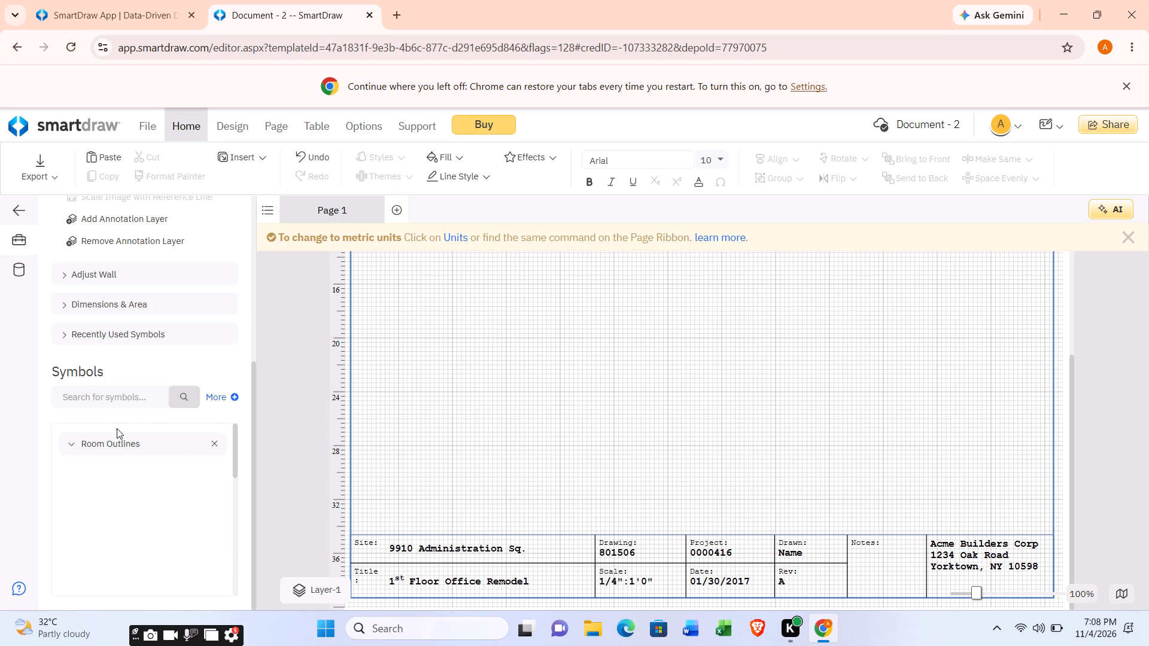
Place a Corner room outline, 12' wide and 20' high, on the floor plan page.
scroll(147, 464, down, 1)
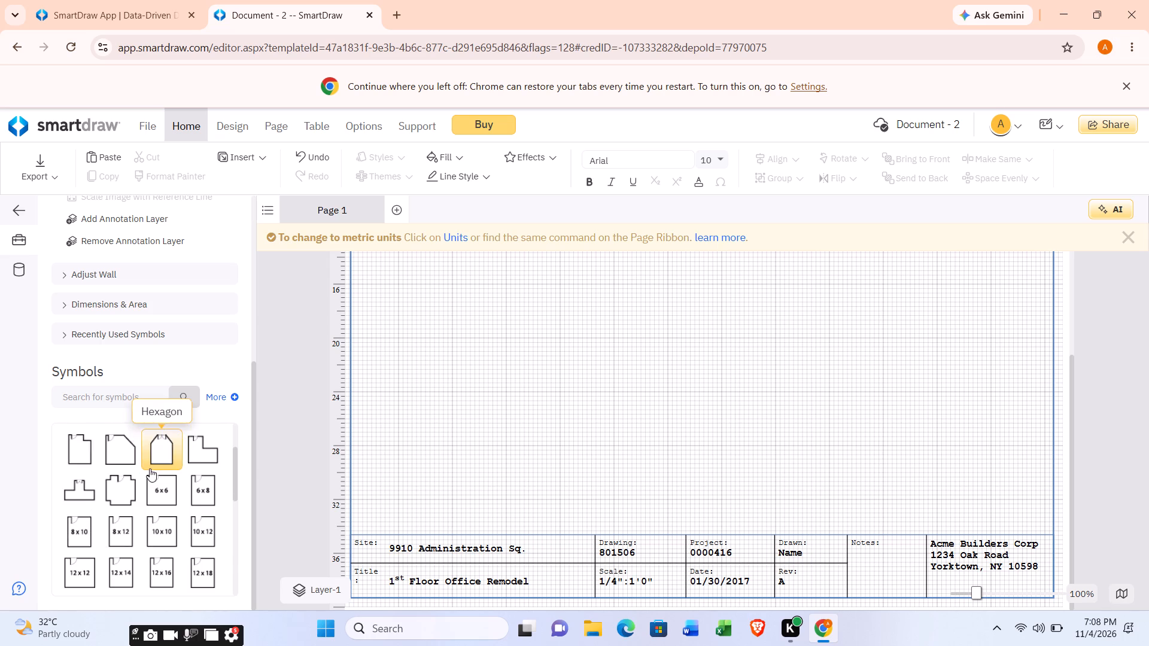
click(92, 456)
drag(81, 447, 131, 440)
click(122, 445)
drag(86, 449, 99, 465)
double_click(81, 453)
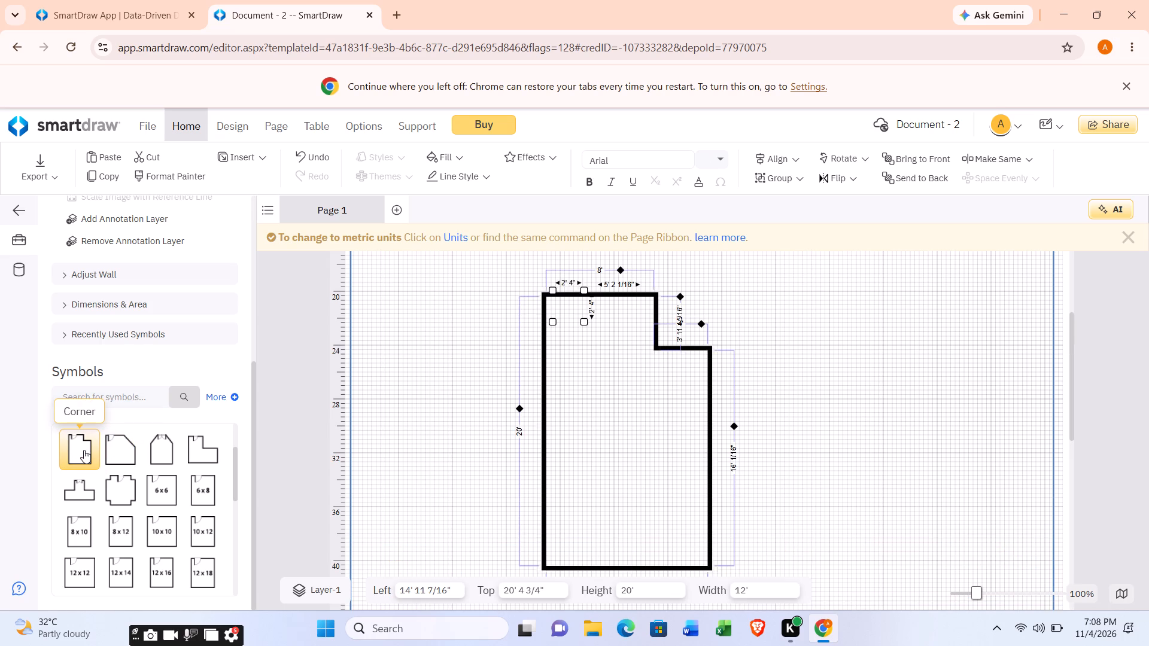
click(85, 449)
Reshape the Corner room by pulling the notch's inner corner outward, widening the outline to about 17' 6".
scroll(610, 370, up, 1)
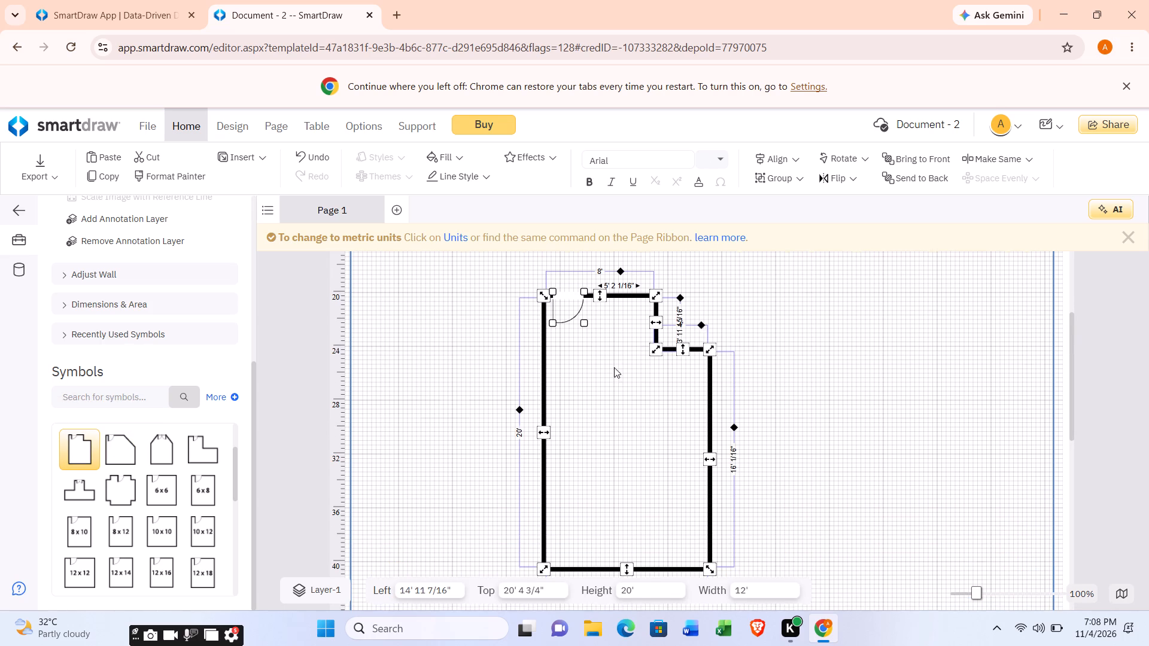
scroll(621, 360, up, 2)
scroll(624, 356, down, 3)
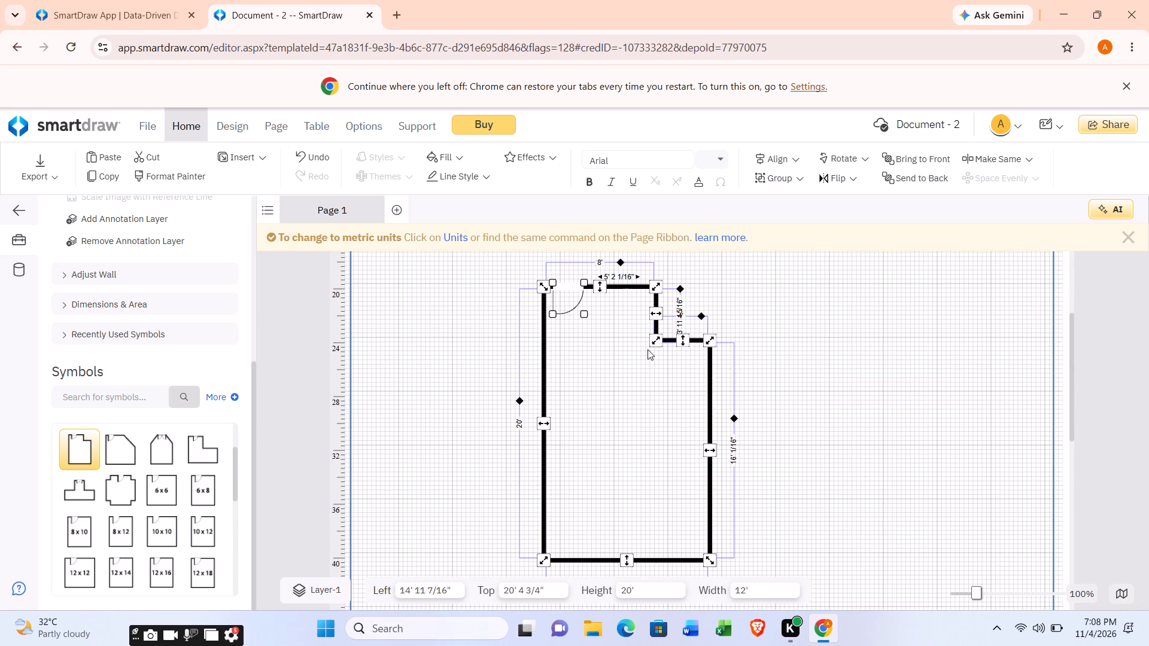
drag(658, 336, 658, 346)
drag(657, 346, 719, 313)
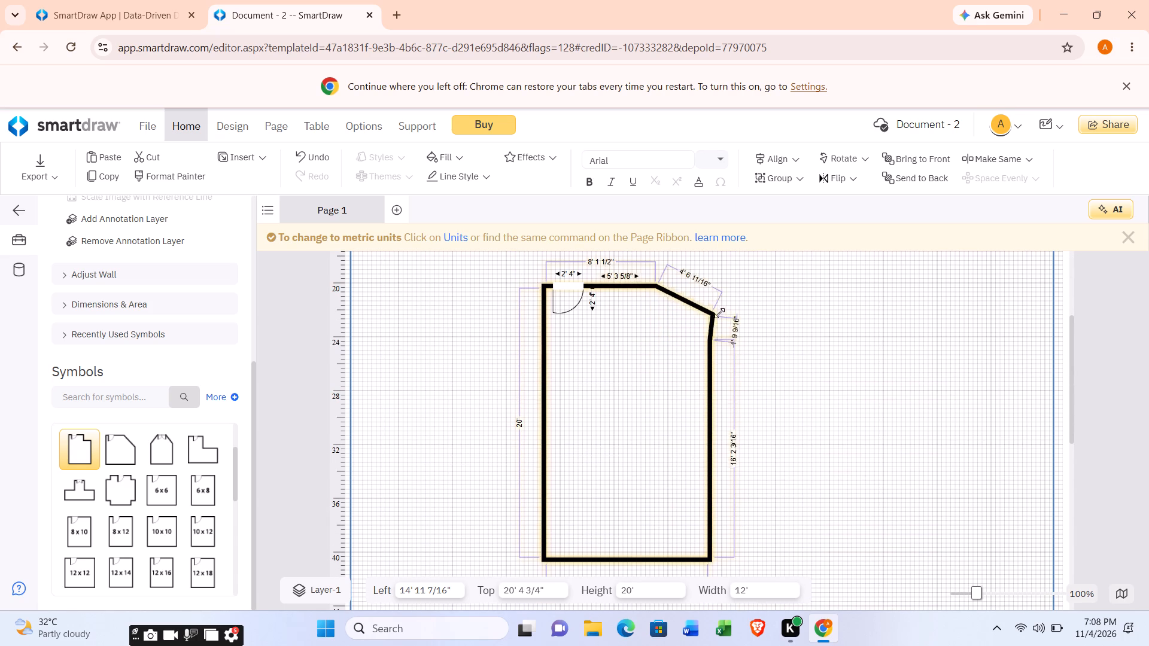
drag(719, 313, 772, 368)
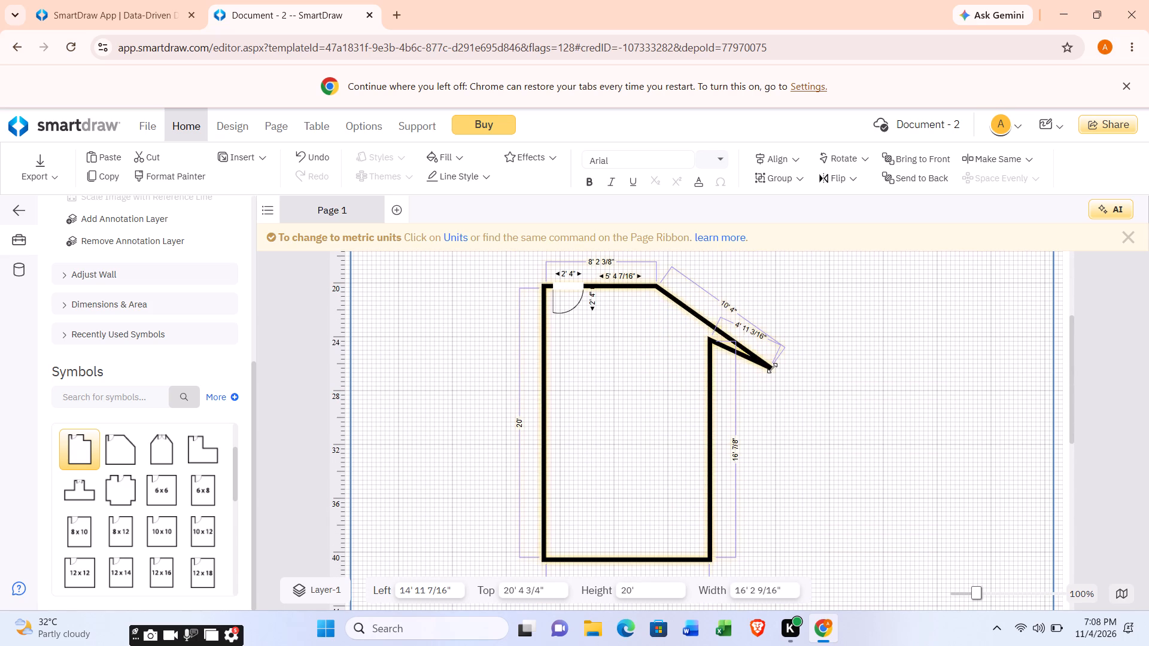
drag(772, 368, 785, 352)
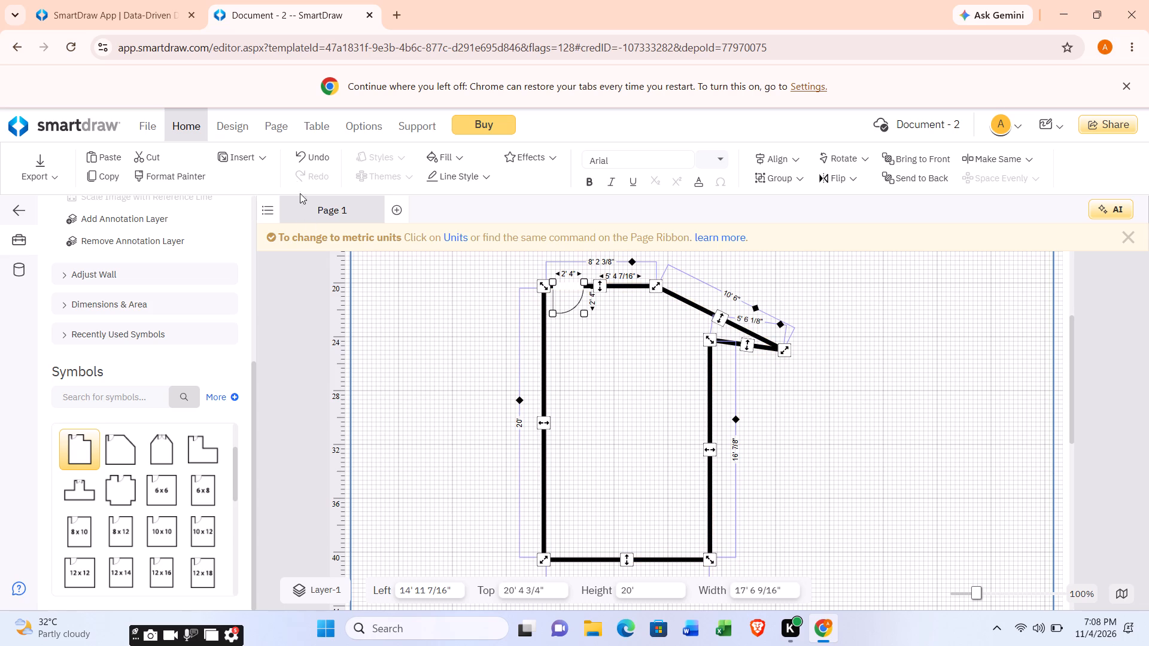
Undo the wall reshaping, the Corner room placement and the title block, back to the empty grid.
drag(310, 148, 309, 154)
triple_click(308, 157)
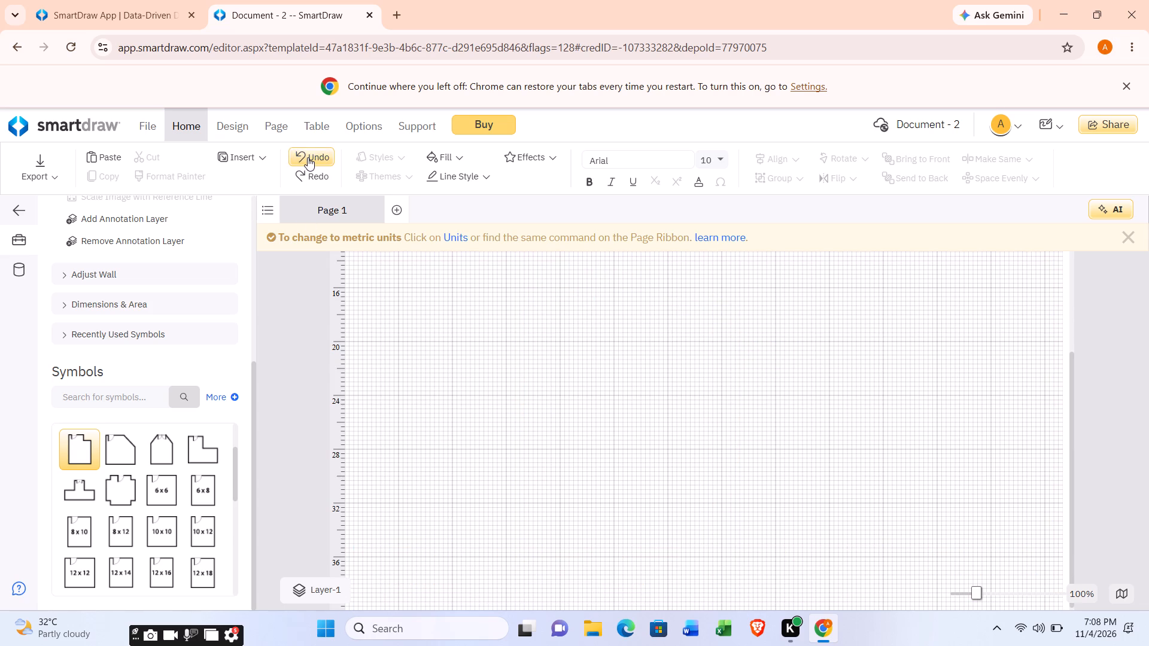
Browse the preset room sizes in Room Outlines, from the smaller rooms up to 20 x 25.
scroll(253, 304, down, 2)
scroll(124, 455, down, 2)
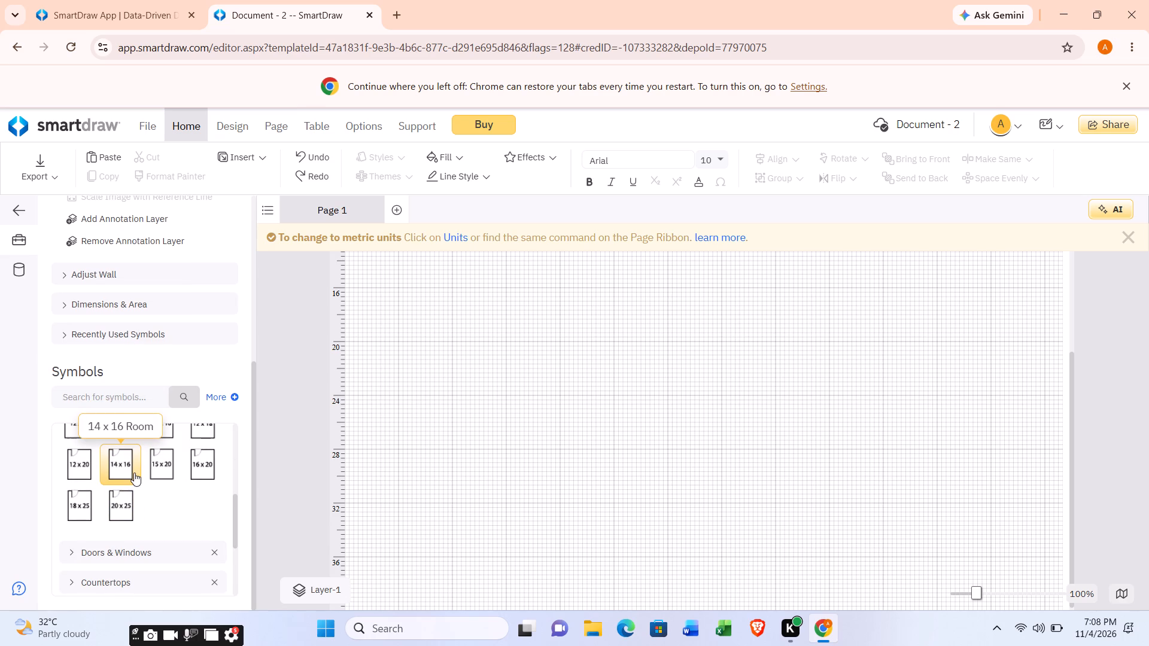
scroll(124, 463, down, 1)
scroll(135, 449, up, 1)
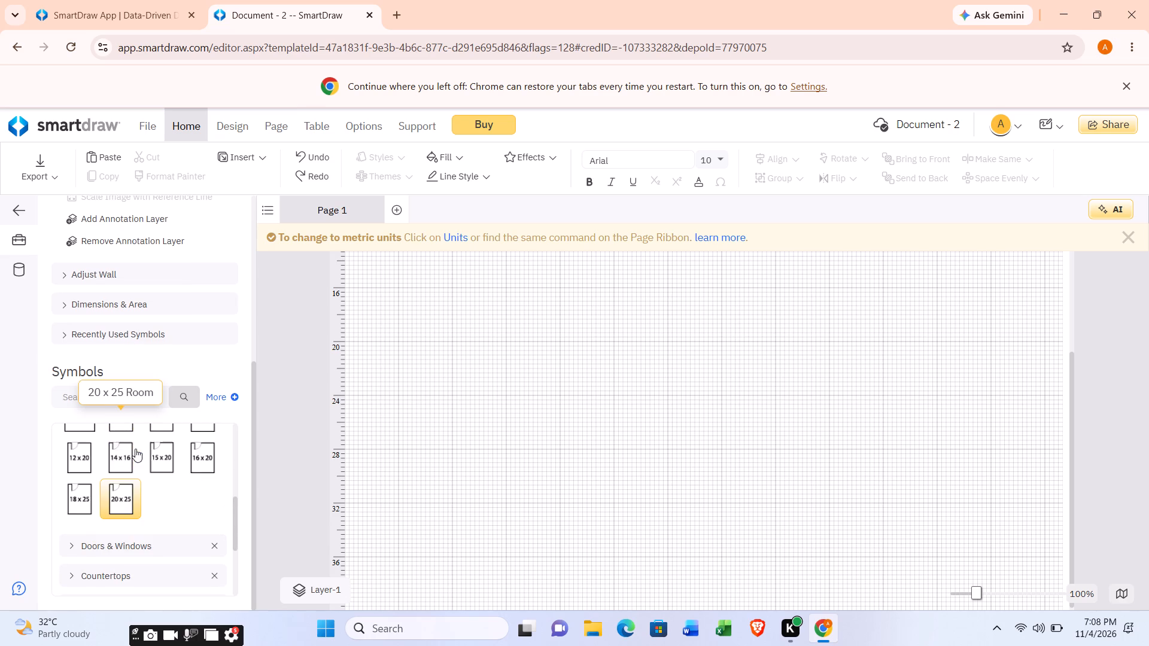
scroll(118, 463, up, 1)
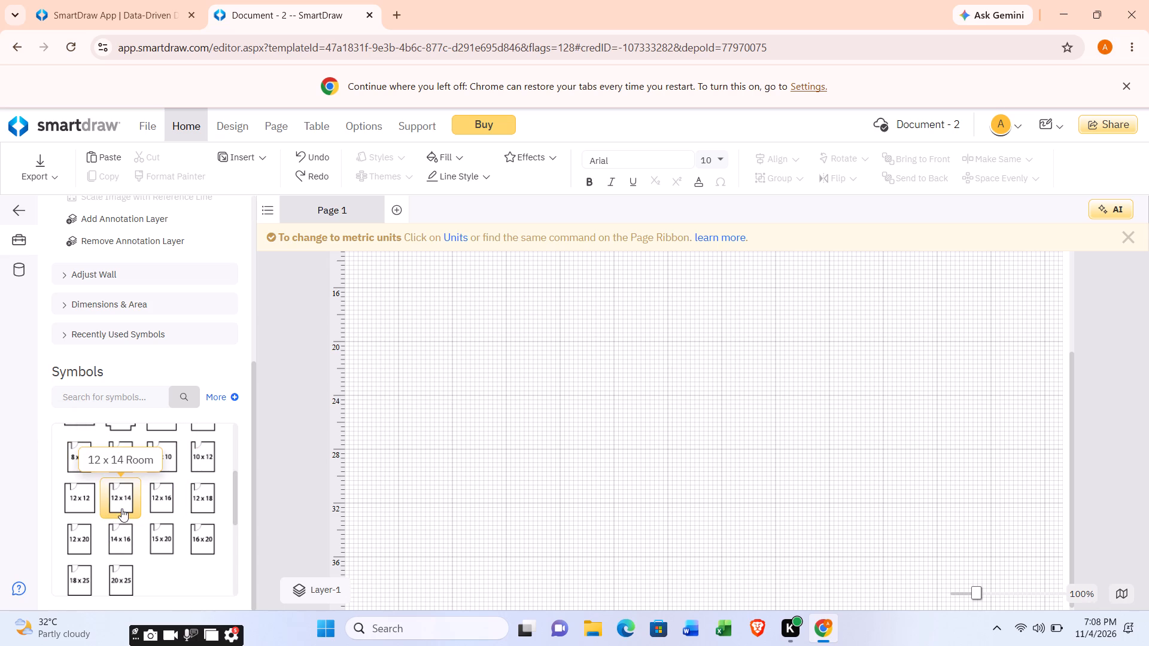
scroll(126, 503, down, 1)
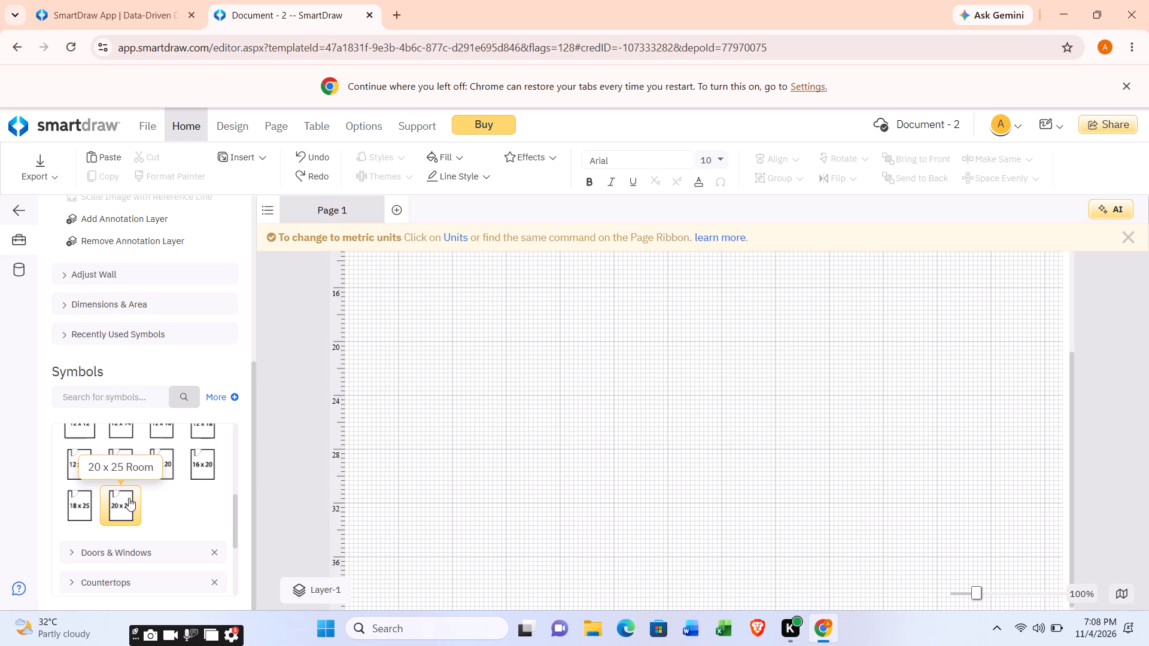
scroll(129, 498, up, 1)
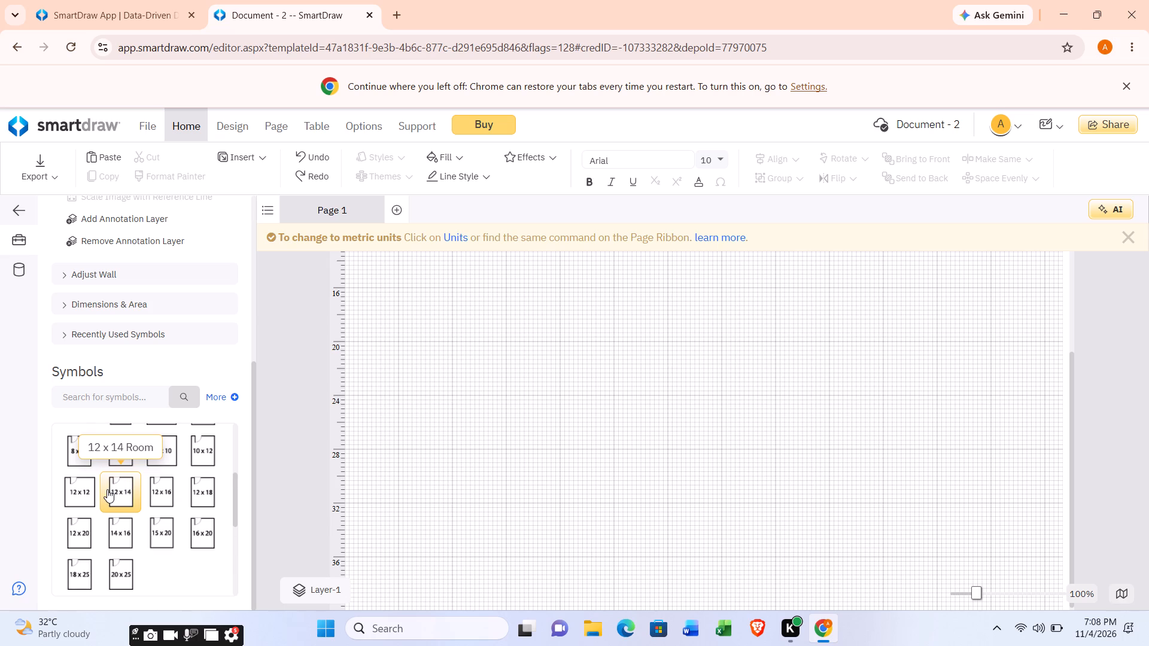
Place a Rectangular Room outline, 20' wide and 15' high, on the floor plan page.
scroll(107, 467, up, 2)
click(93, 477)
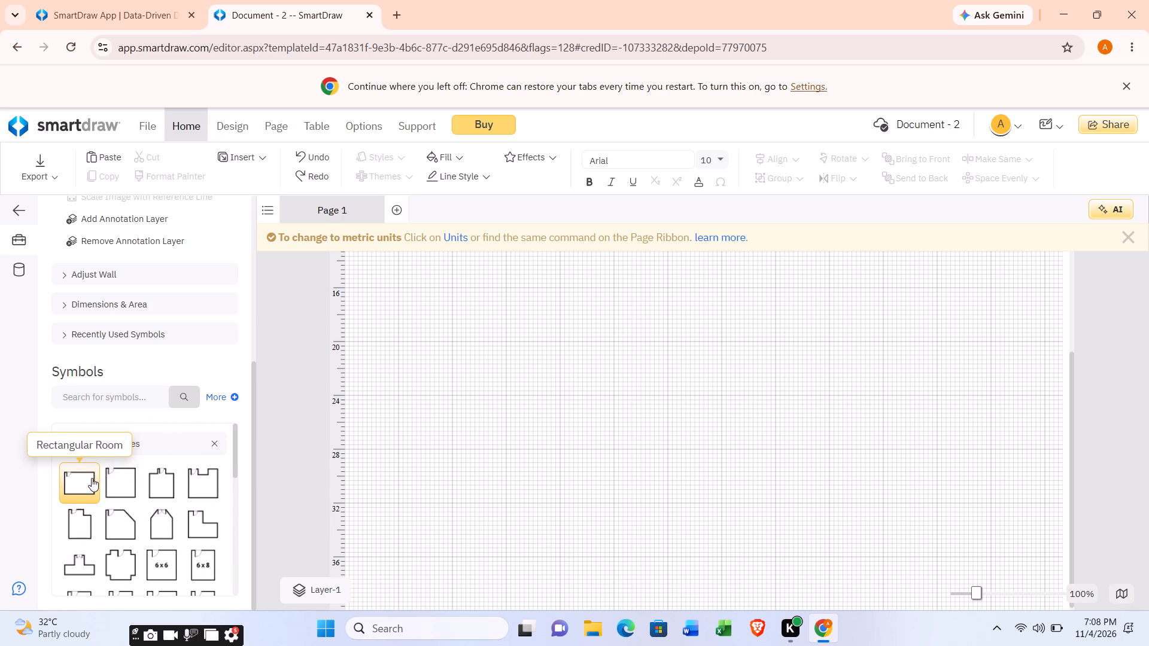
drag(86, 482, 153, 471)
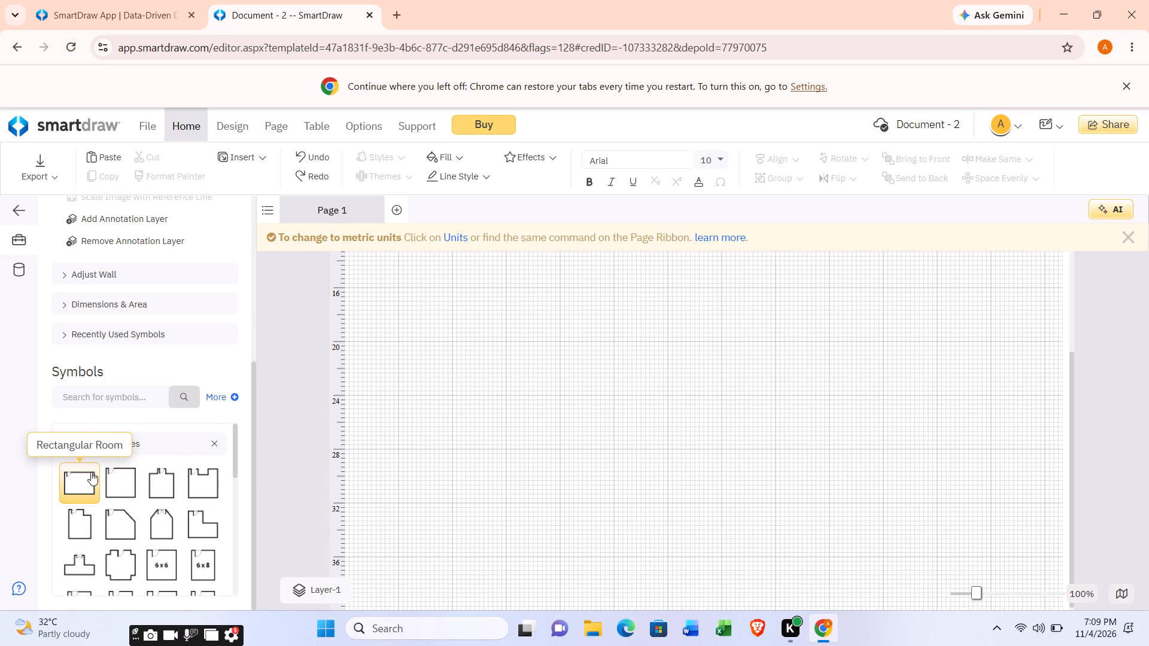
click(80, 479)
drag(80, 479, 150, 467)
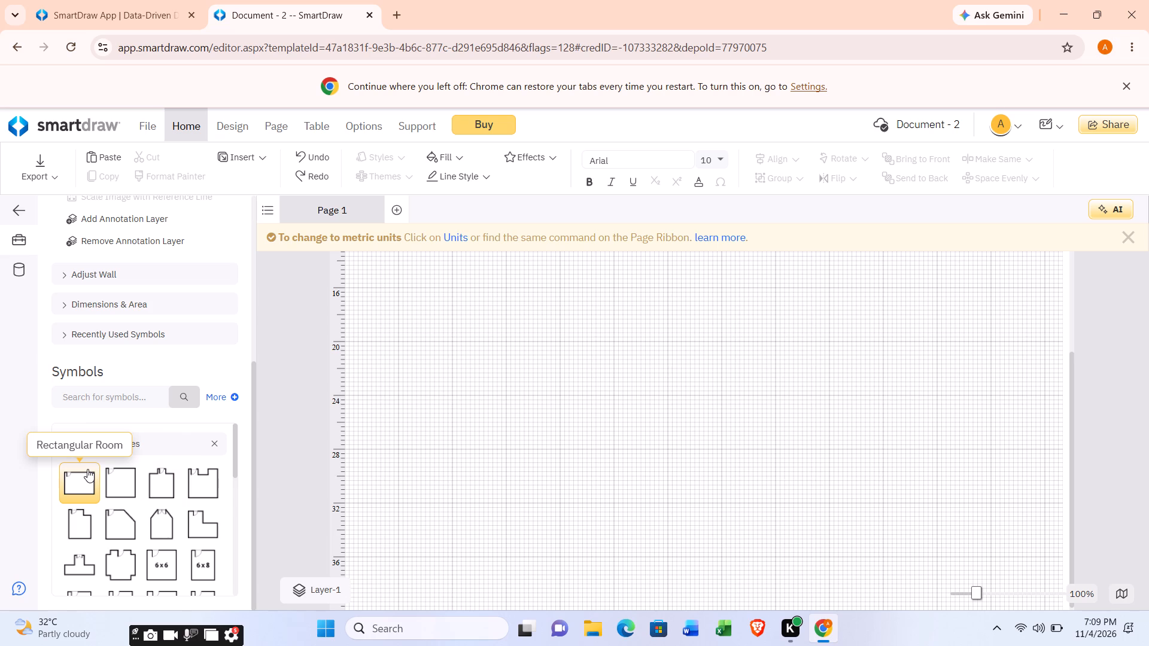
click(87, 469)
drag(82, 477, 95, 493)
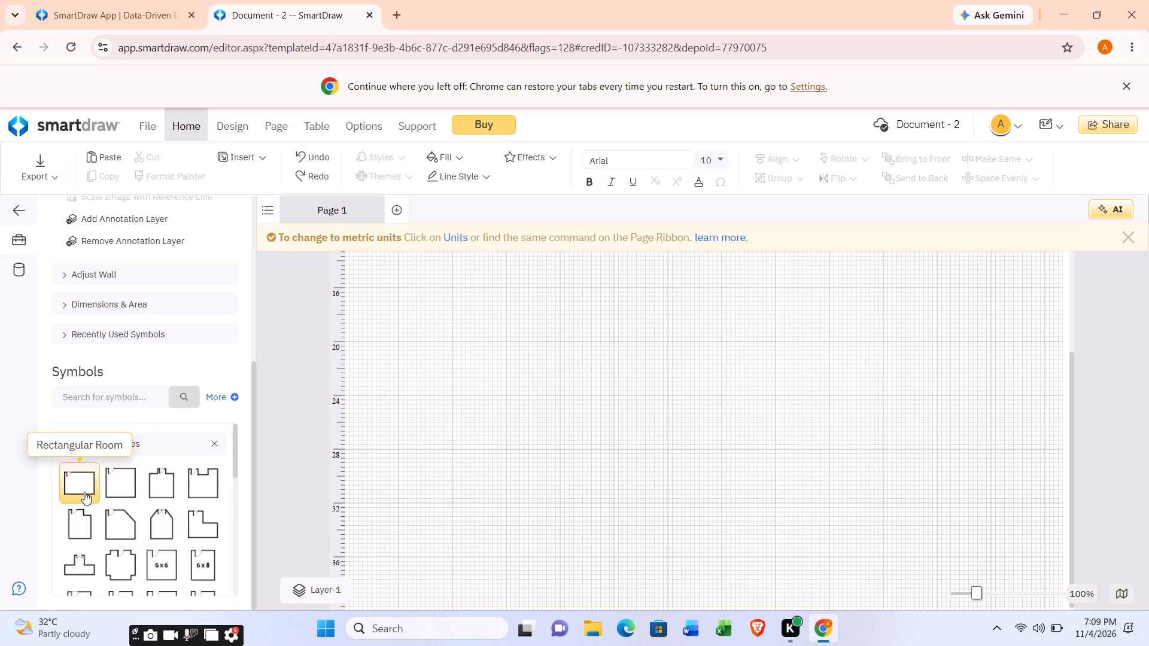
double_click(87, 485)
click(86, 479)
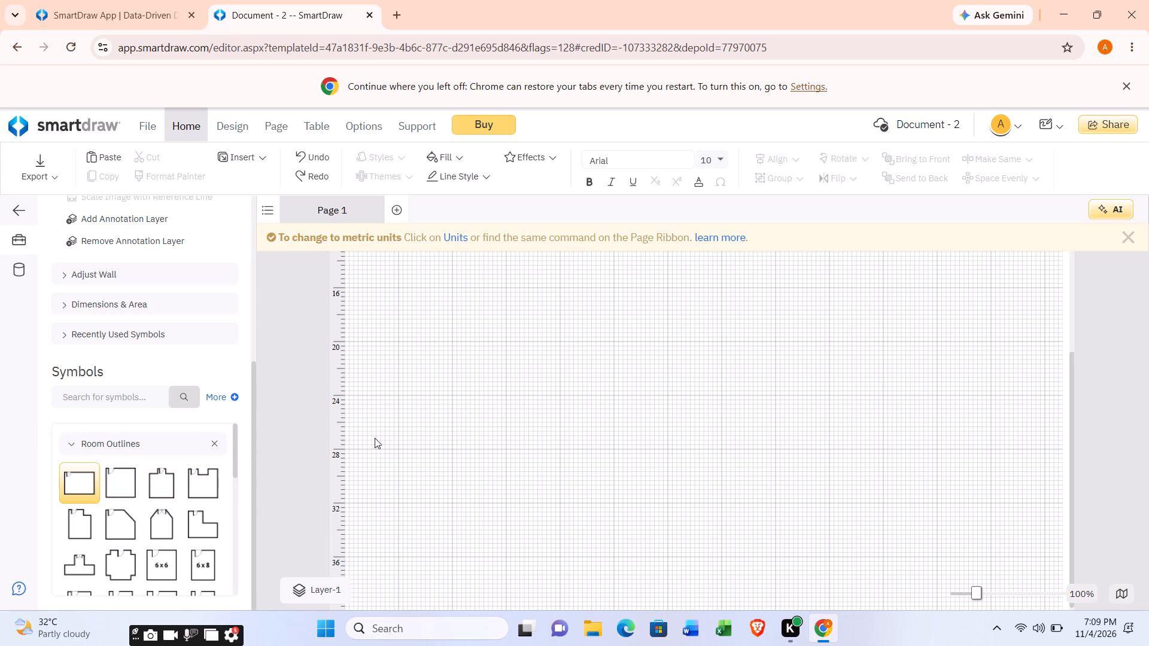
click(85, 481)
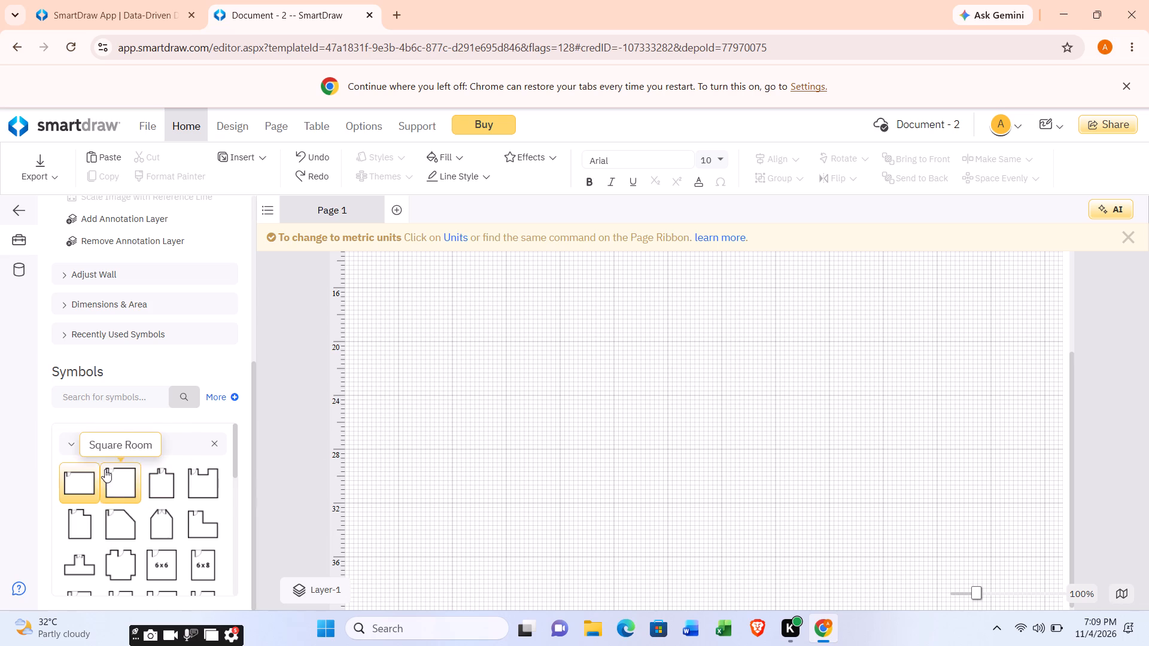
click(81, 472)
double_click(81, 472)
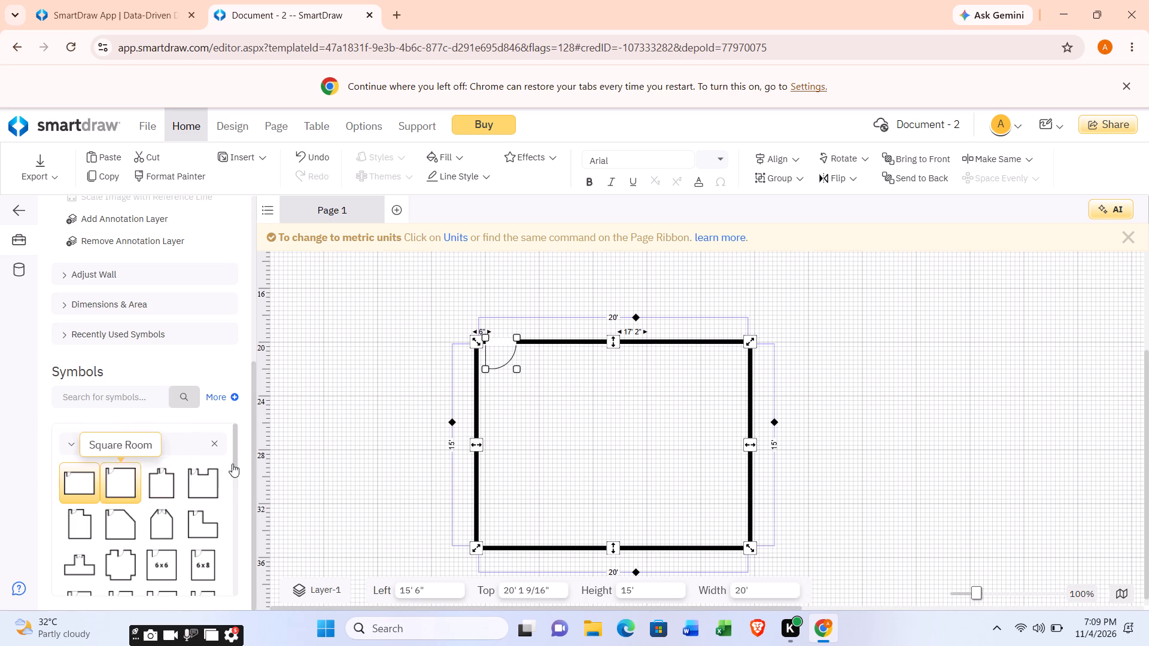
Move the rectangular room slightly, to a left position of 14' 4" and a top position of 20' 4".
scroll(610, 380, up, 1)
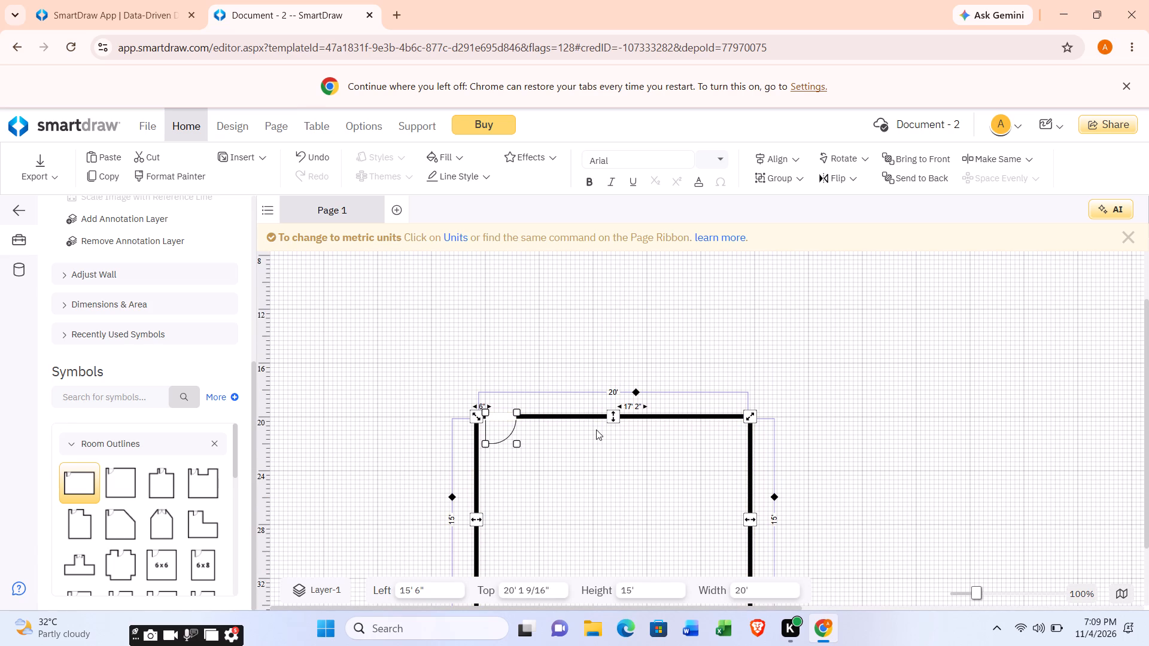
click(748, 416)
click(777, 355)
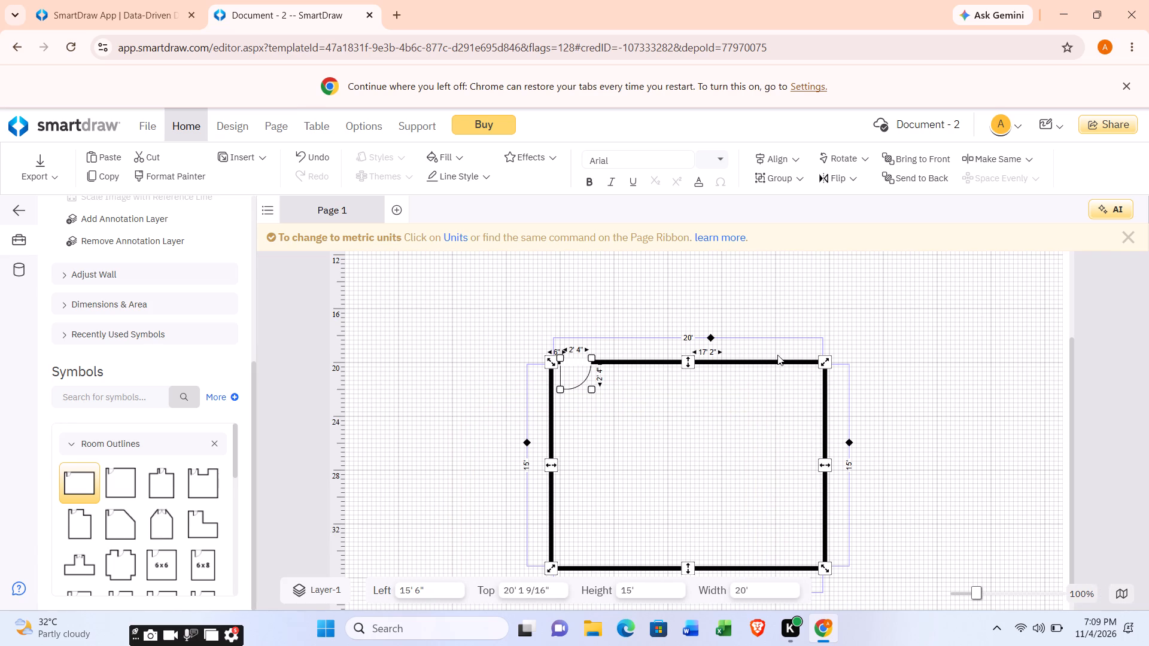
click(776, 364)
click(775, 361)
click(774, 359)
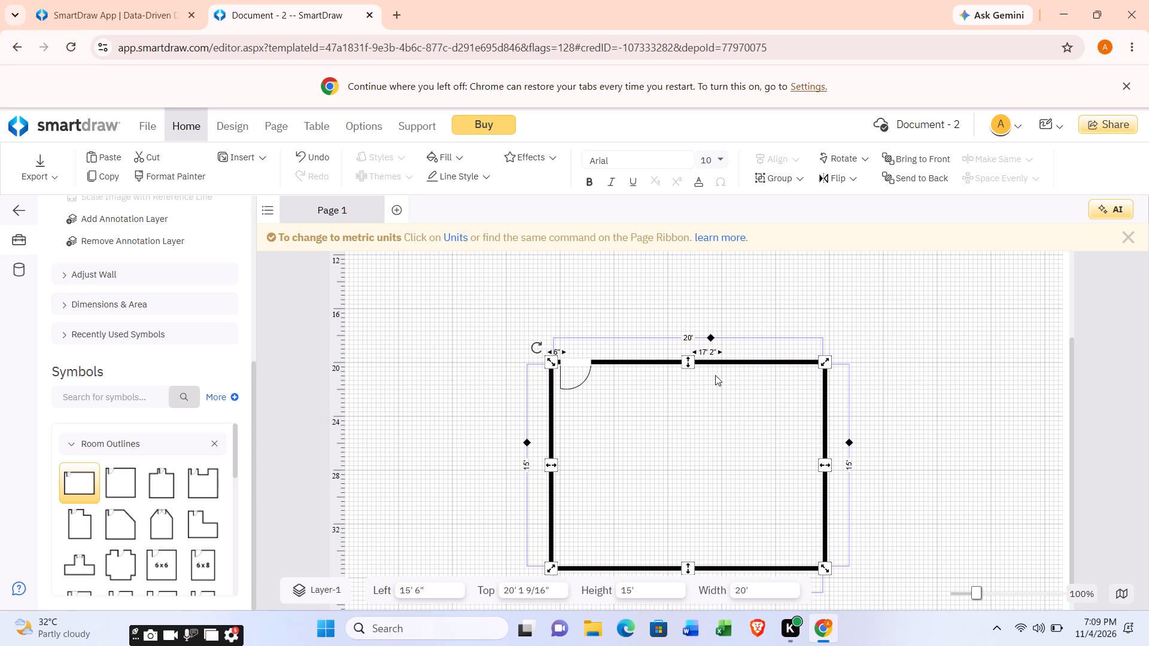
drag(592, 359, 574, 362)
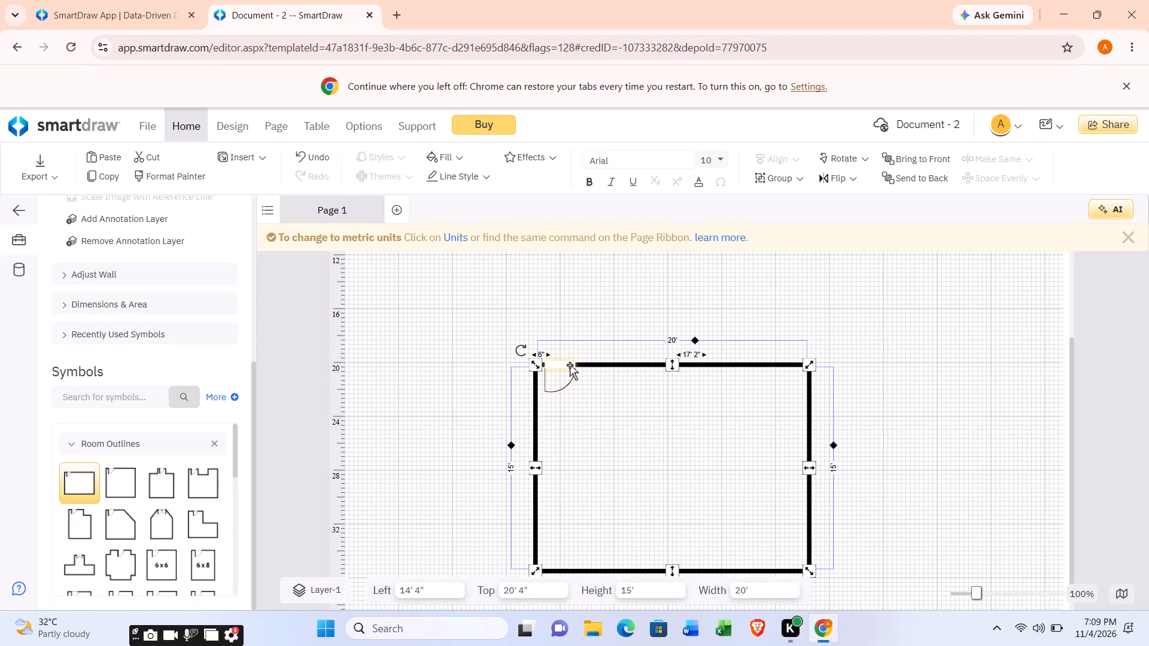
Delete the door from the upper wall of the rectangular room.
click(570, 365)
click(568, 377)
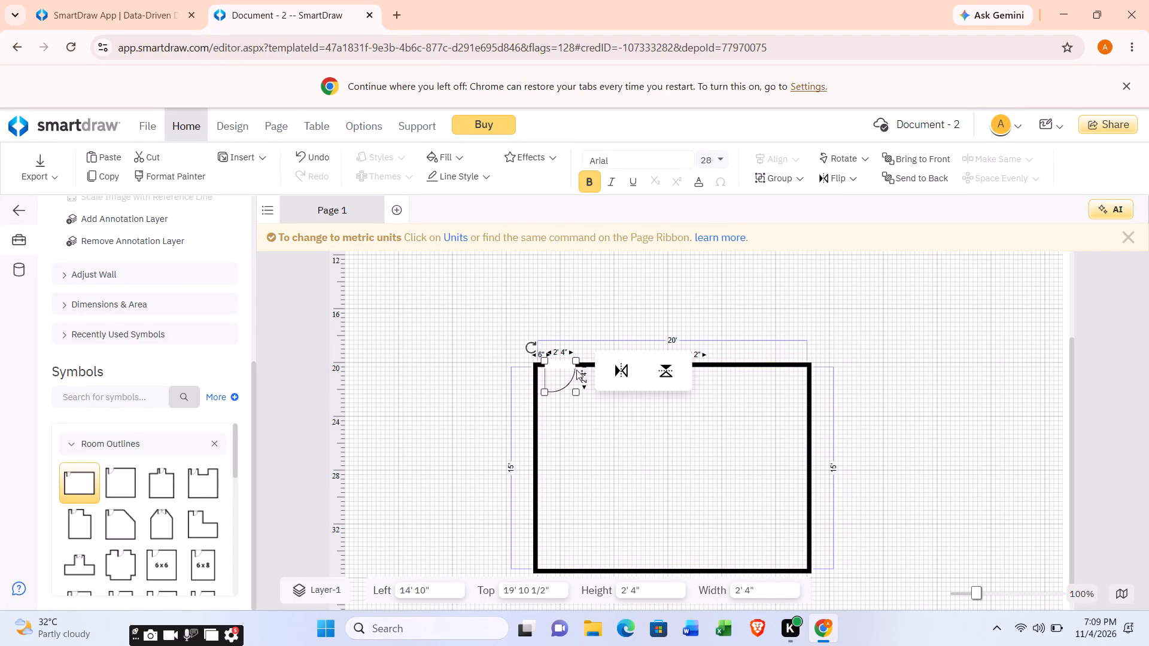
right_click(576, 370)
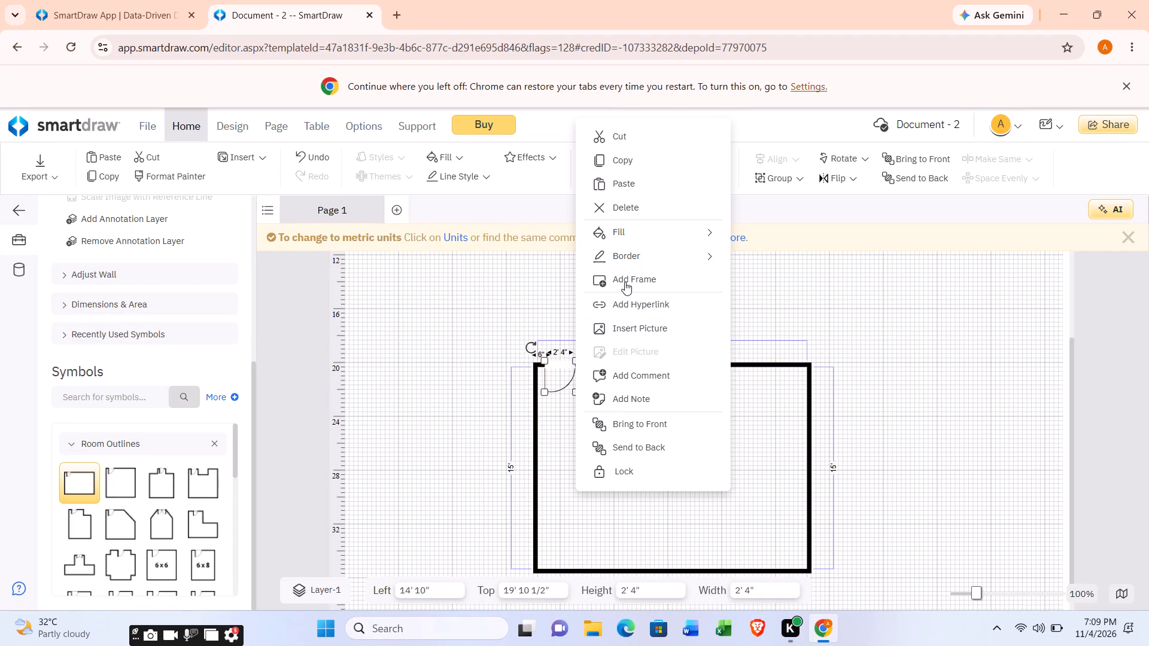
click(640, 198)
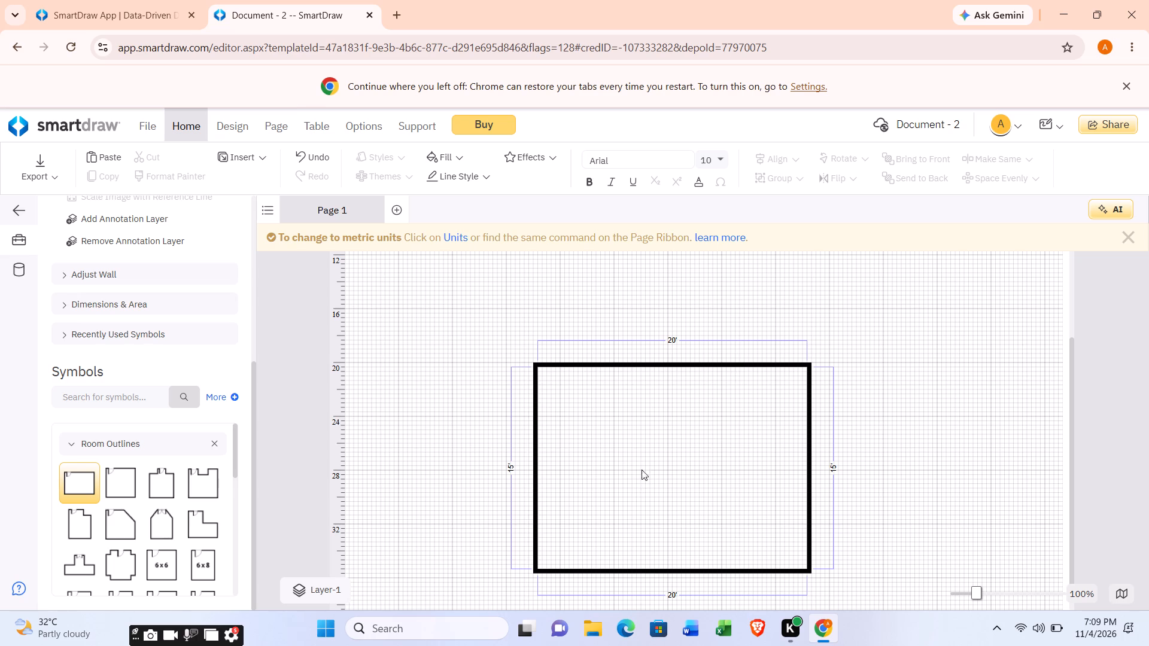
Set a custom wall thickness of 9 inches for the rectangular room.
scroll(636, 393, up, 1)
scroll(634, 393, down, 2)
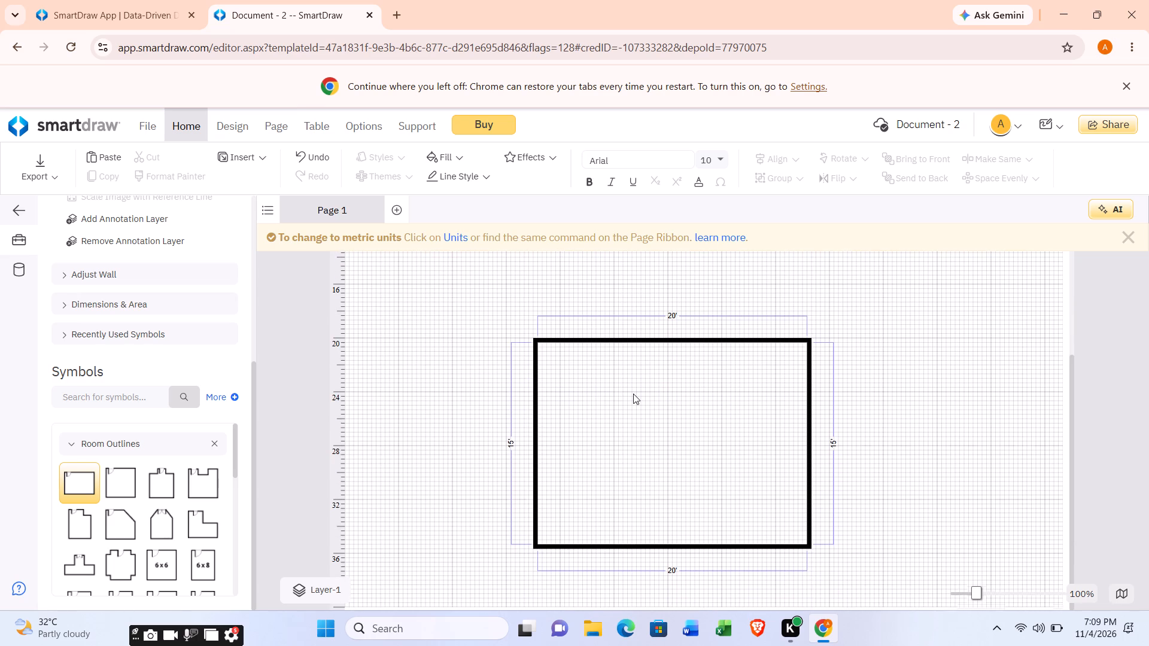
scroll(633, 392, down, 1)
right_click(795, 343)
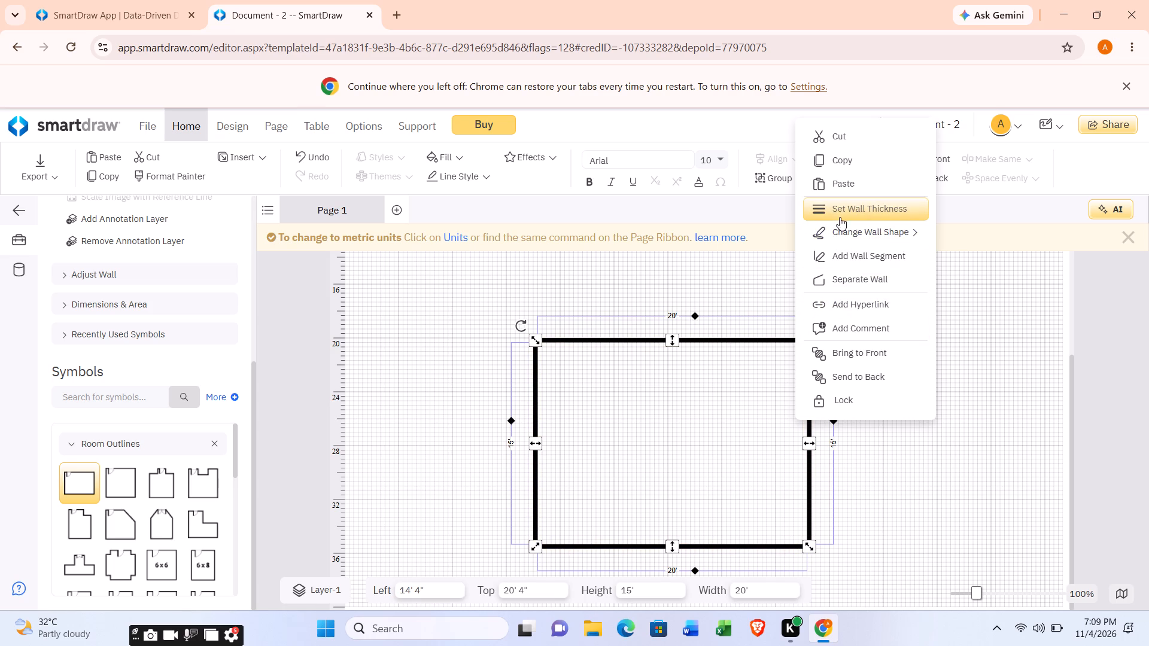
click(842, 213)
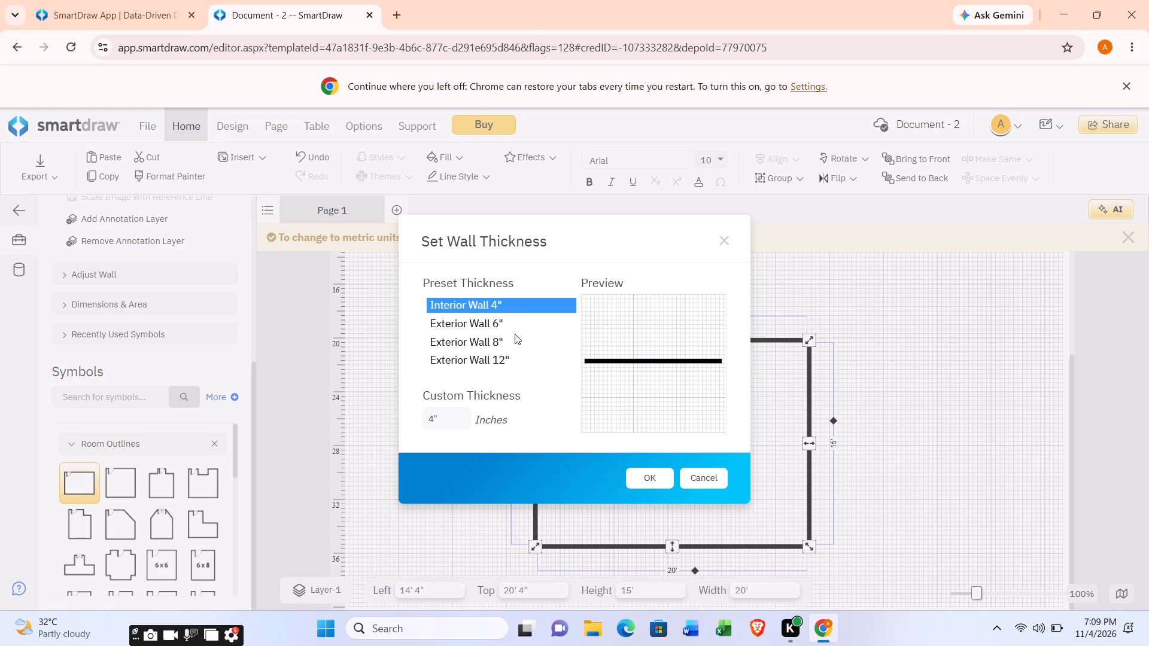
click(468, 306)
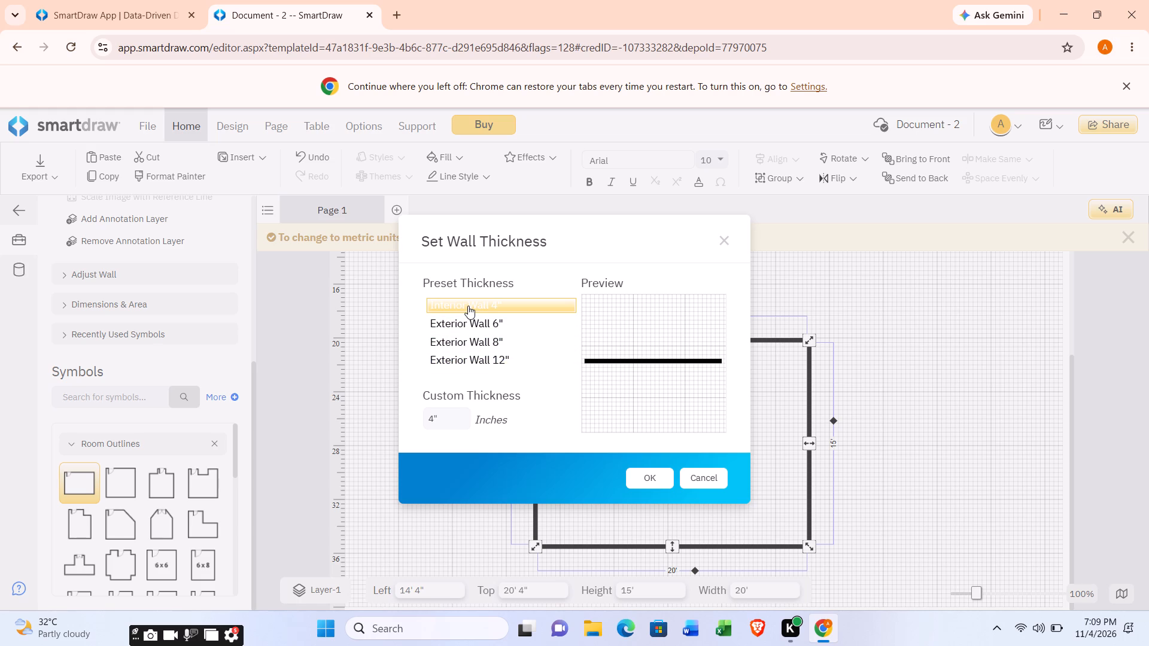
click(463, 298)
drag(443, 424, 442, 417)
key(BackSpace)
key(BackSpace)
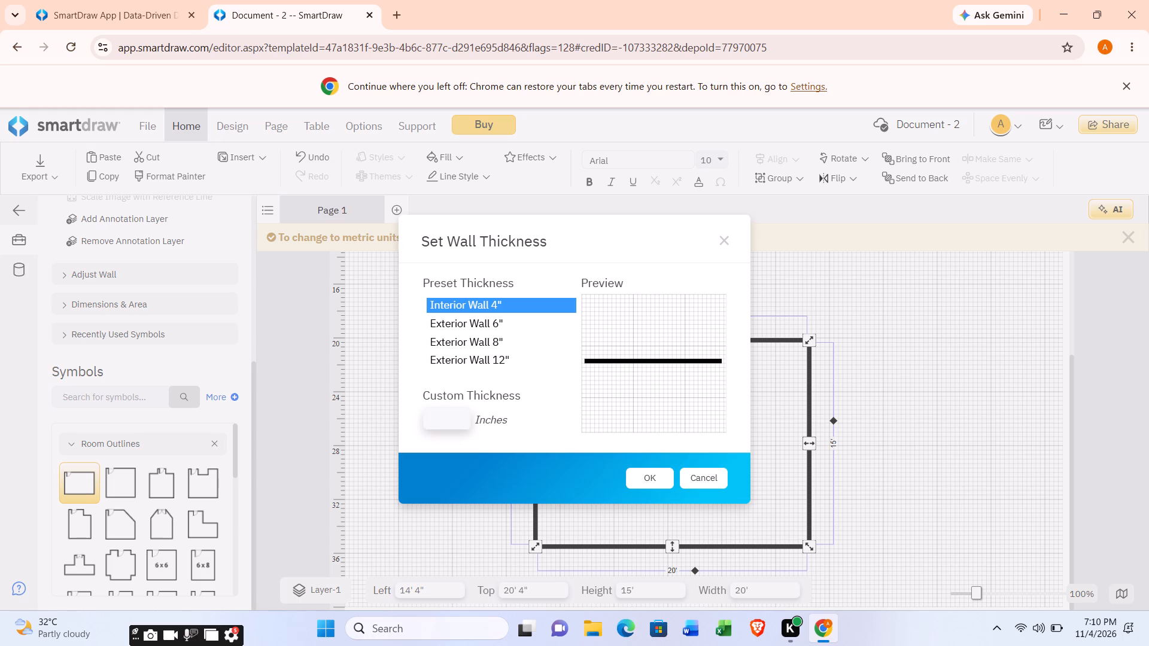
key(9)
click(652, 483)
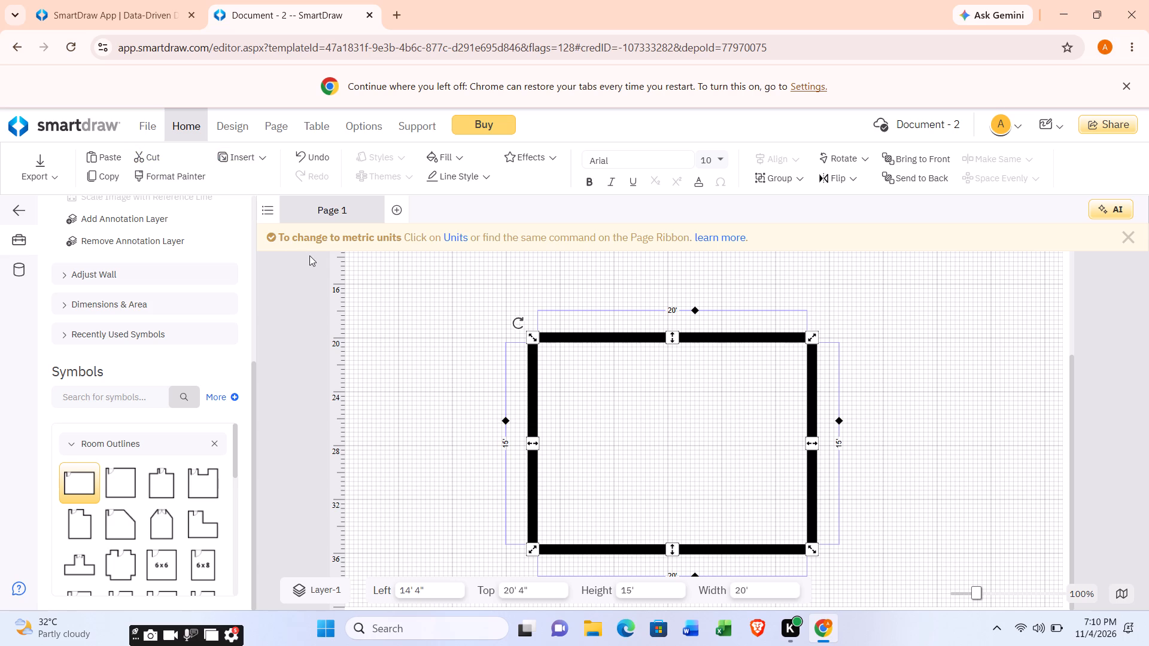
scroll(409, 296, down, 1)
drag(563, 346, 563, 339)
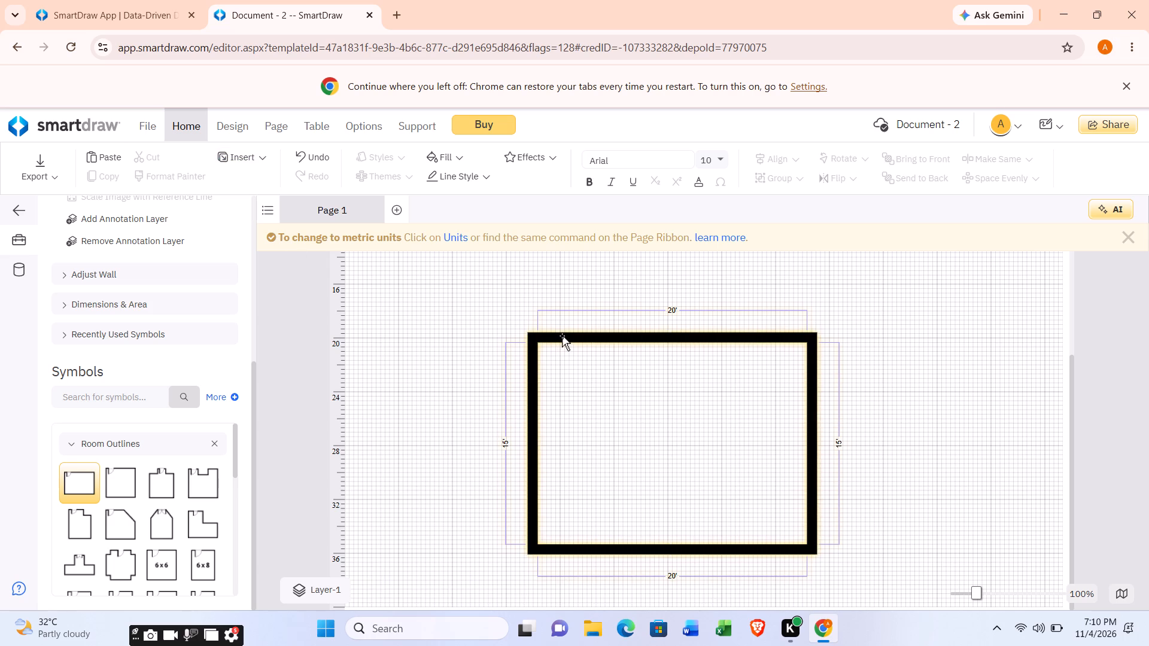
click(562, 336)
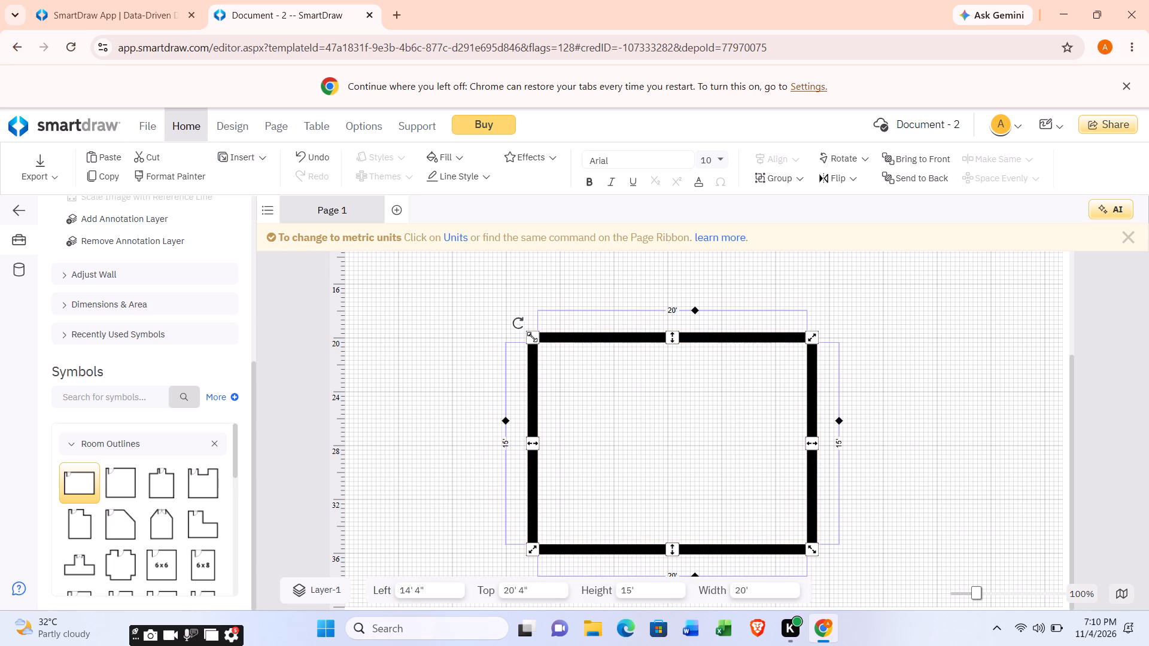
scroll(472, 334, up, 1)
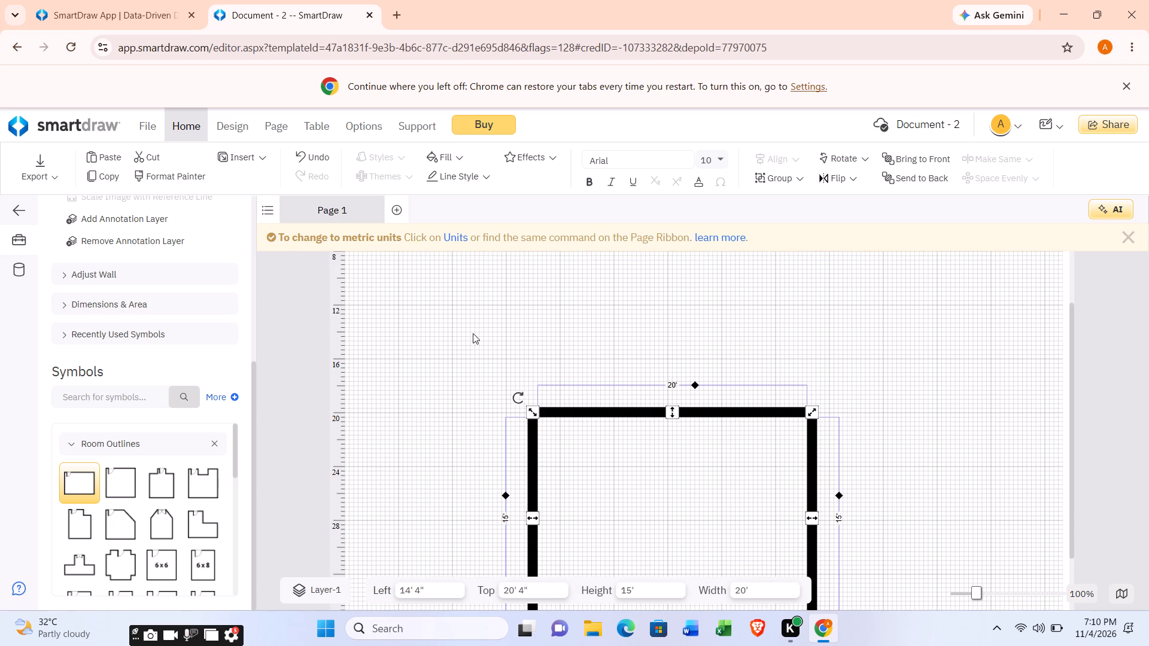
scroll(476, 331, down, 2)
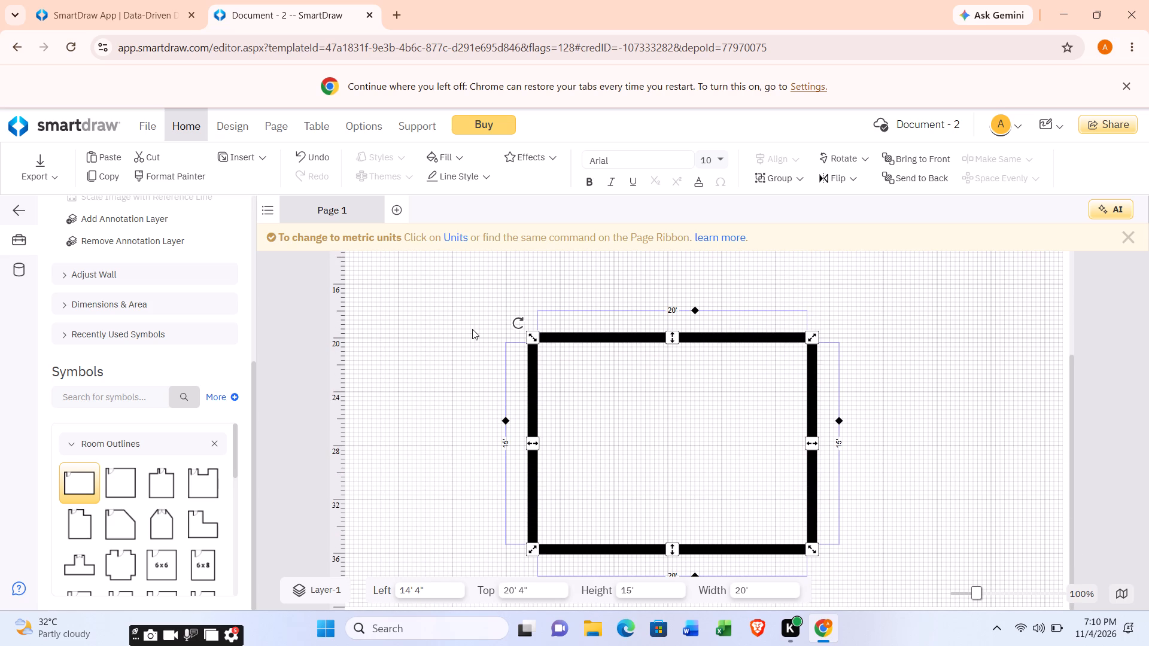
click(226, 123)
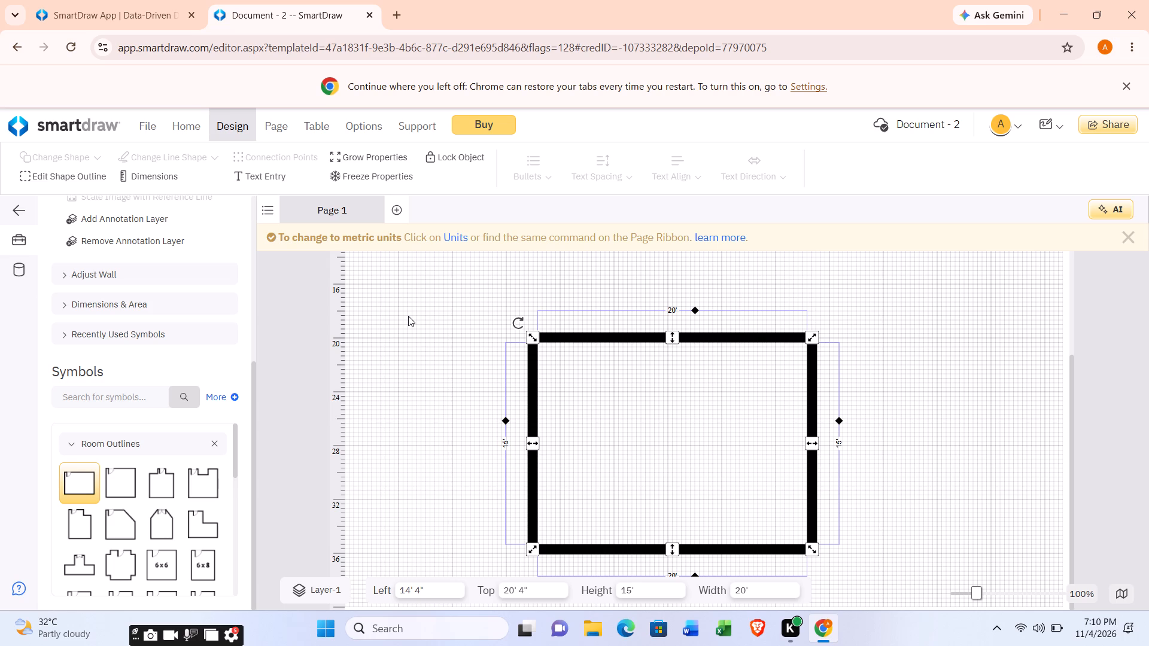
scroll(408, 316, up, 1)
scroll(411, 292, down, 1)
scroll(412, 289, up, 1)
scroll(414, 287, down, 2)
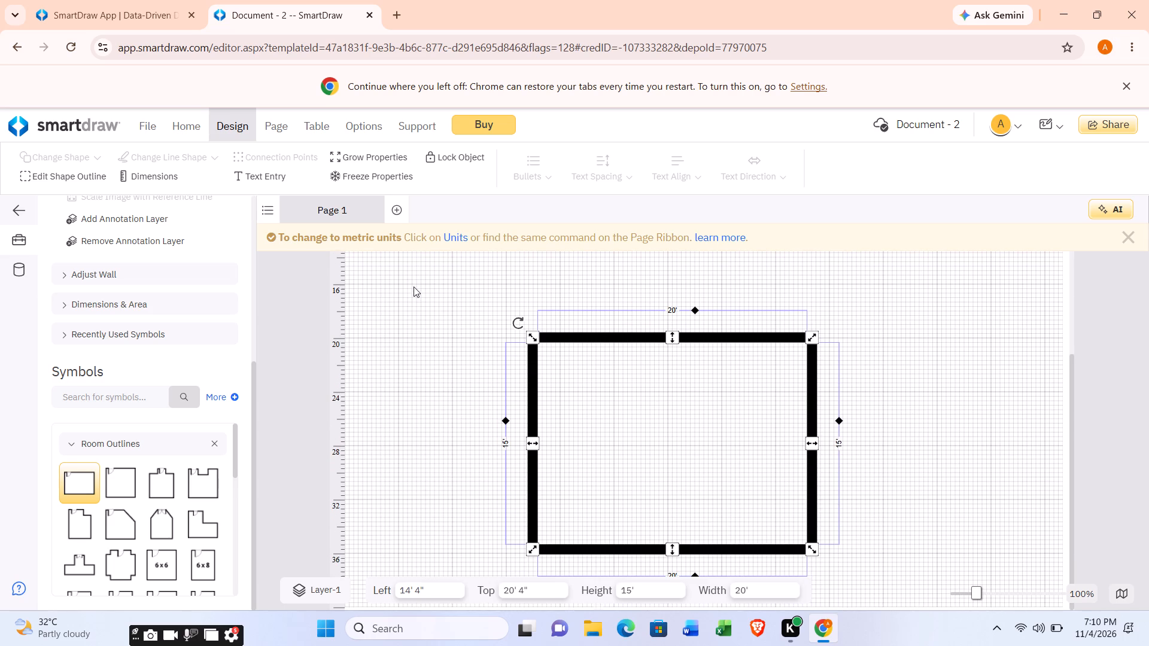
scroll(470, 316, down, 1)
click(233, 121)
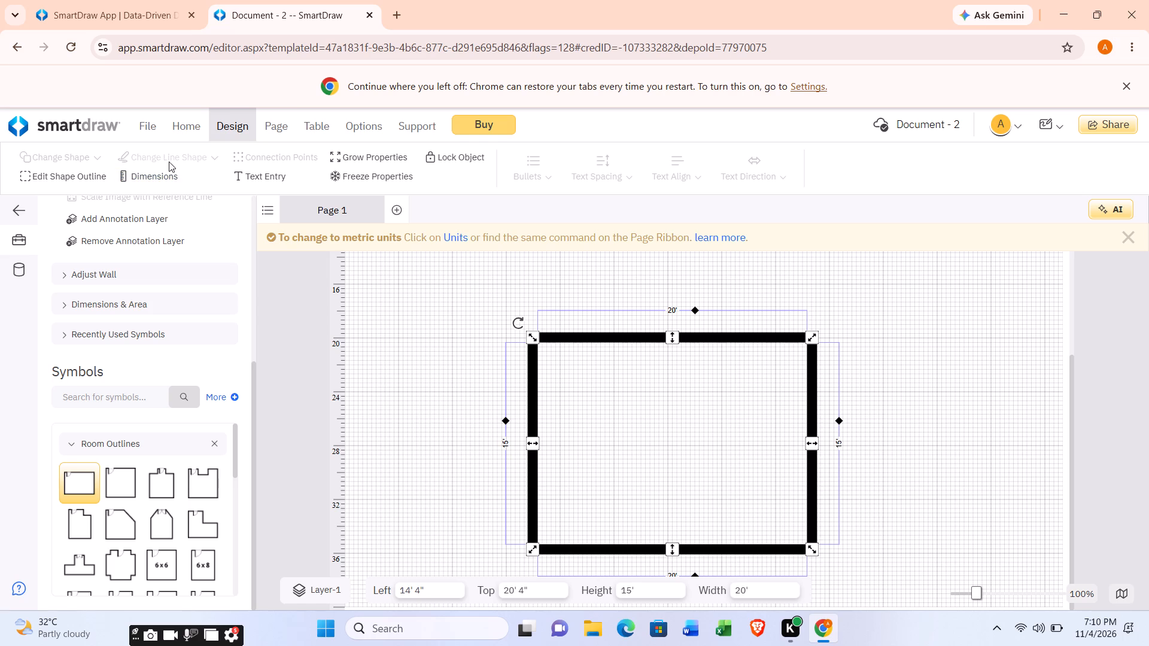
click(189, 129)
Change the rectangular room's dimensions to measure the walls from the exterior.
click(227, 129)
click(173, 175)
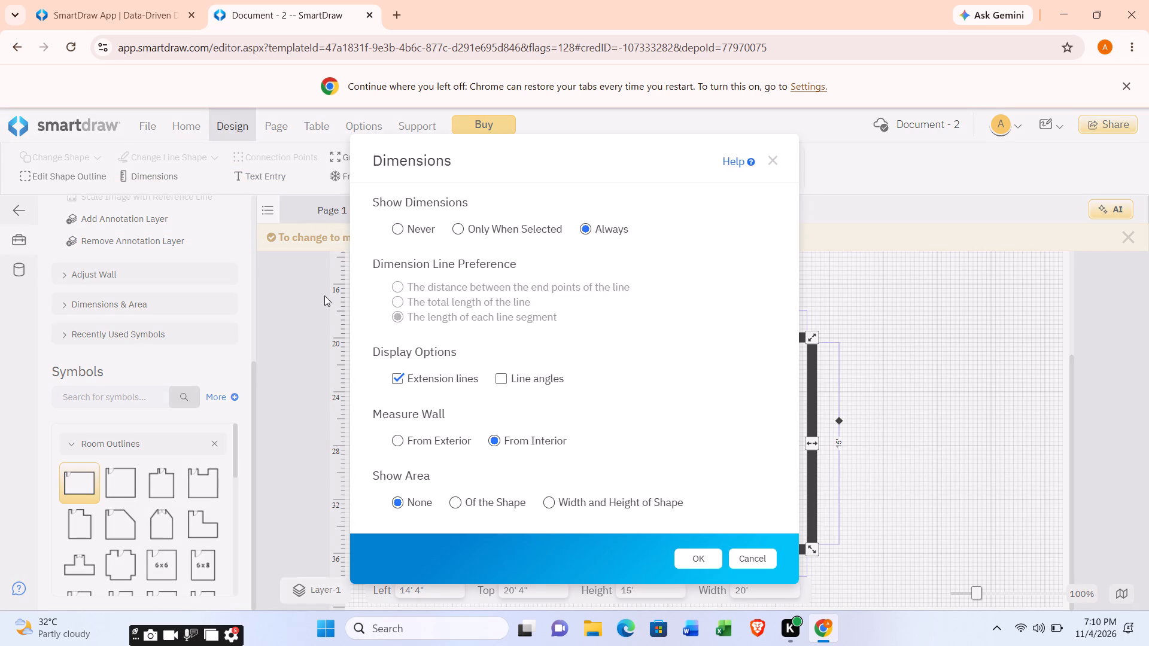
click(400, 440)
click(692, 553)
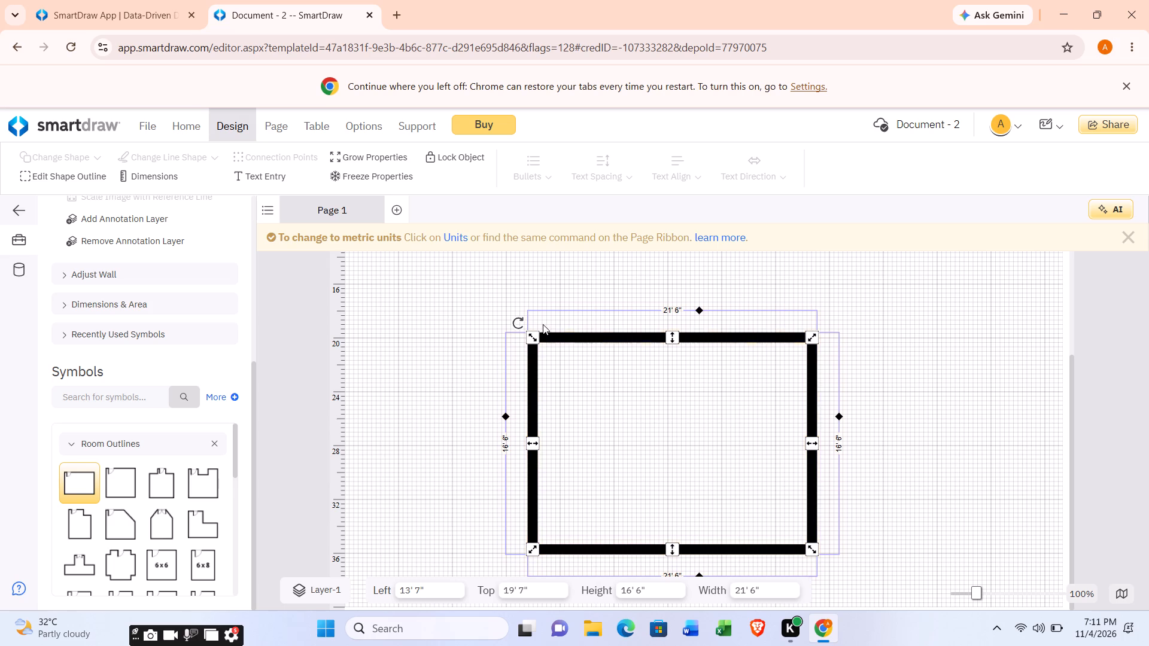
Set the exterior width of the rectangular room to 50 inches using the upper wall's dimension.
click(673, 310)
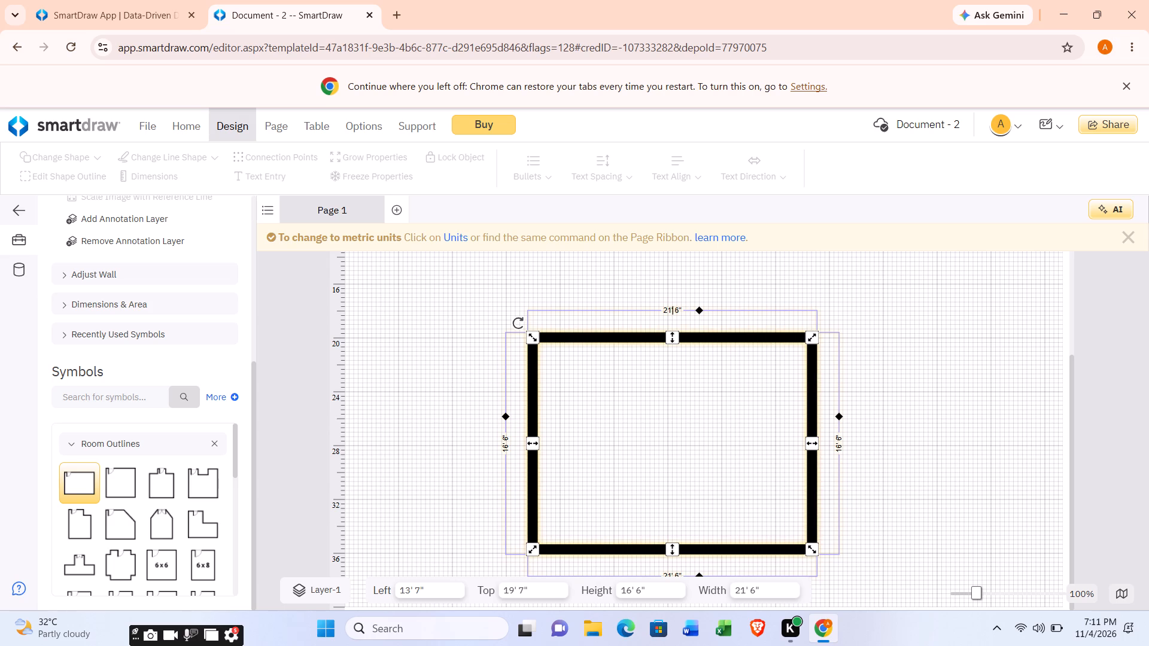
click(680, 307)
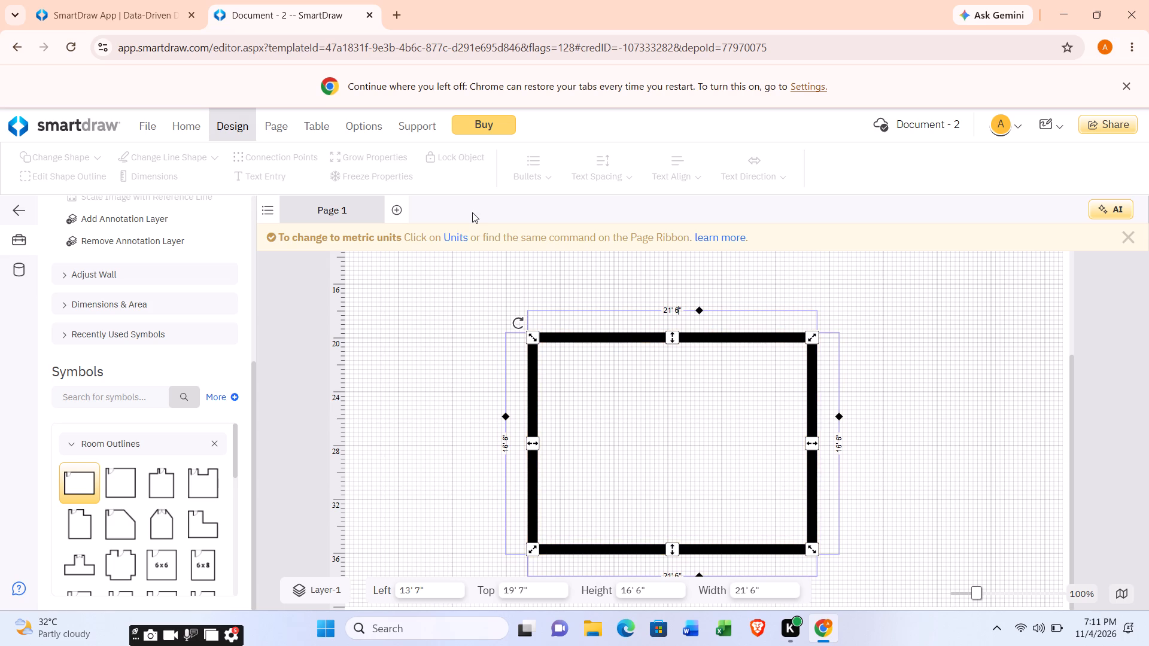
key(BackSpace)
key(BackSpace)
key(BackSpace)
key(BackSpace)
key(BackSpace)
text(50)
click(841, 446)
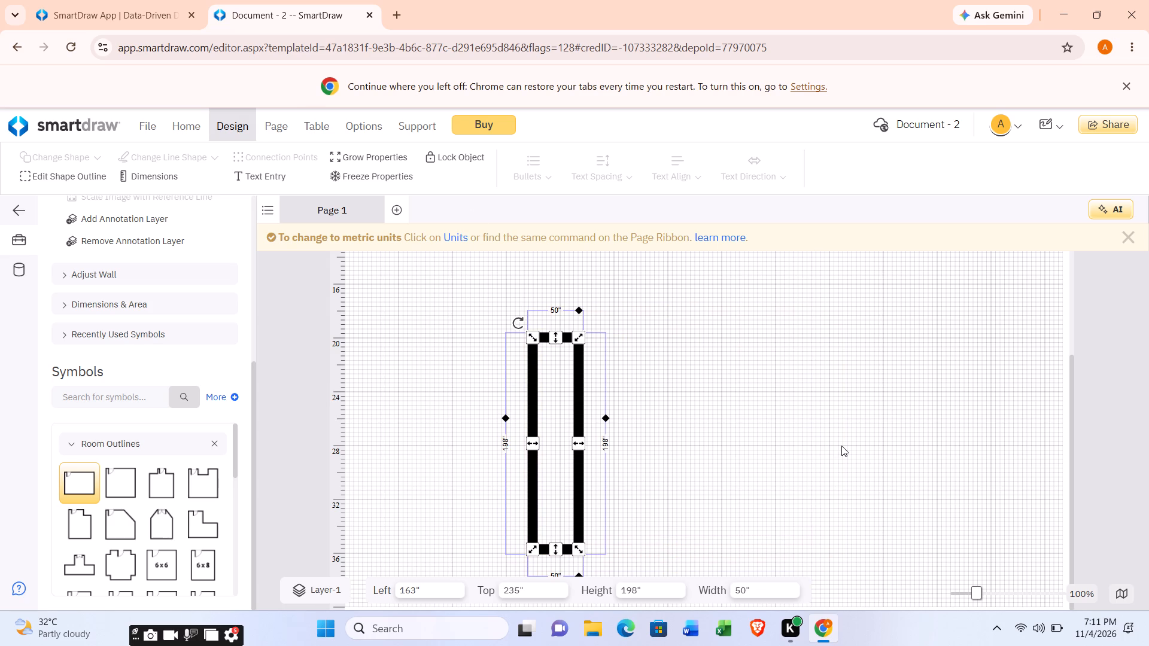
Set the exterior width of the rectangular room to 700 inches using the upper wall's dimension.
click(558, 310)
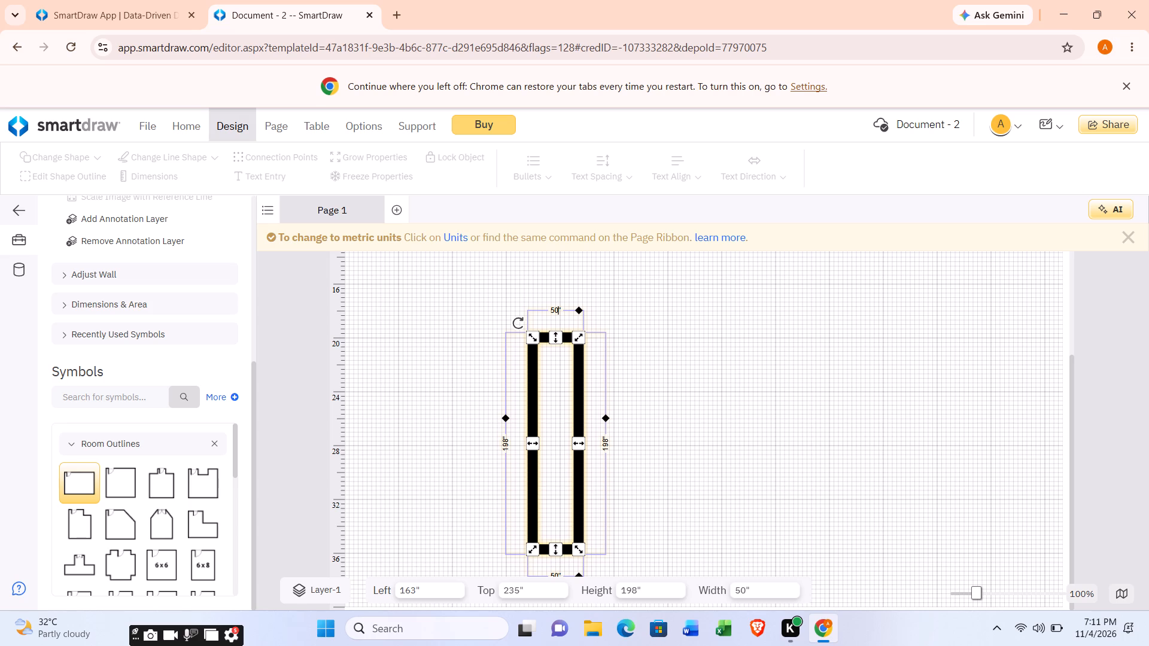
key(BackSpace)
key(BackSpace)
text(70)
key(0)
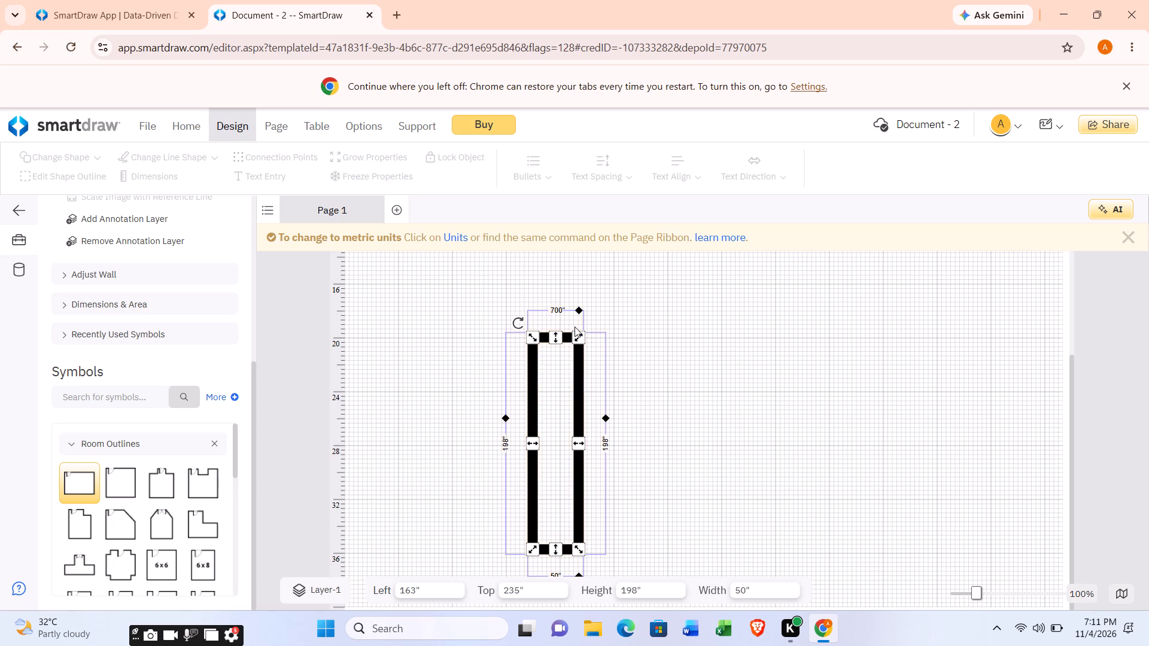
click(608, 447)
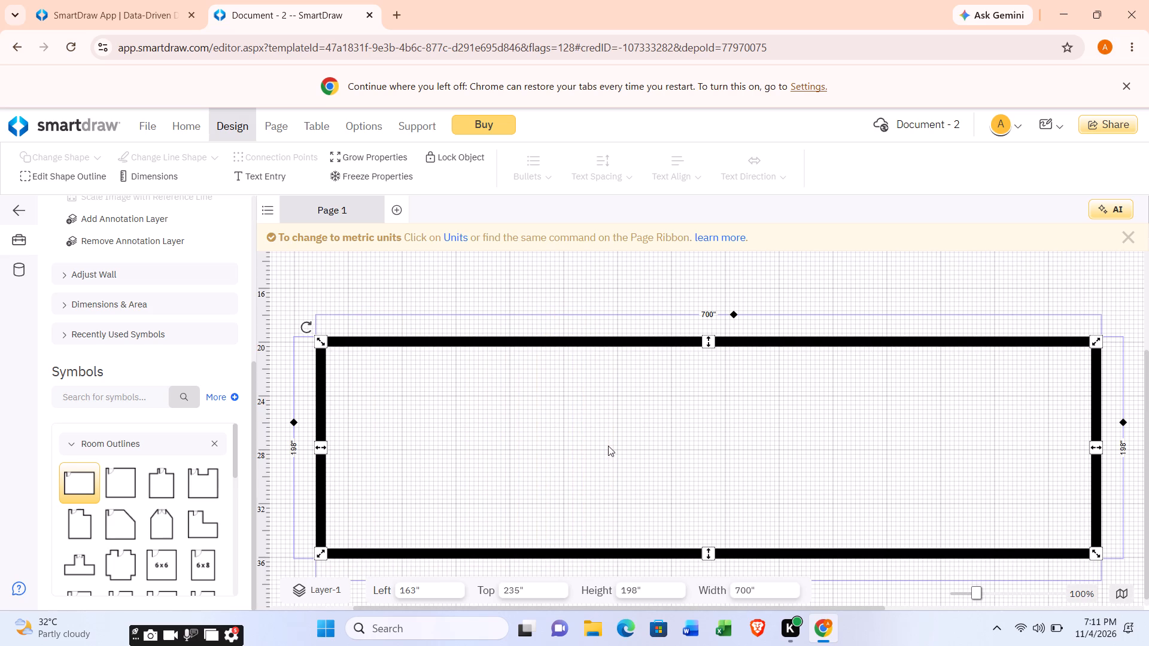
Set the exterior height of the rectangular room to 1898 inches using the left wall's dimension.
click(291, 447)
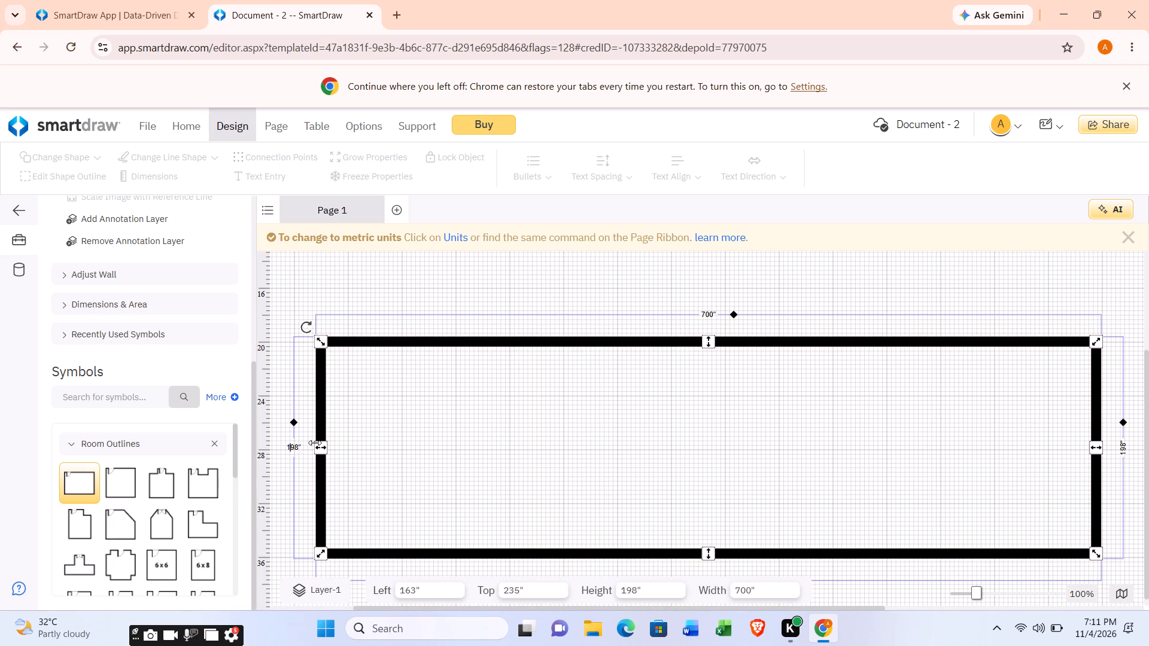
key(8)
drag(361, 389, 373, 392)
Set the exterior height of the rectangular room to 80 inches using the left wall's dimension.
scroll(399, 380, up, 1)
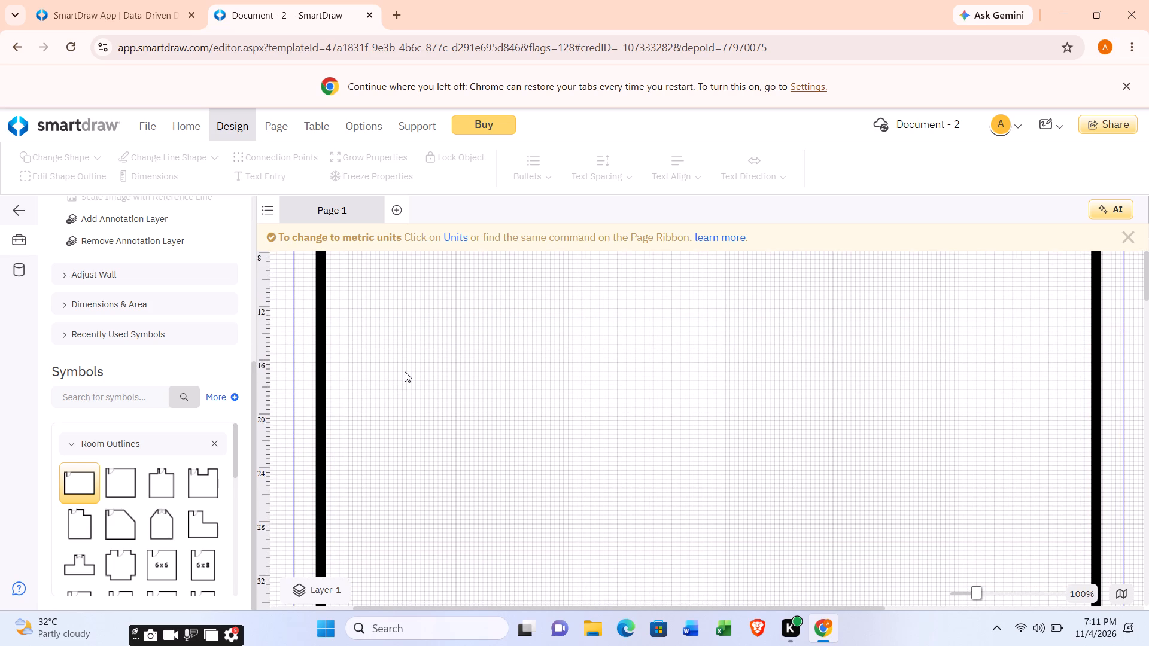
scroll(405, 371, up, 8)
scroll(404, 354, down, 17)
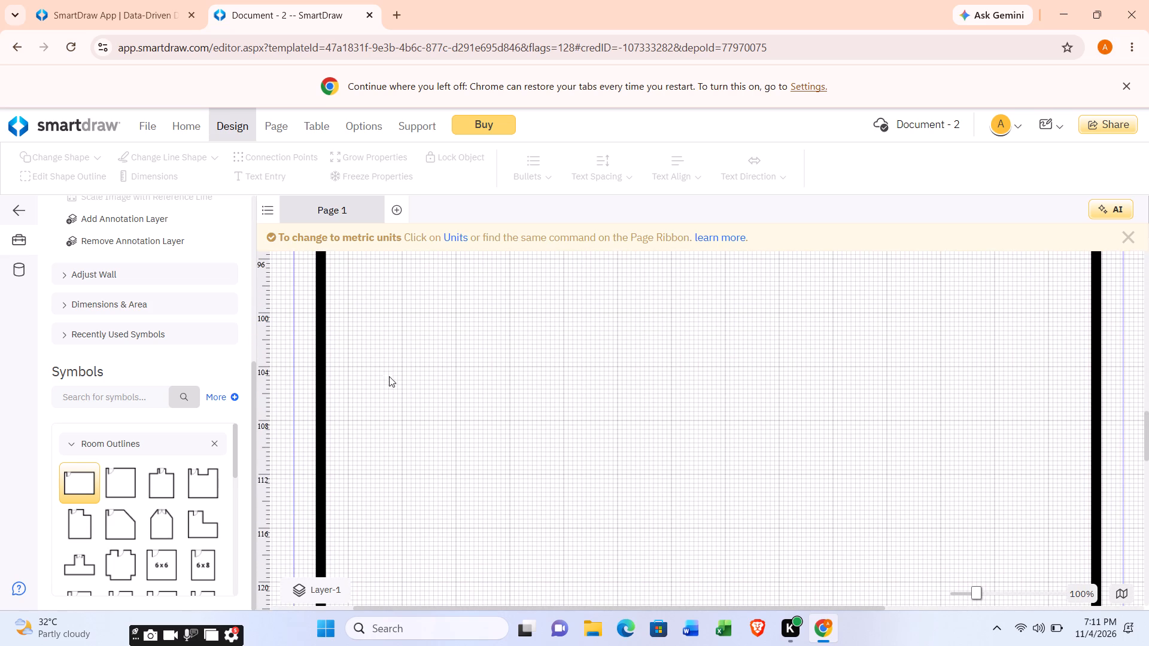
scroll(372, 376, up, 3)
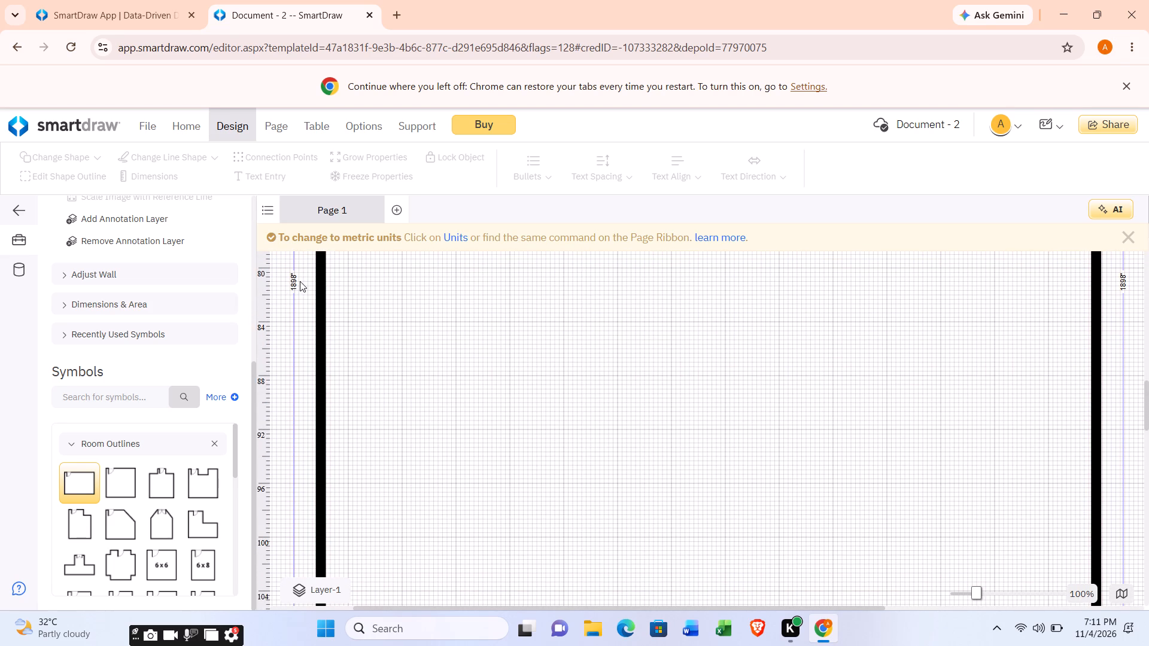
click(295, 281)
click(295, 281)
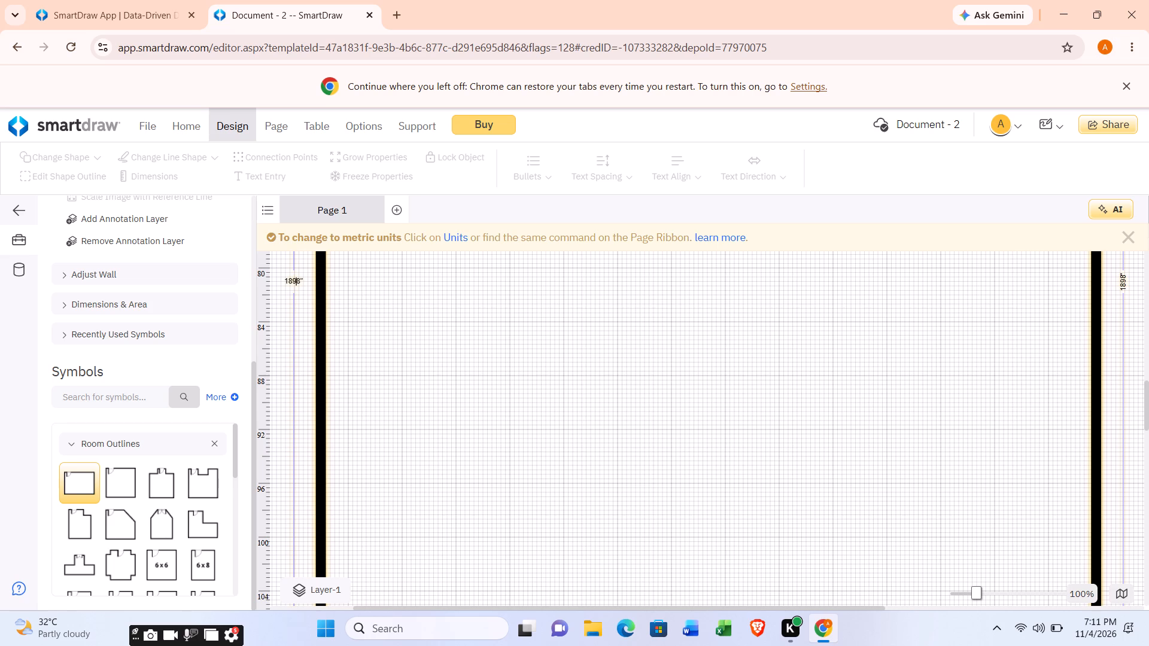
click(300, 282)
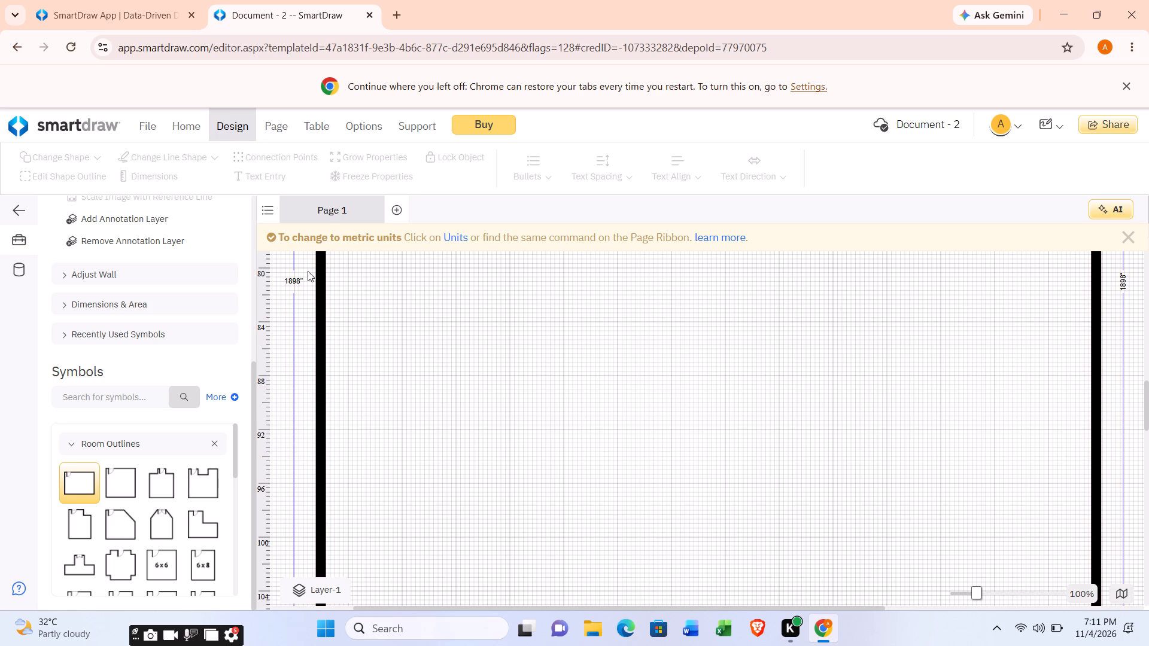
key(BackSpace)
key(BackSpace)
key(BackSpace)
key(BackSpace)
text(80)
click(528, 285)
Set the exterior height of the rectangular room to 180 inches using the left wall's dimension.
scroll(522, 309, up, 12)
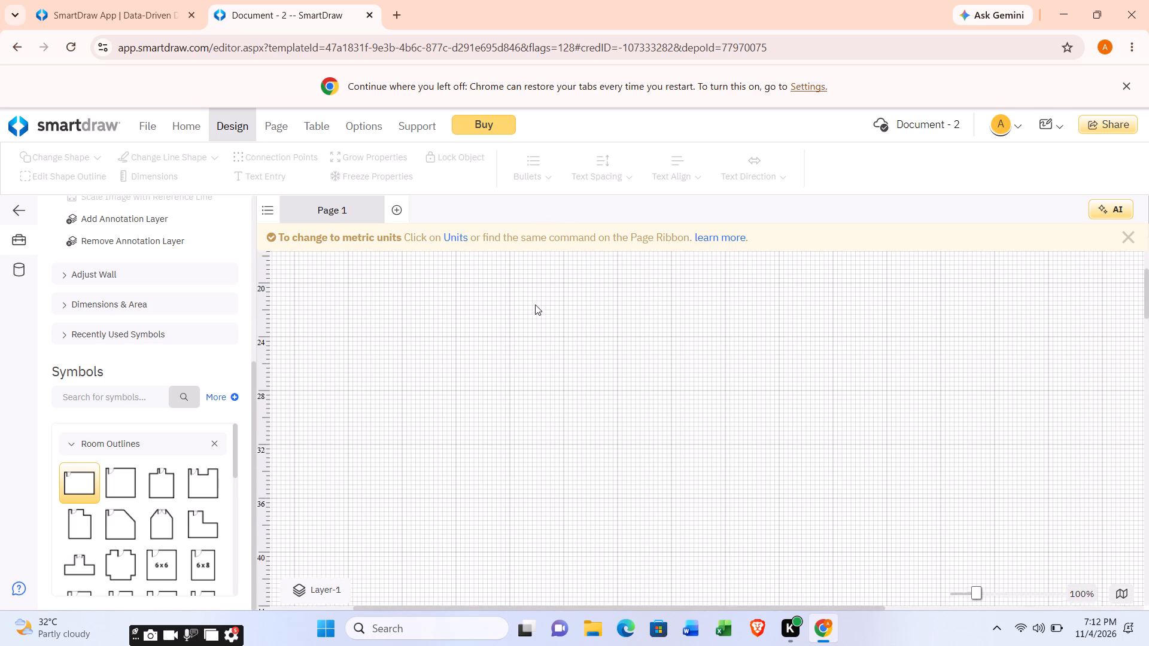
scroll(535, 304, up, 8)
scroll(539, 255, down, 20)
scroll(539, 255, down, 5)
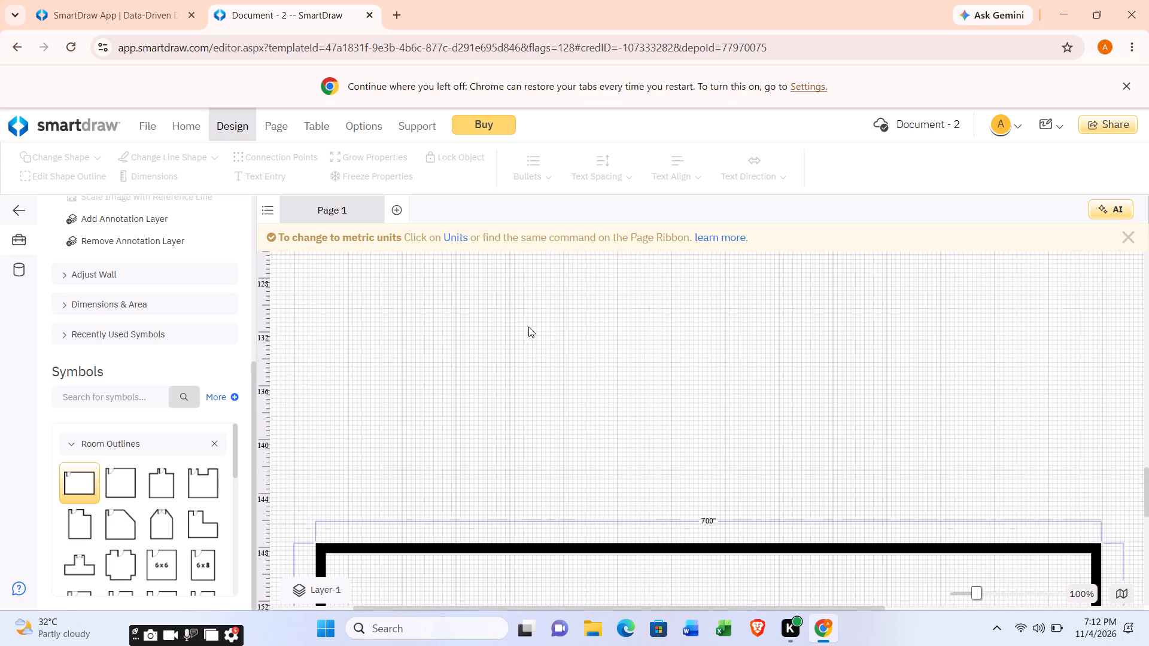
scroll(528, 327, down, 6)
scroll(495, 340, up, 5)
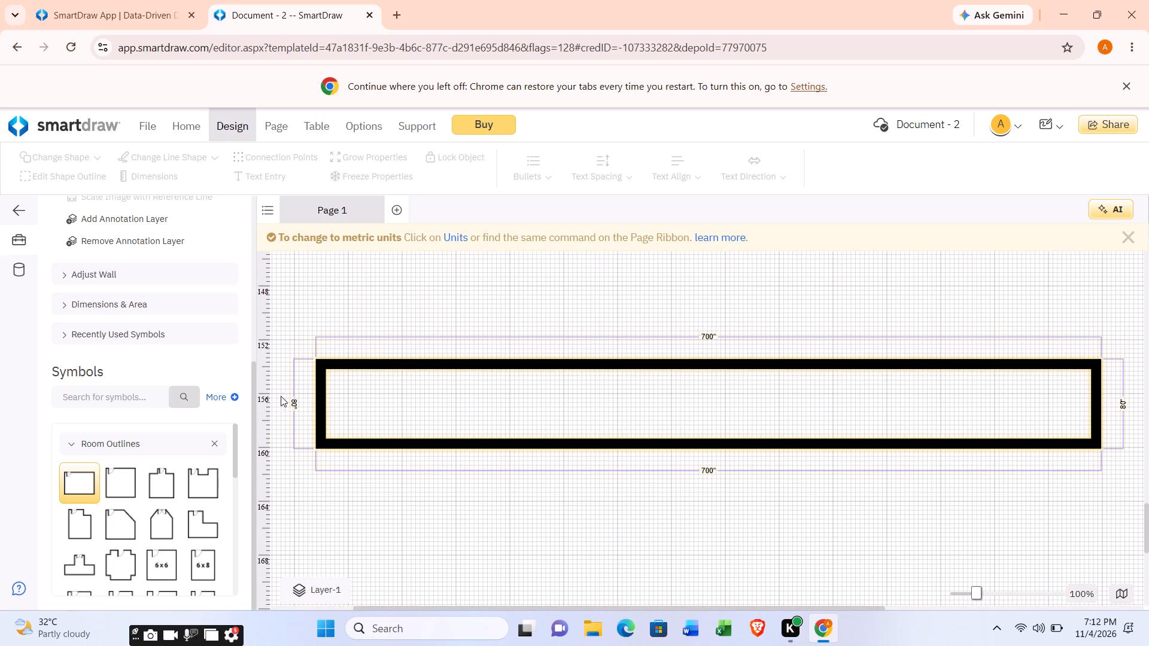
click(298, 398)
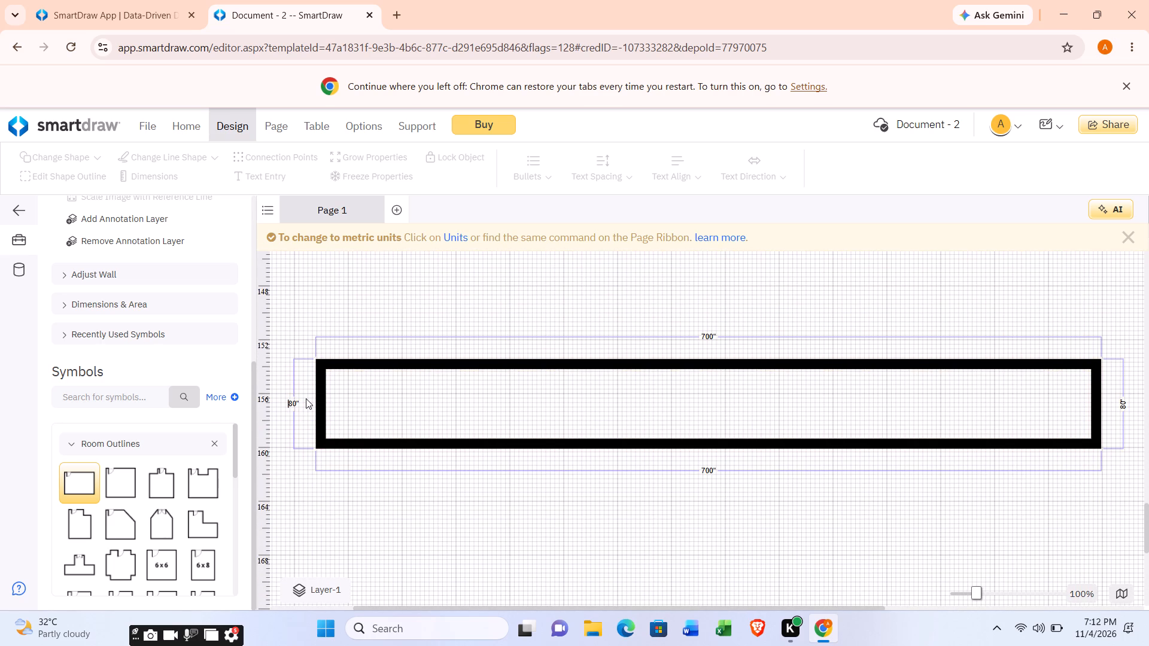
click(306, 398)
click(304, 400)
click(299, 400)
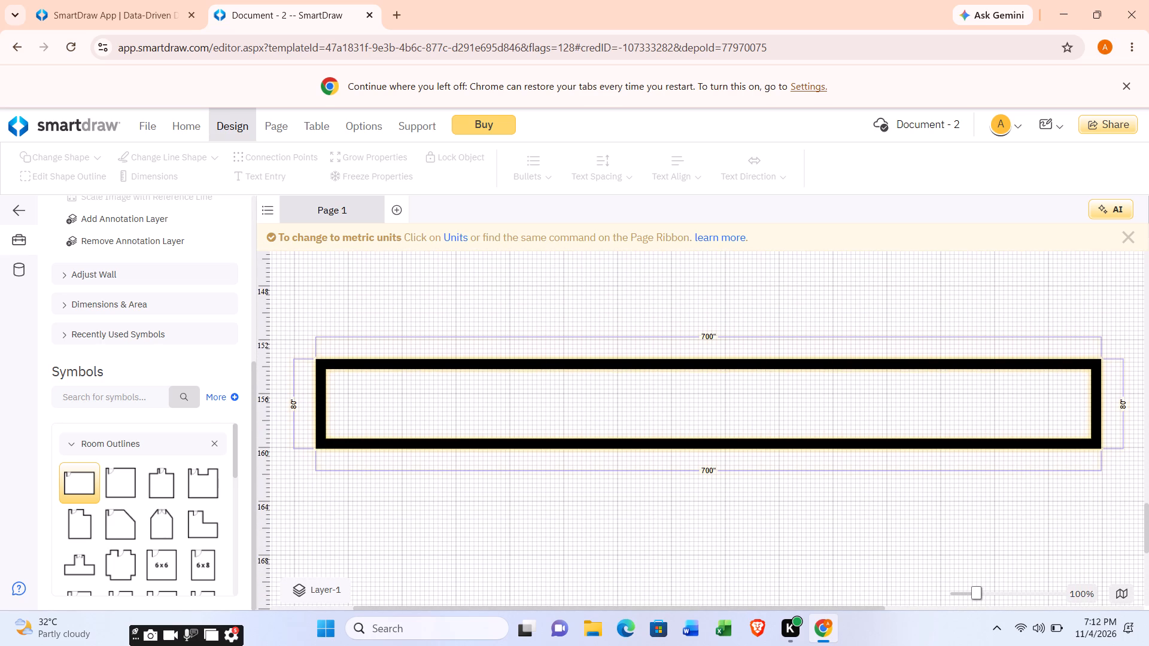
click(294, 401)
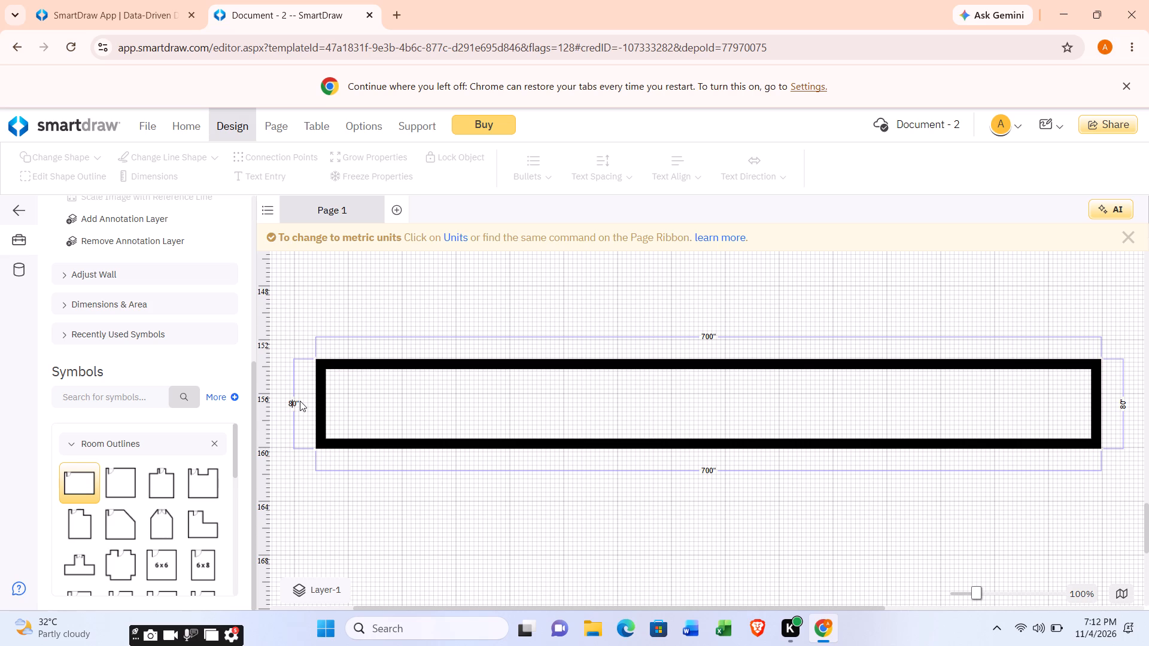
click(297, 398)
click(296, 401)
key(BackSpace)
key(BackSpace)
key(1)
text(80)
click(688, 405)
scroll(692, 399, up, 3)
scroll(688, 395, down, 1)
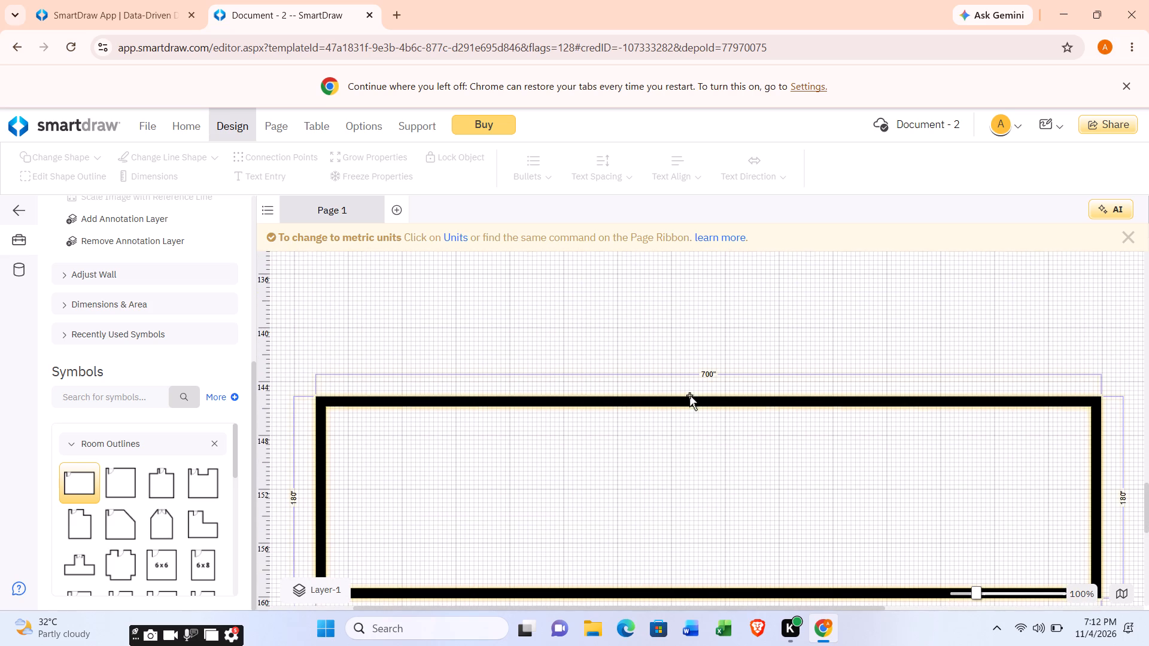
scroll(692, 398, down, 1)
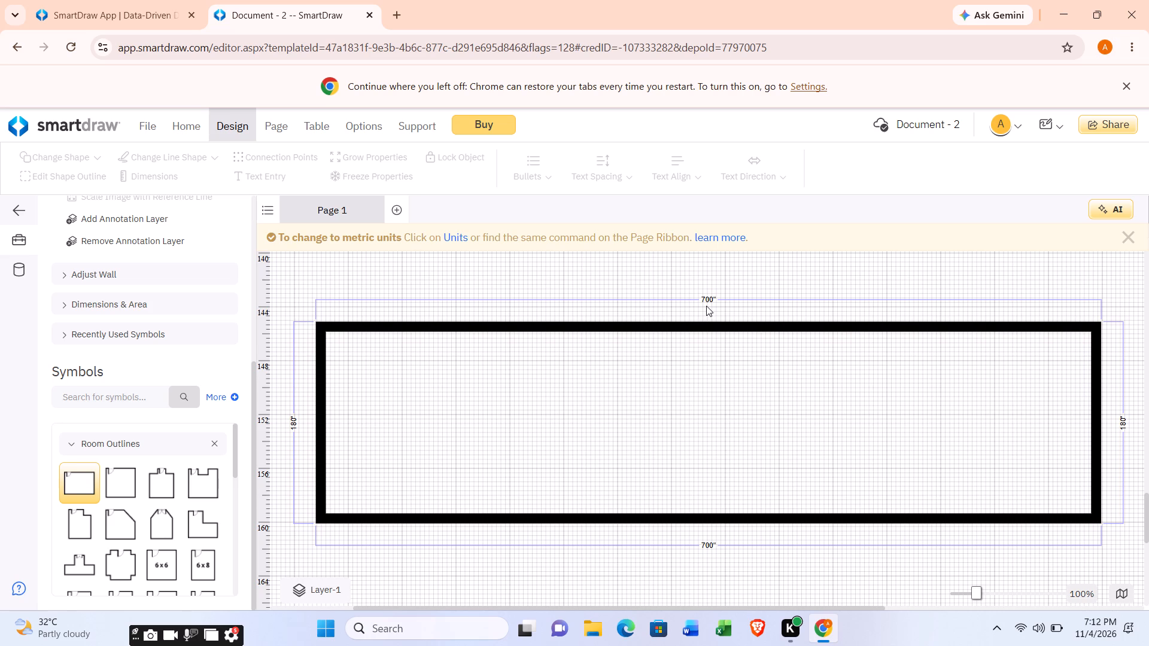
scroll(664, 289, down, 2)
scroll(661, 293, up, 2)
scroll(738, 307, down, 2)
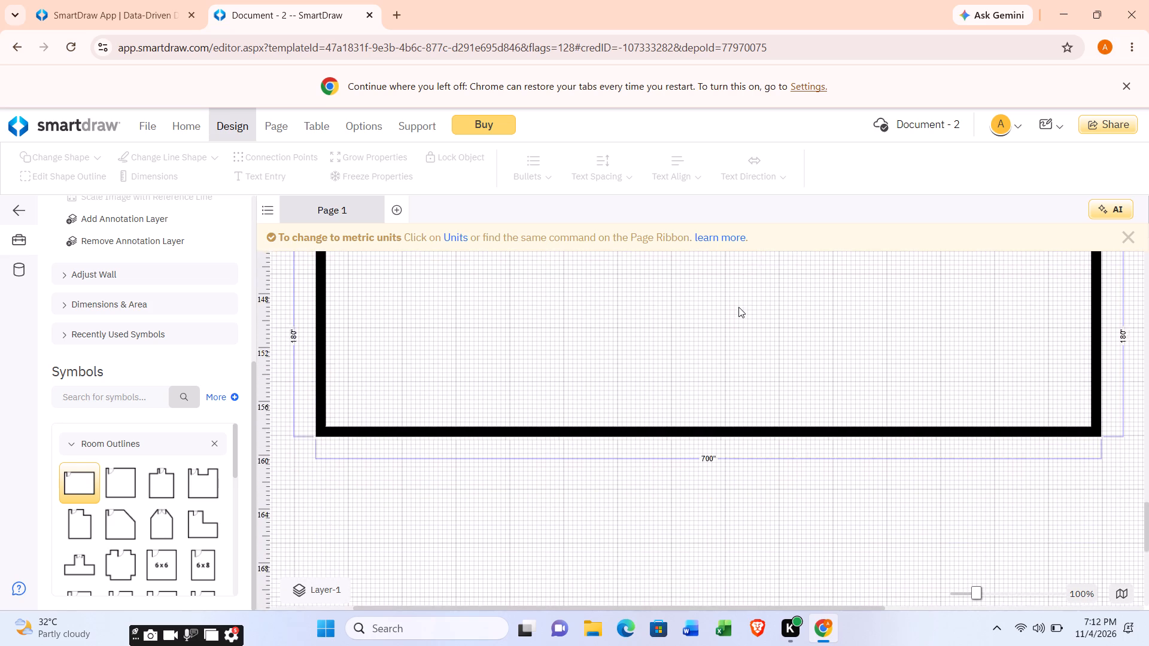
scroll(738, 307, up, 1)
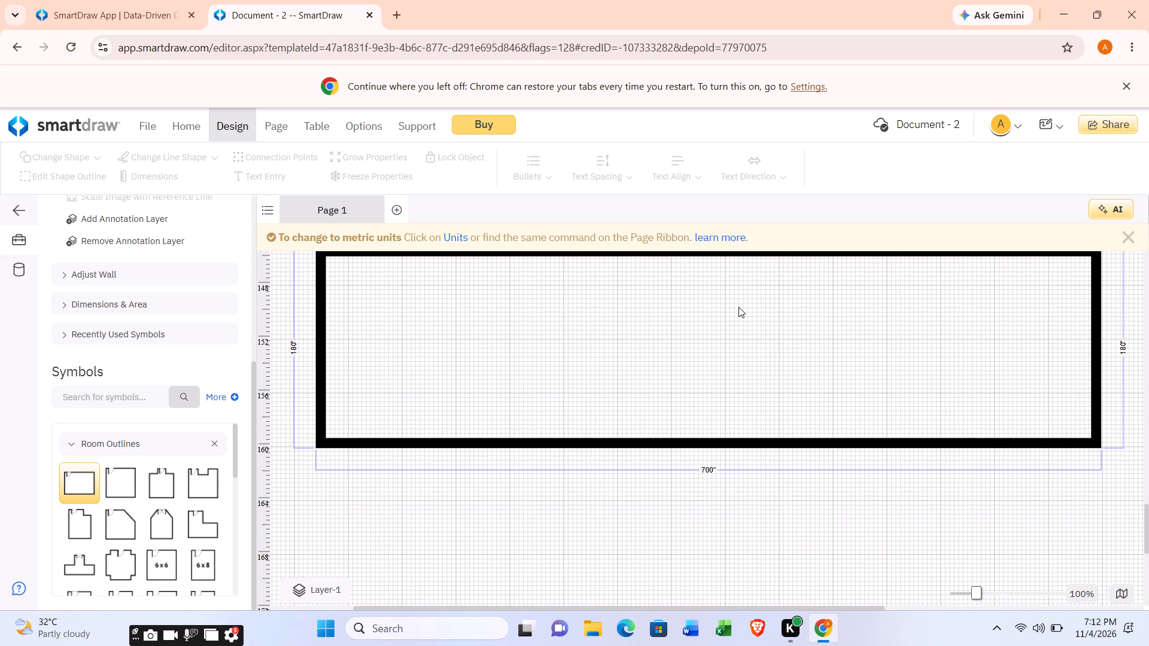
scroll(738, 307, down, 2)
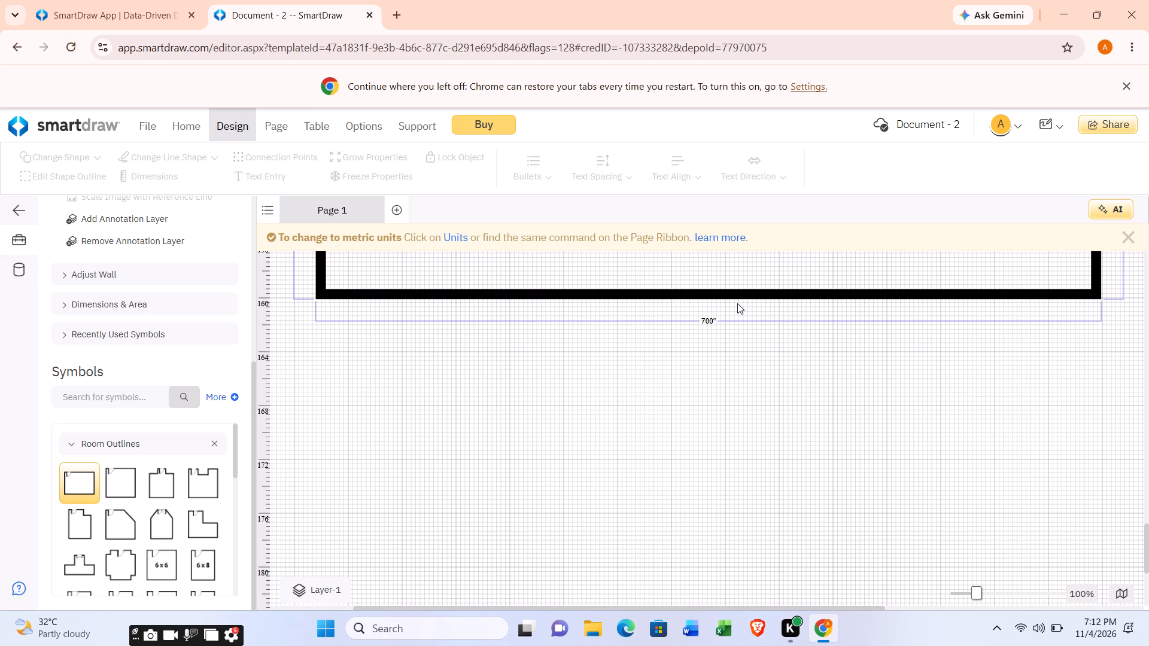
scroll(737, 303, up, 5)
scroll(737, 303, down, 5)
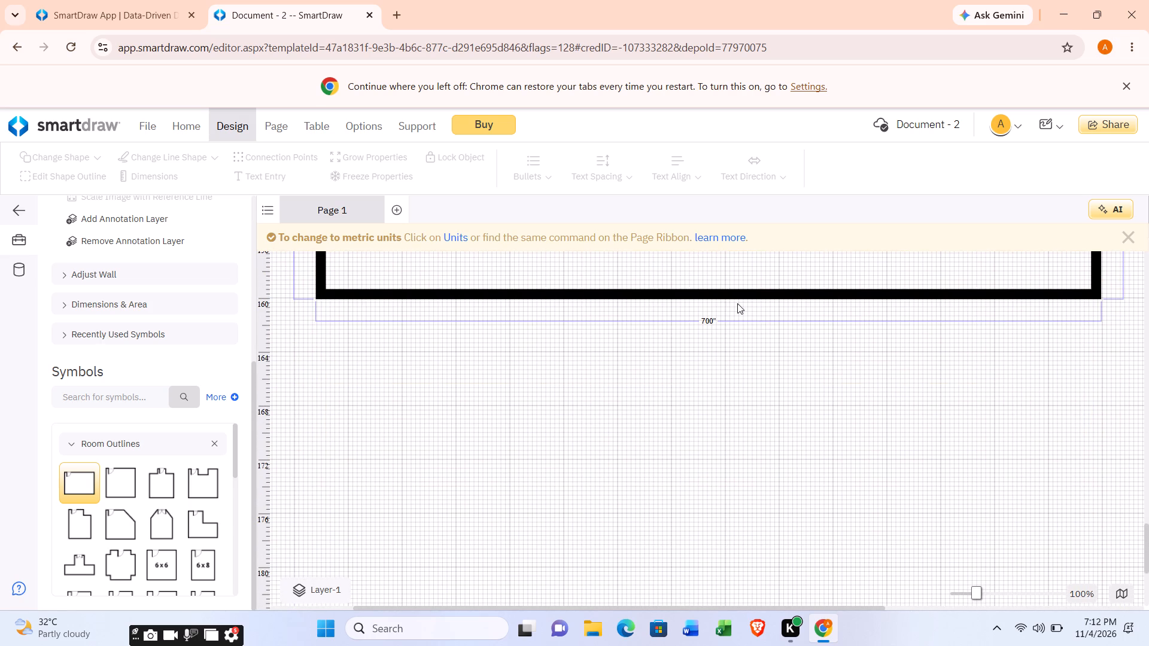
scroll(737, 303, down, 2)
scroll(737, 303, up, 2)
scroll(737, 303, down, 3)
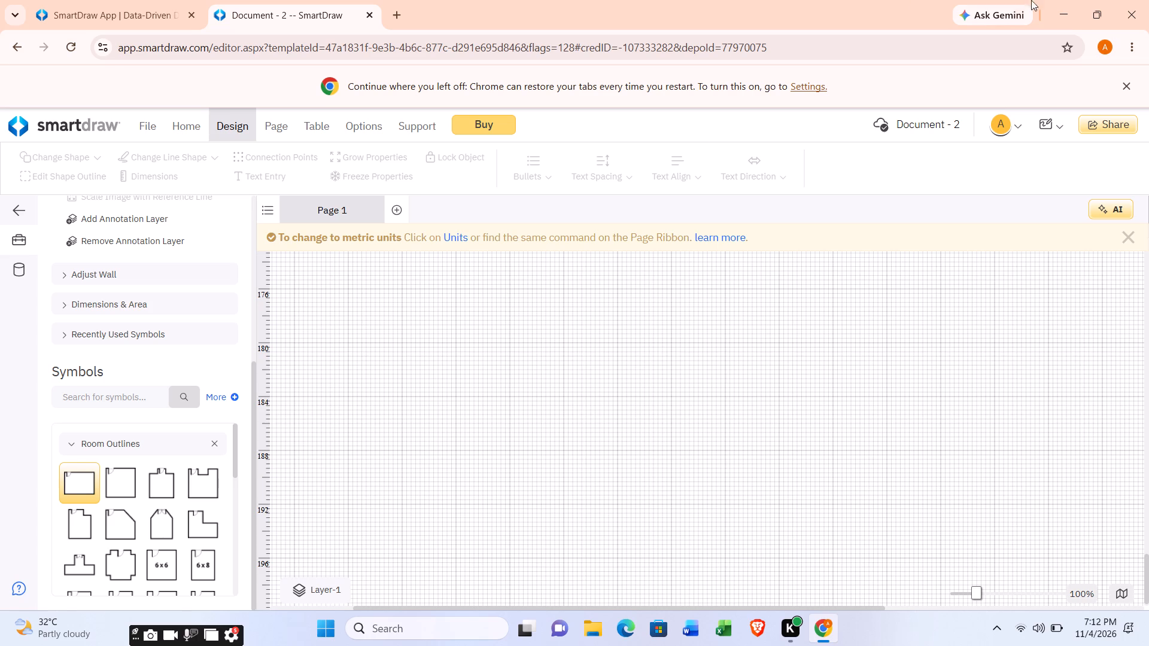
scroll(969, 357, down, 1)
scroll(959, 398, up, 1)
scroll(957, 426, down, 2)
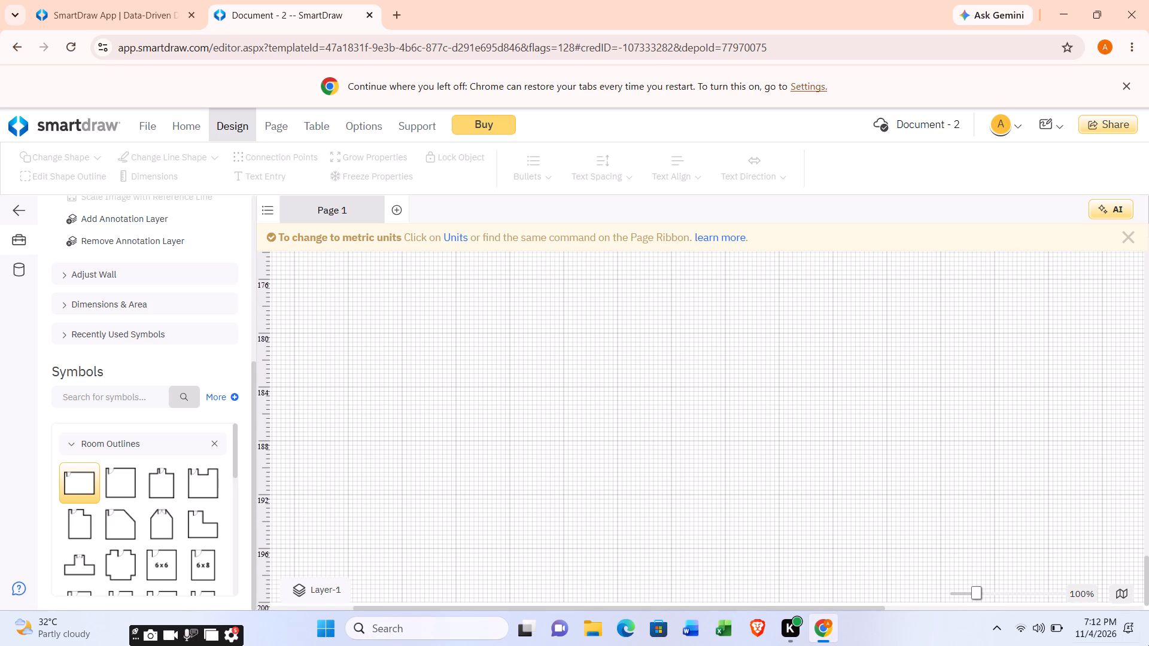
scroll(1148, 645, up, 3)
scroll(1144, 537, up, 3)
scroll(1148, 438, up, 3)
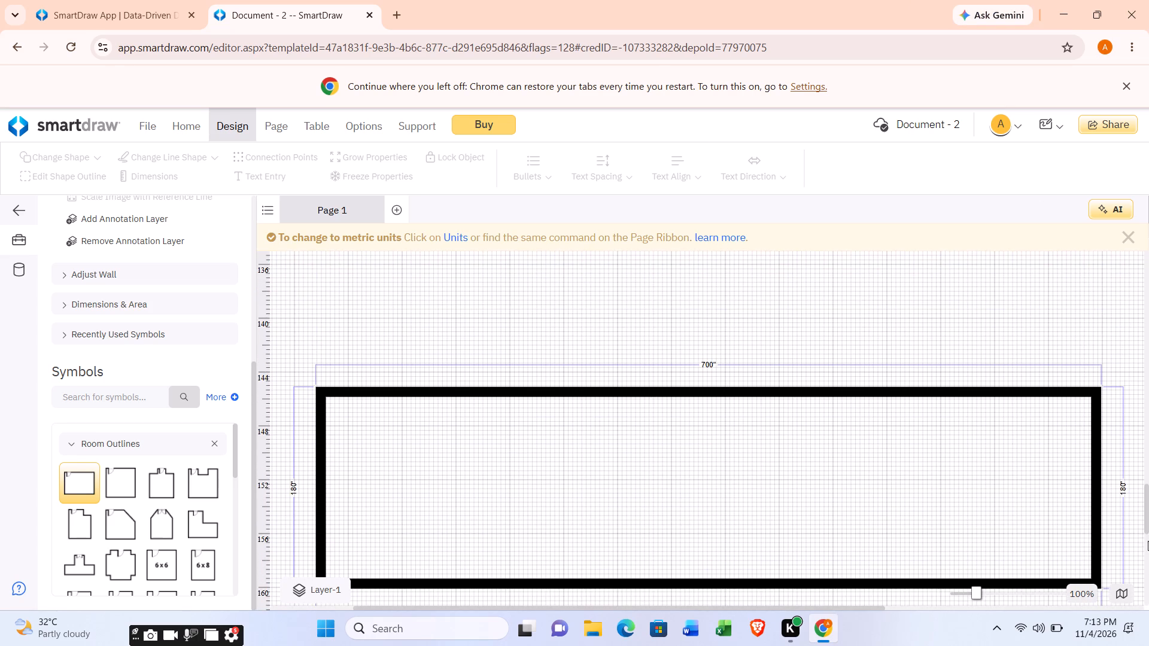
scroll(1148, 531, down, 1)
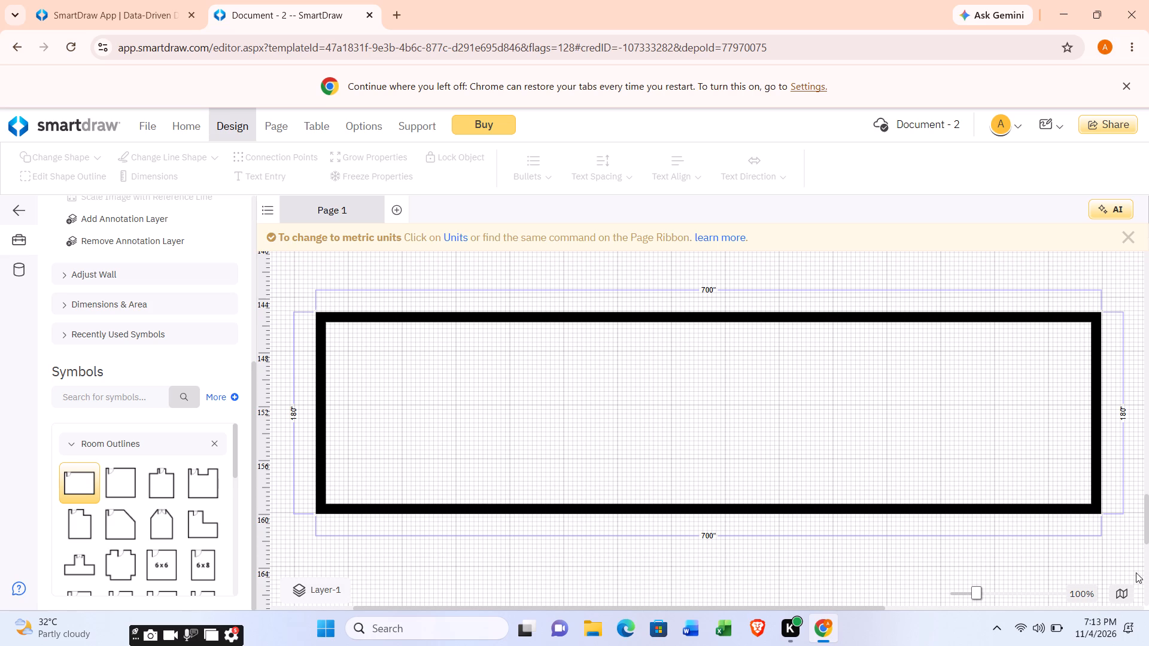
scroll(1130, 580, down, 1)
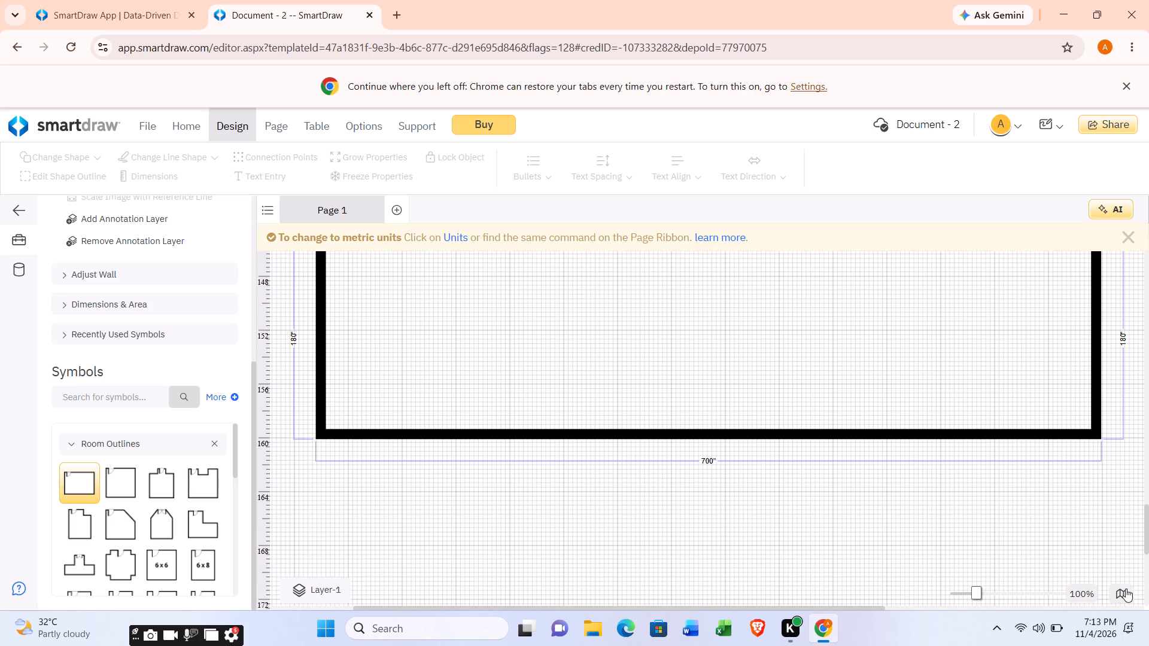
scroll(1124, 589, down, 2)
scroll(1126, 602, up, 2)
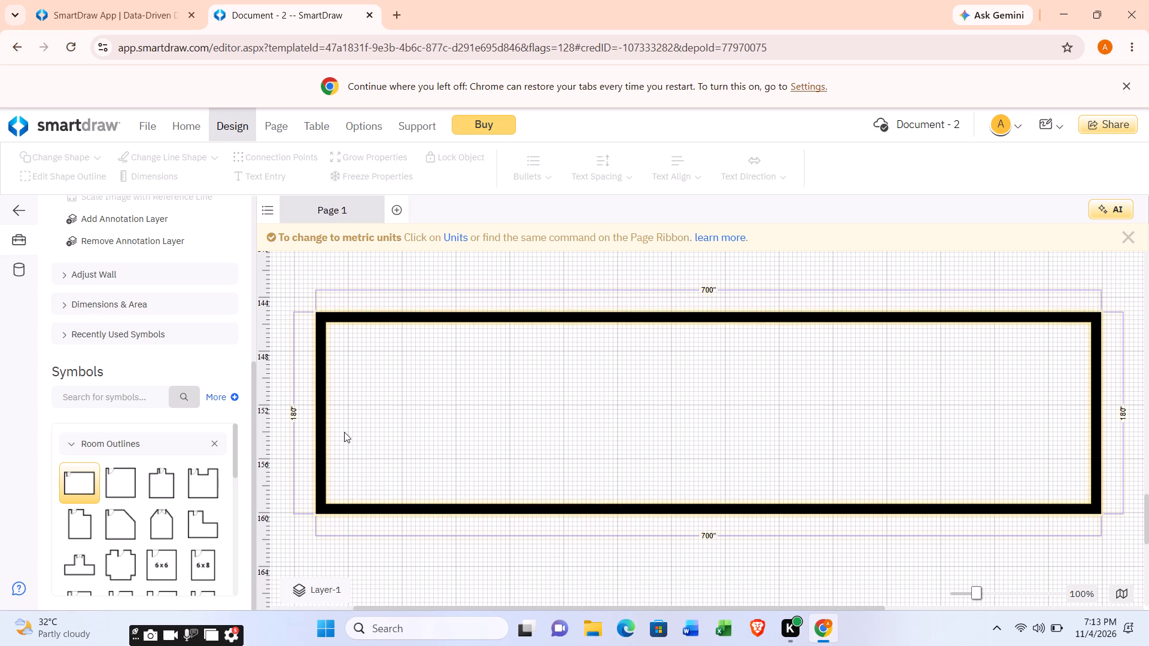
Add a wall segment to the room's upper wall, about 292 inches from the right corner, making a 48-inch step.
click(391, 395)
click(576, 333)
click(690, 309)
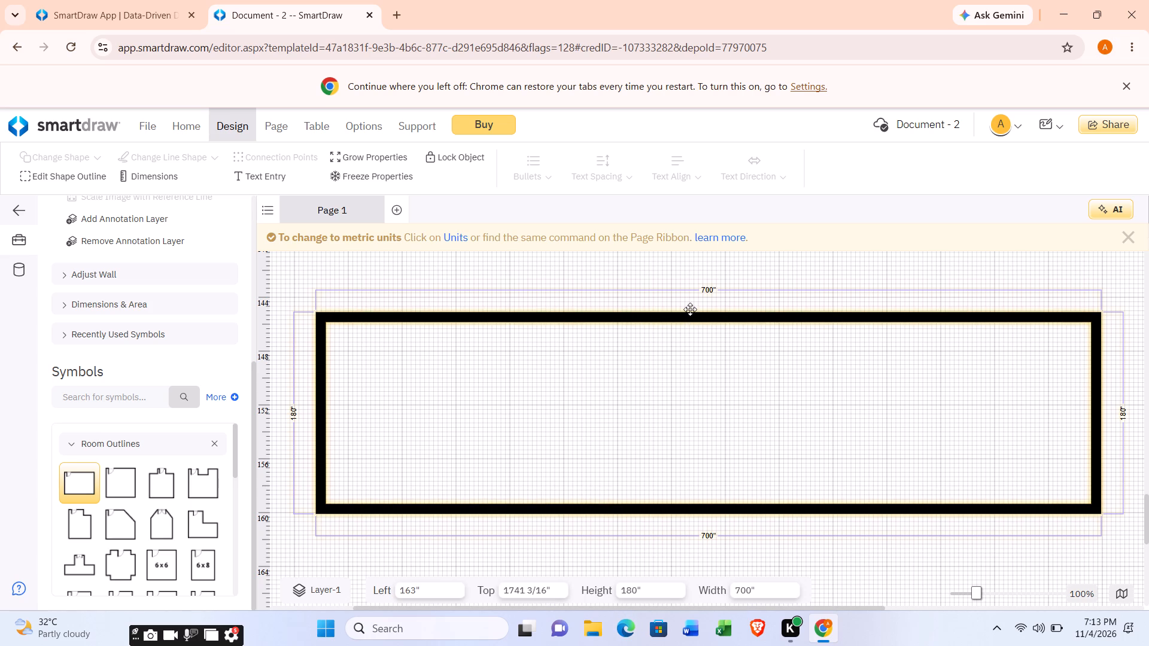
click(690, 309)
click(689, 309)
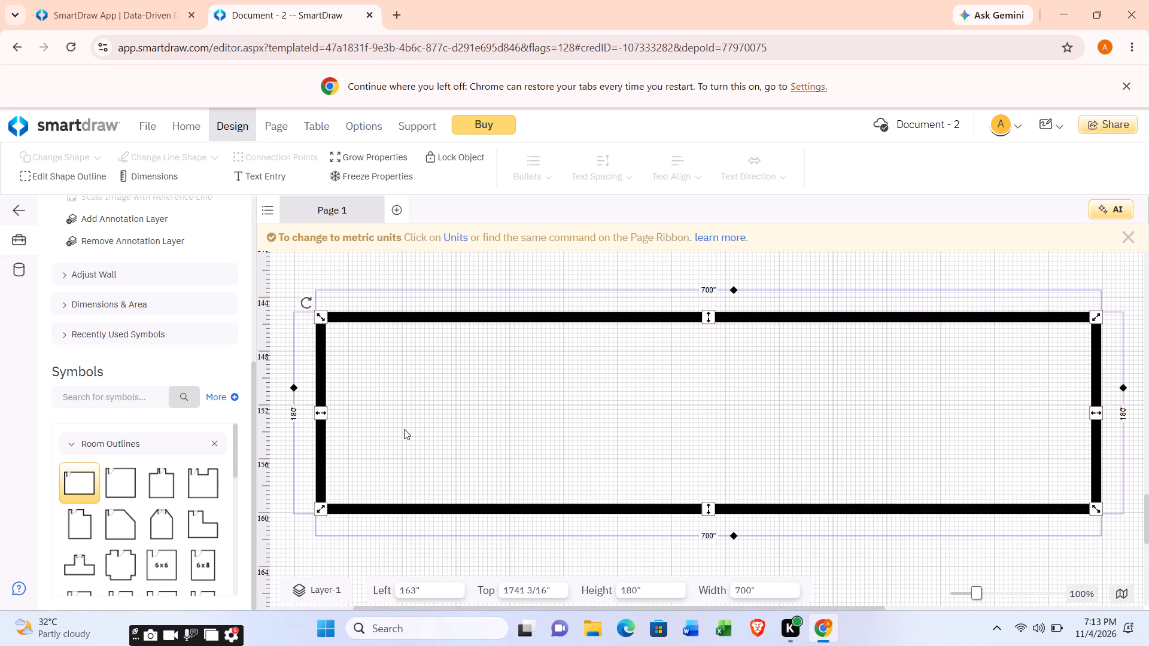
right_click(779, 320)
right_click(779, 319)
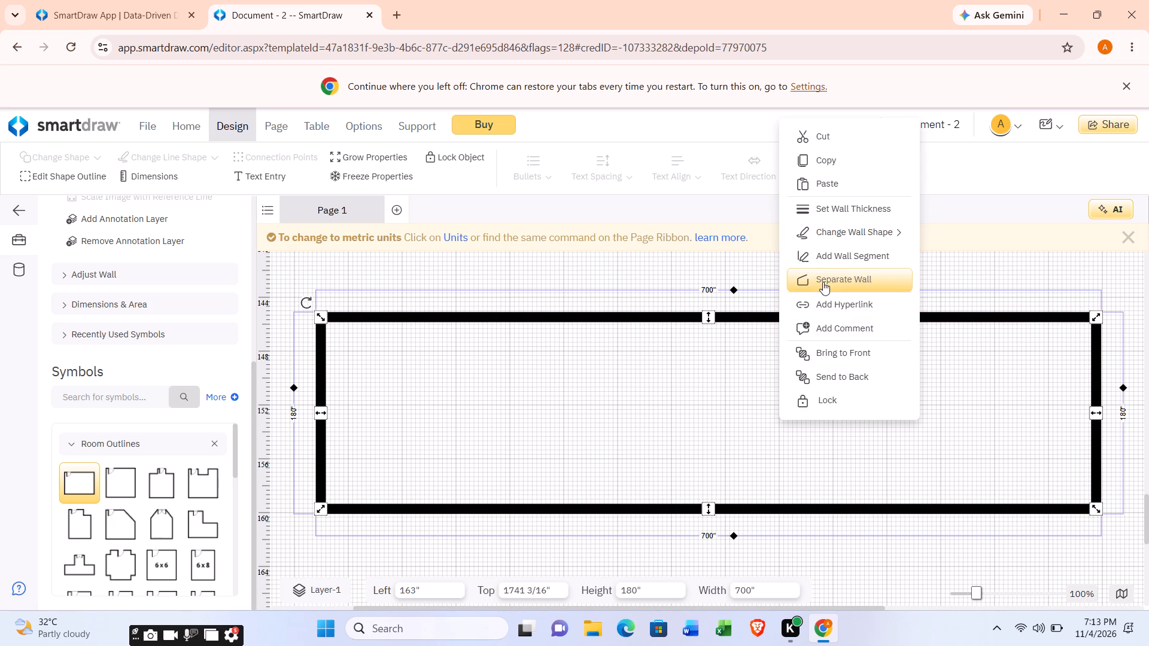
click(856, 258)
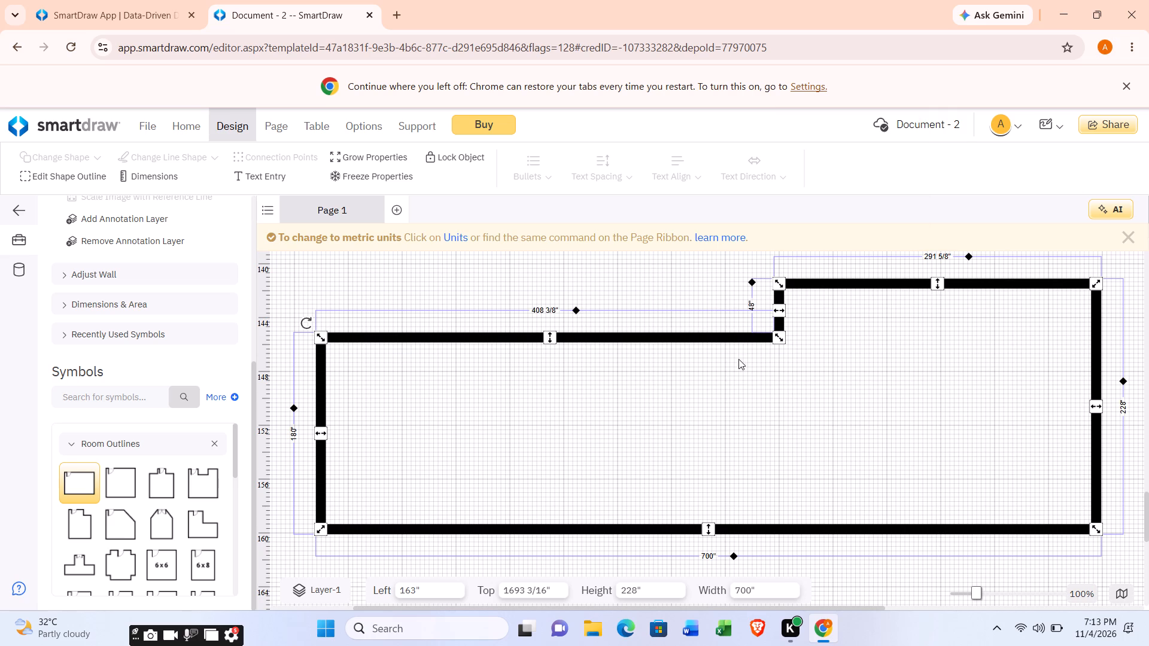
Shift the upper wall's step sideways so the left section is about 379 inches and the right about 321 inches.
drag(776, 323, 767, 328)
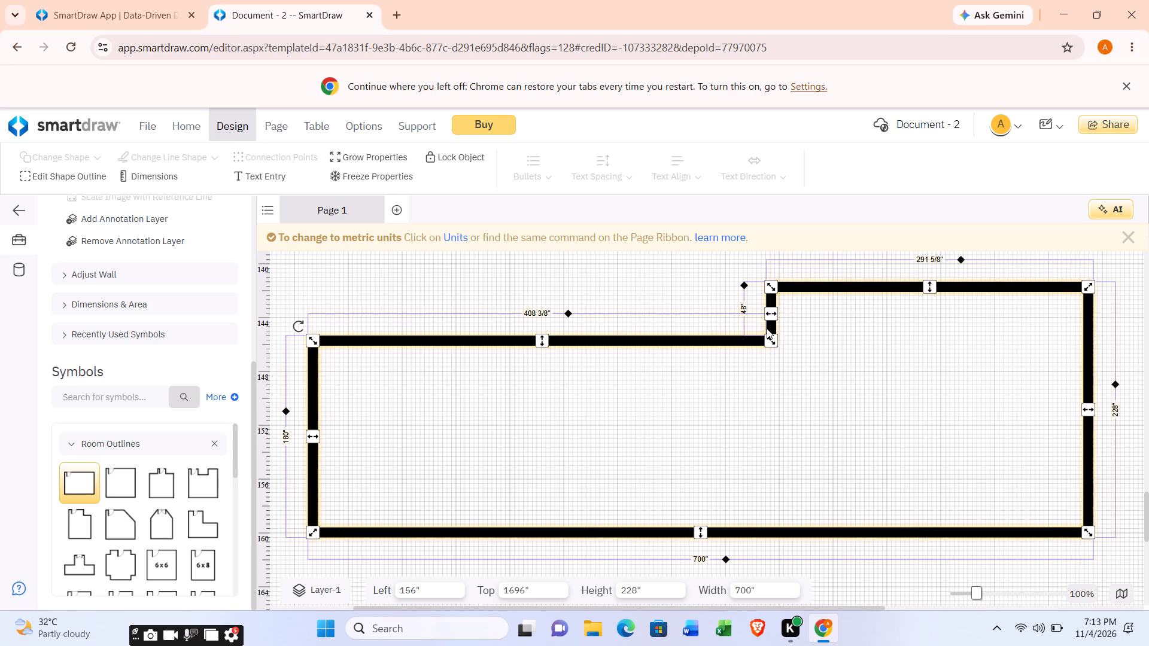
drag(772, 316, 756, 316)
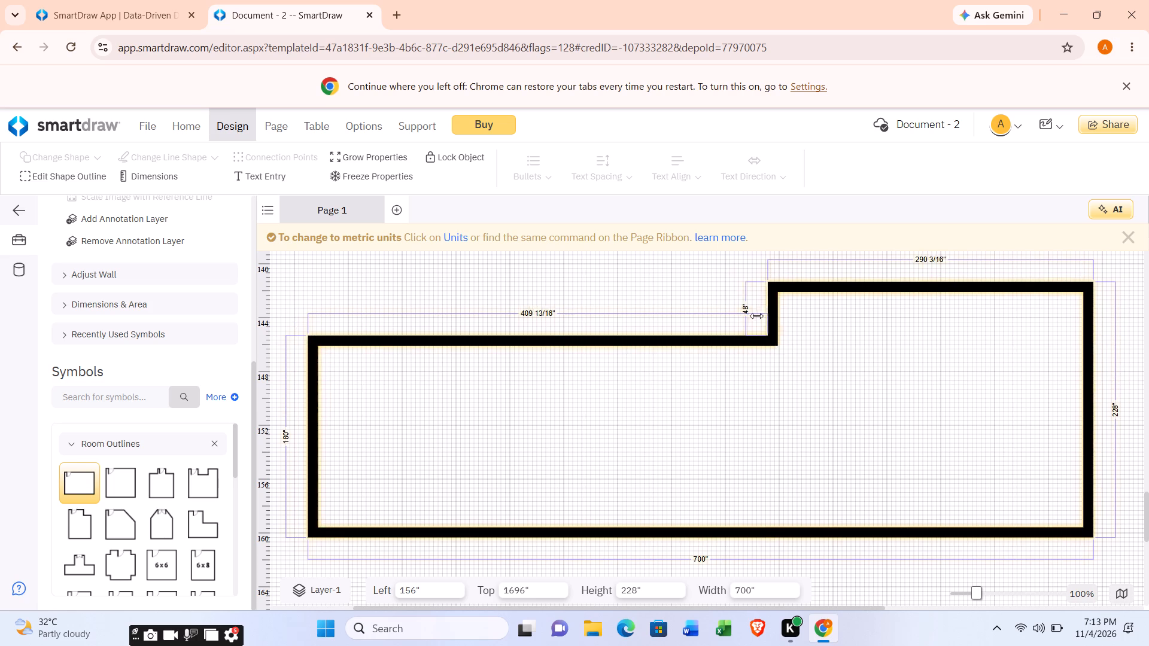
drag(756, 316, 737, 317)
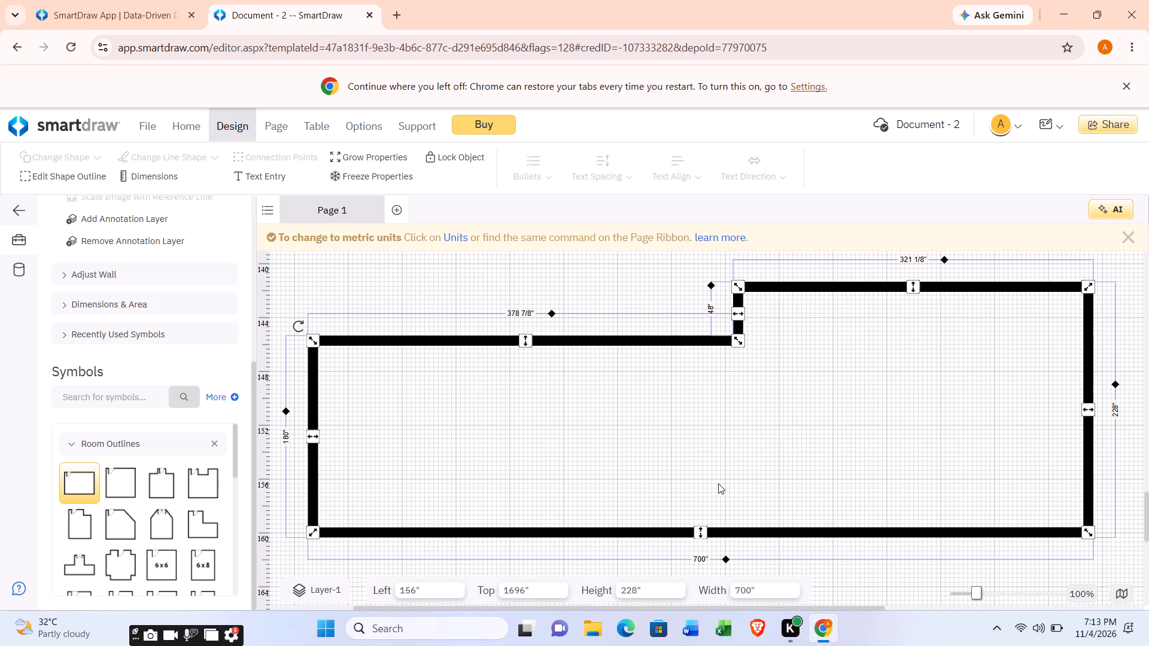
Move the room's bottom wall outward, making the overall height about 246 inches.
scroll(718, 483, down, 2)
drag(701, 383, 703, 403)
scroll(692, 400, down, 2)
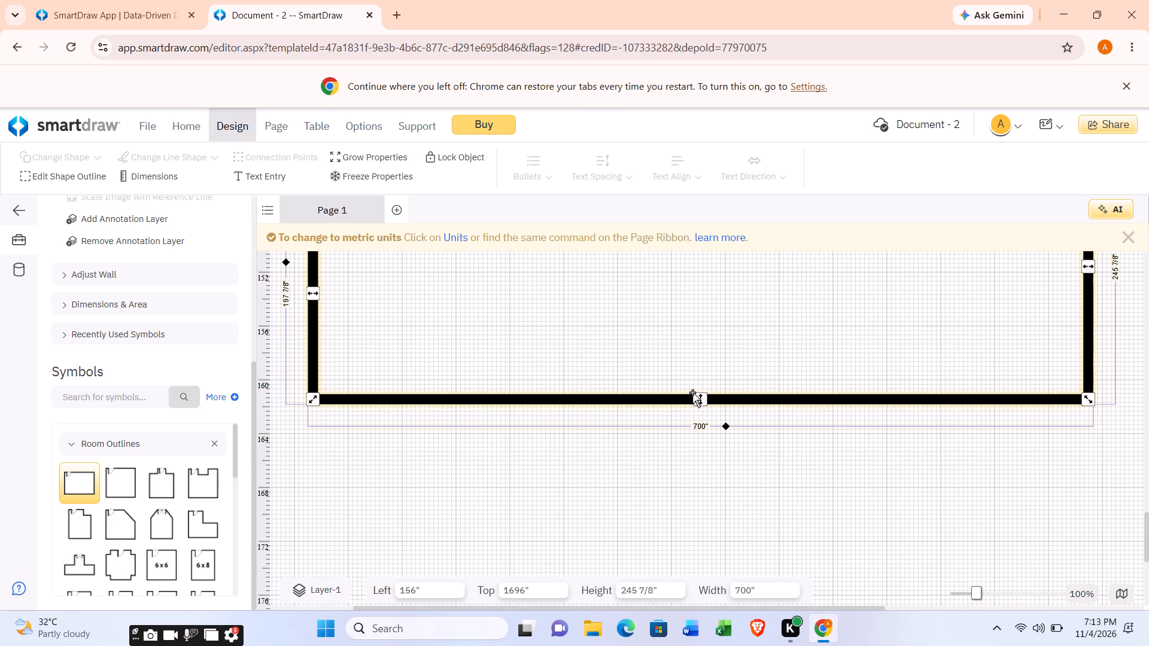
Add a wall segment to the bottom wall, about 246 inches from the right corner, making a 24-inch step.
right_click(813, 401)
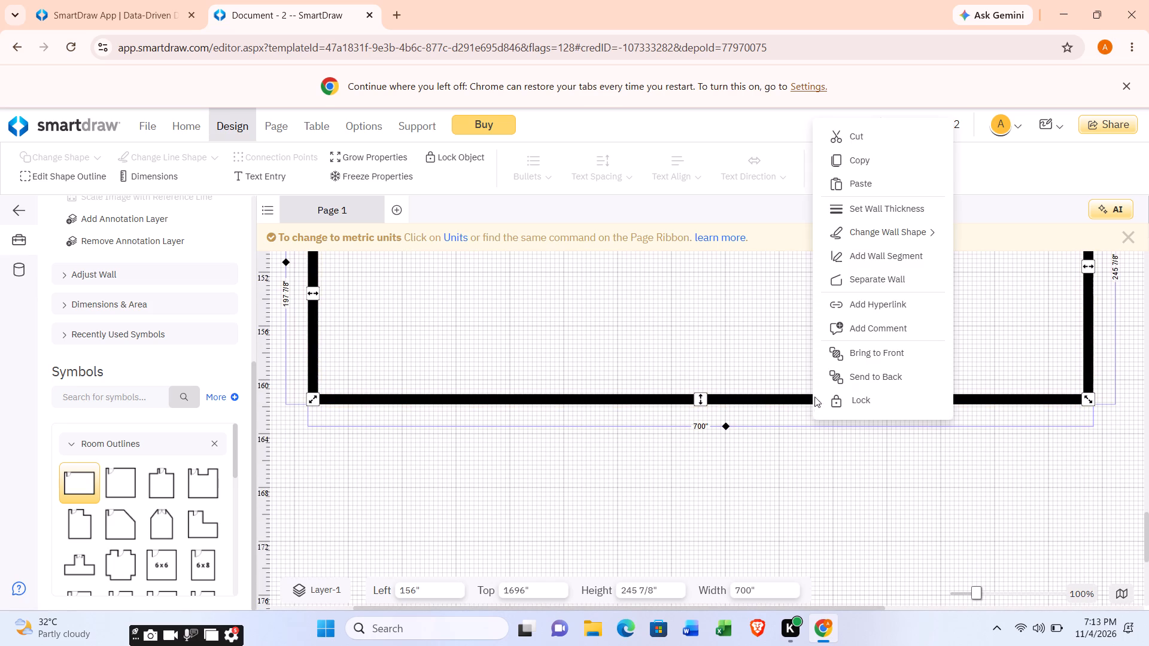
click(861, 250)
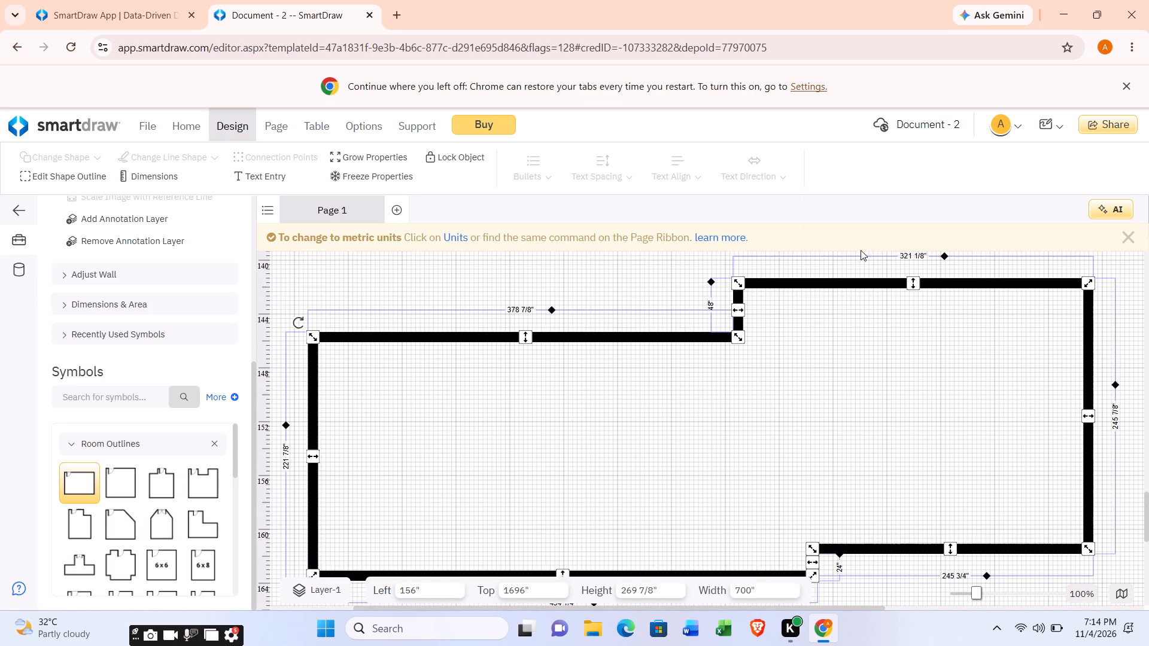
Add another wall segment to the lower-left bottom wall, about 172 inches left of the existing step, making a 48-inch step.
scroll(851, 277, down, 2)
scroll(845, 301, up, 1)
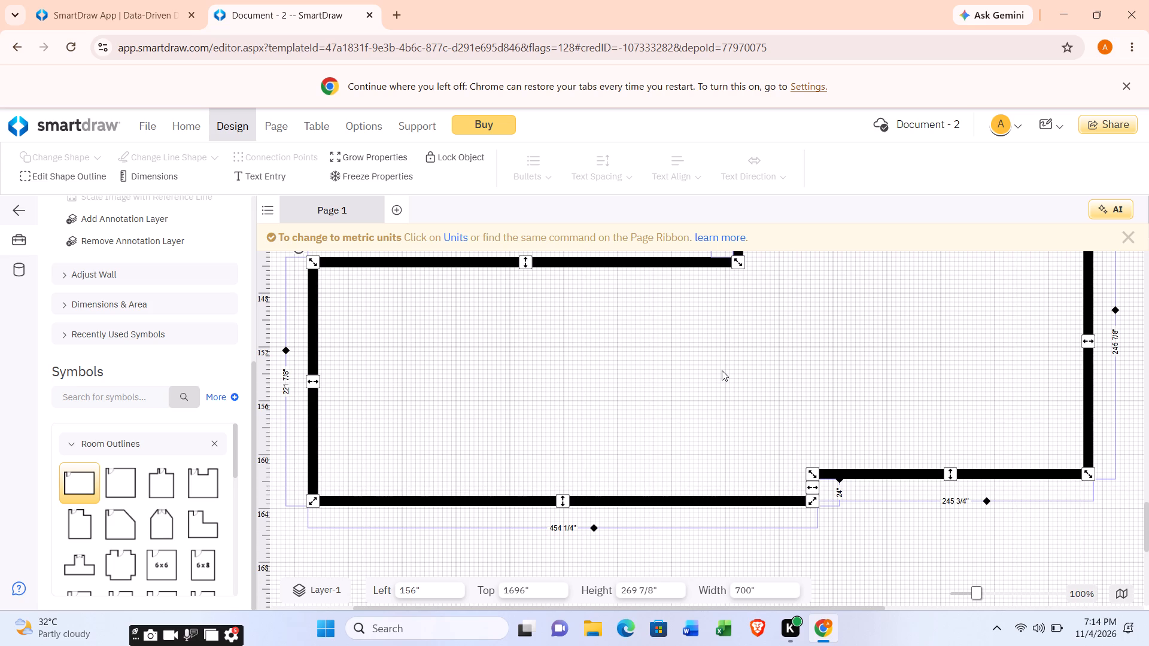
scroll(722, 370, down, 2)
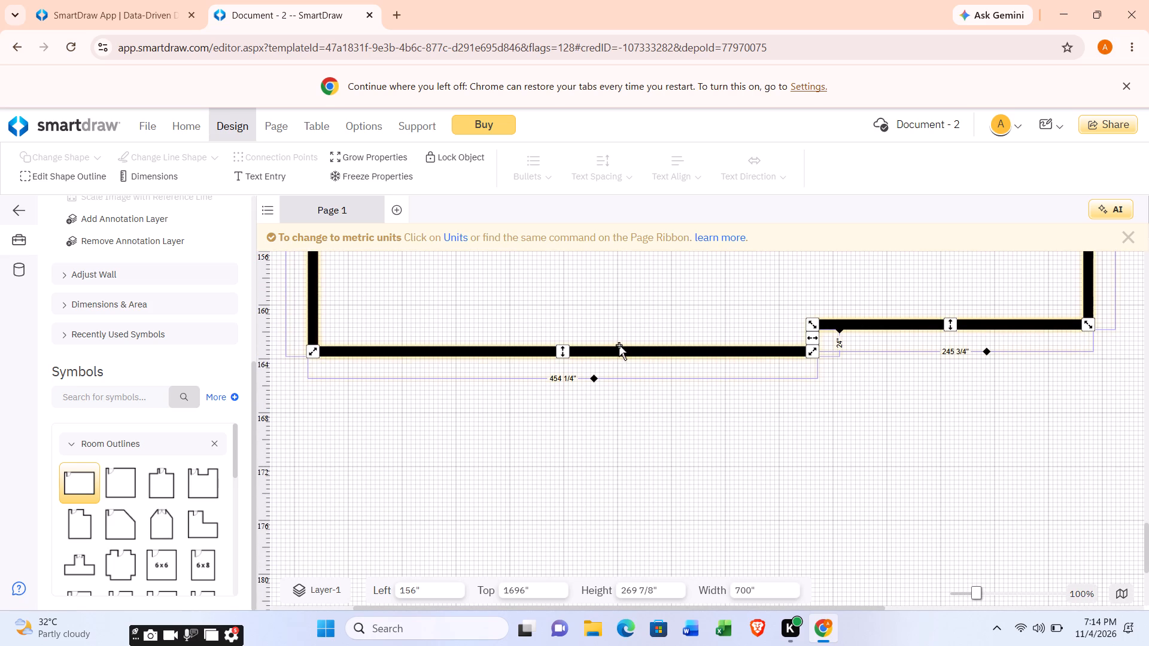
right_click(619, 345)
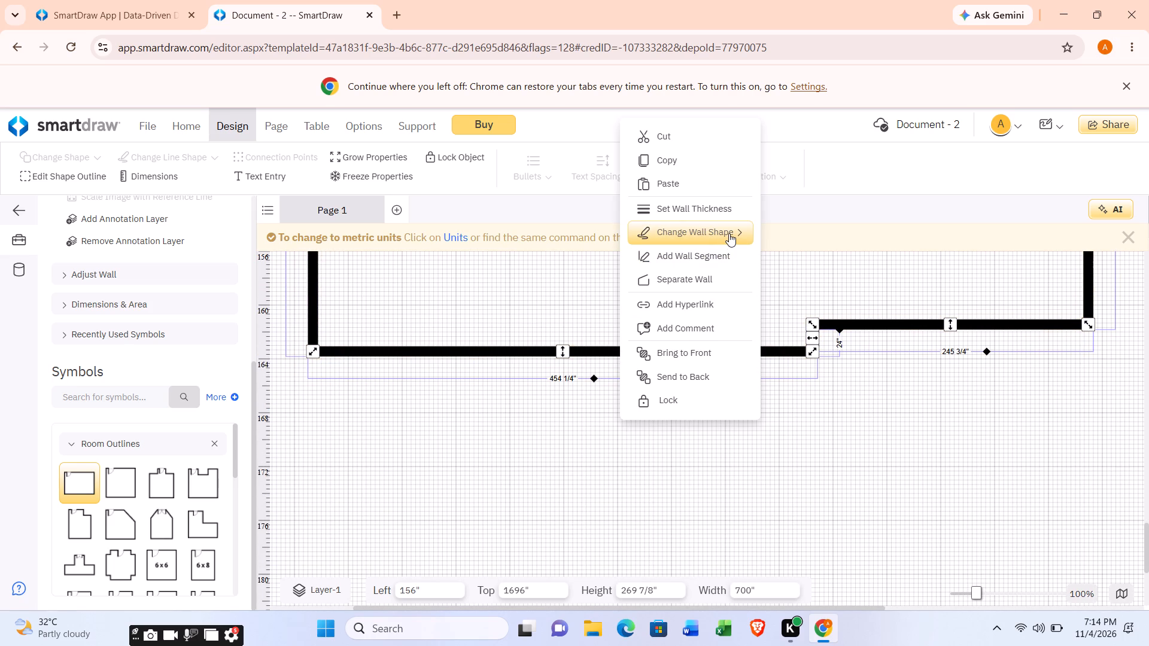
click(729, 233)
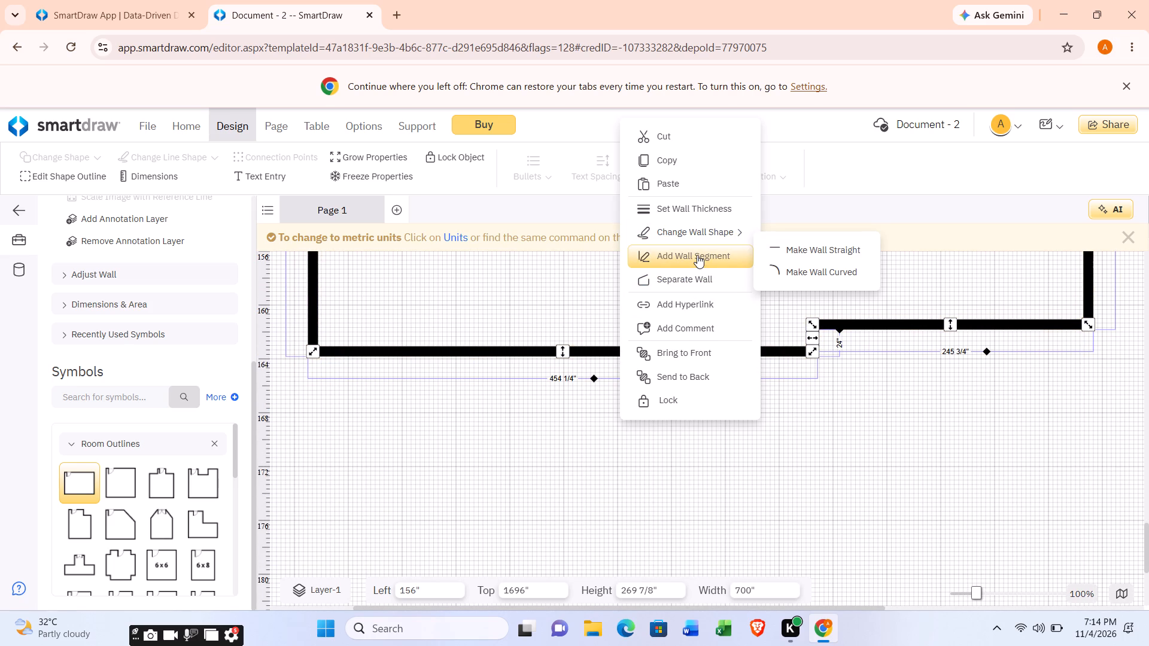
click(697, 255)
Add a wall segment to the upper-left wall, about 146 inches from the left corner, making a 24-inch step.
scroll(700, 309, down, 1)
scroll(695, 312, up, 4)
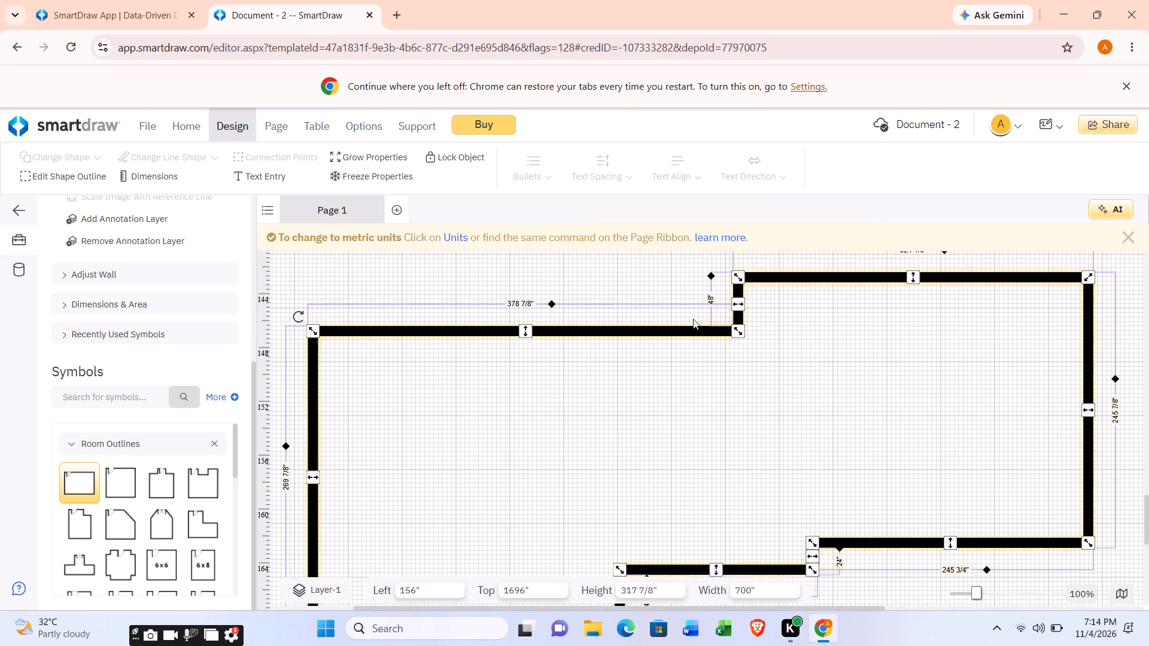
scroll(691, 320, down, 1)
scroll(633, 365, down, 1)
scroll(530, 313, up, 2)
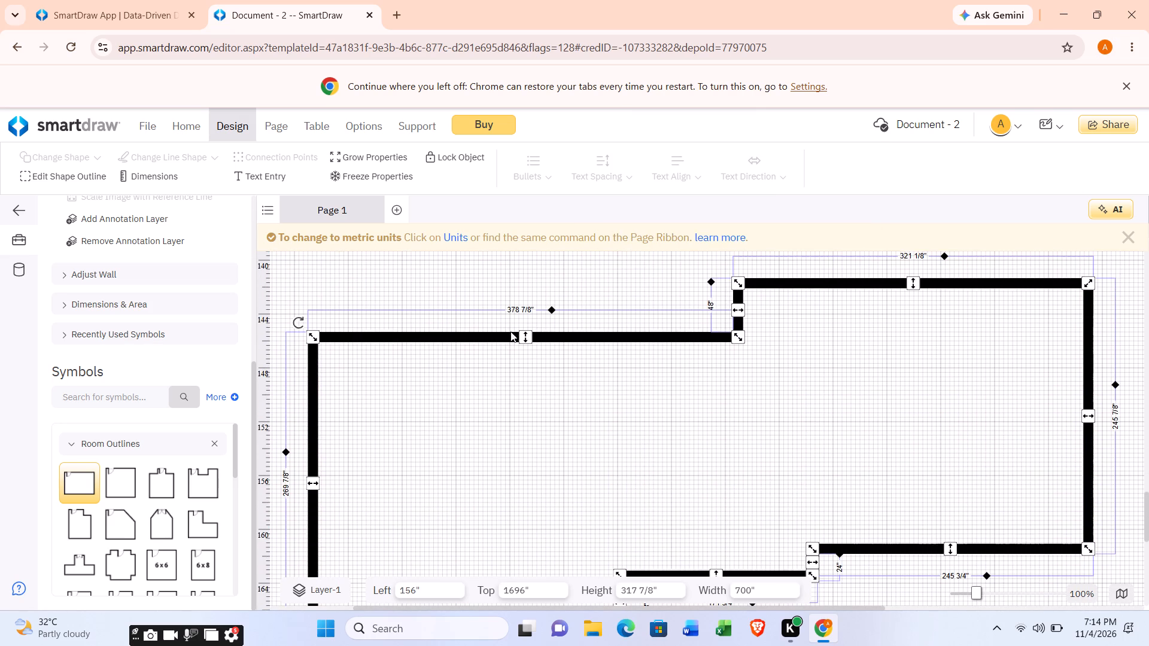
click(478, 340)
right_click(477, 340)
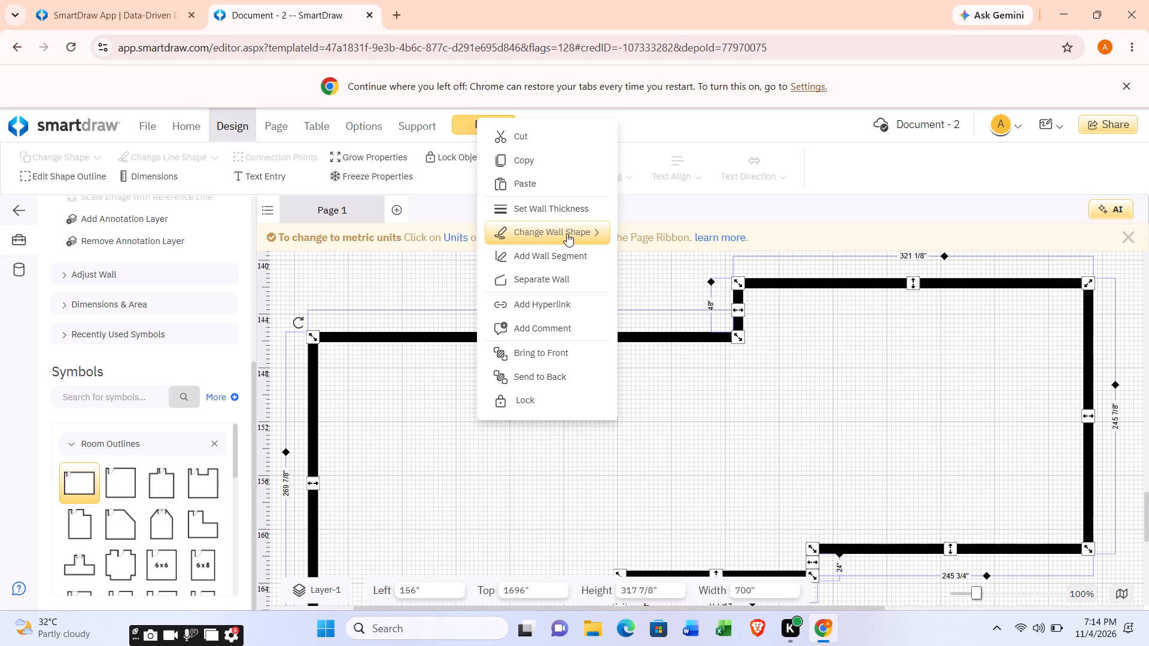
click(563, 254)
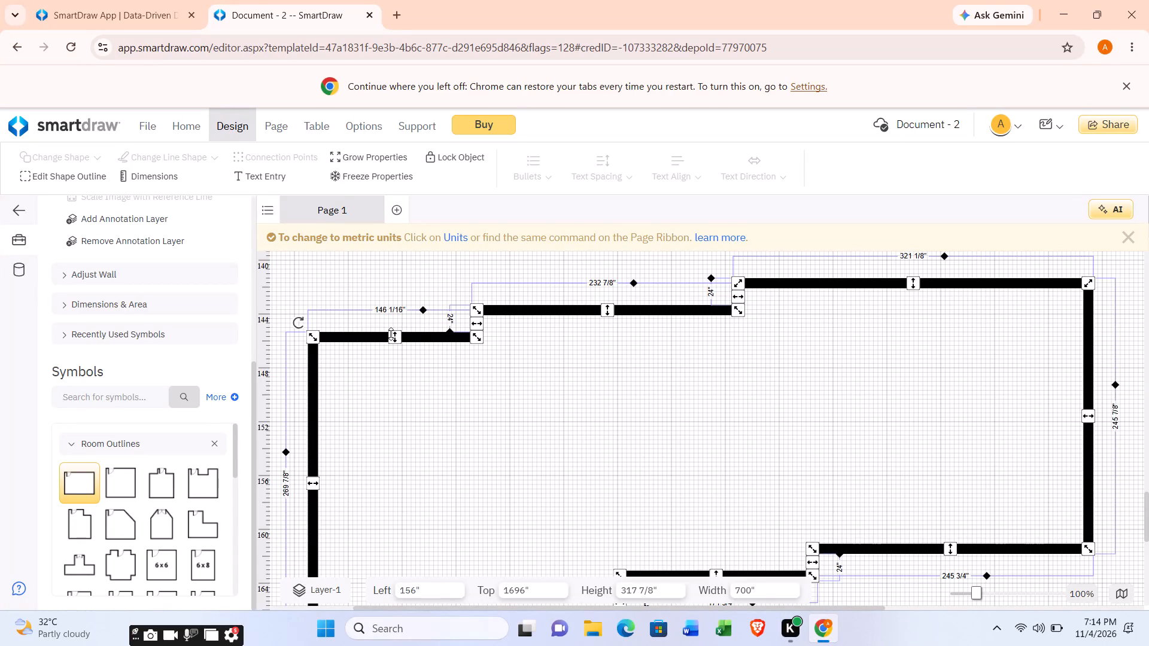
Move the leftmost upper wall section outward, making the left wall about 461 inches long.
drag(395, 332, 399, 296)
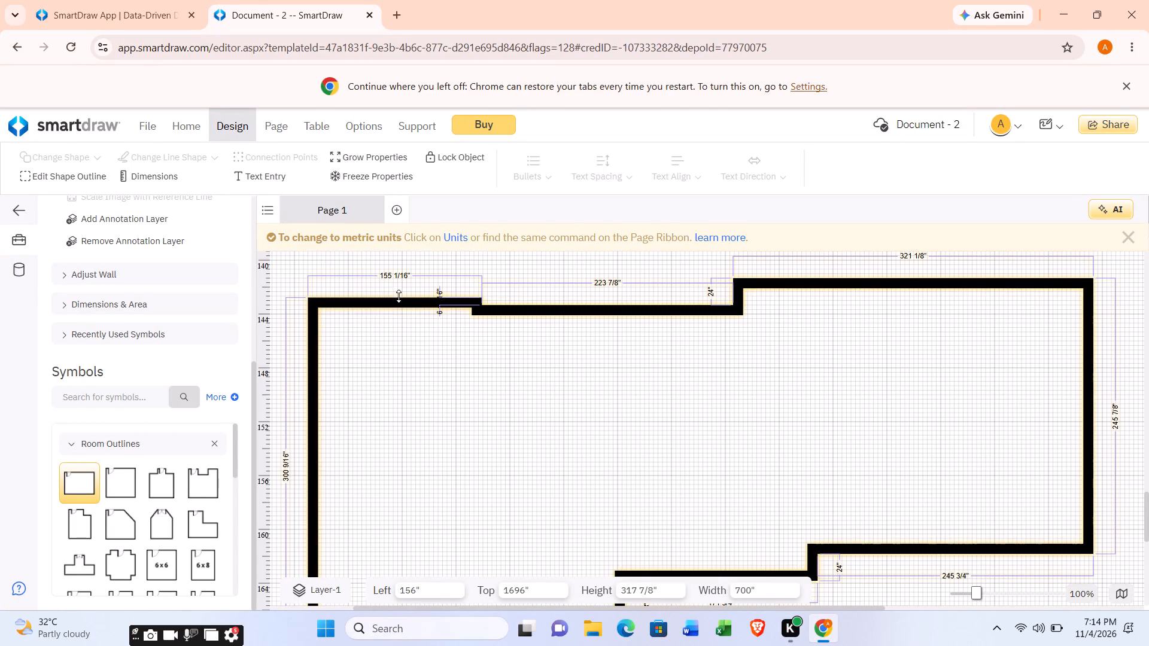
drag(399, 296, 406, 262)
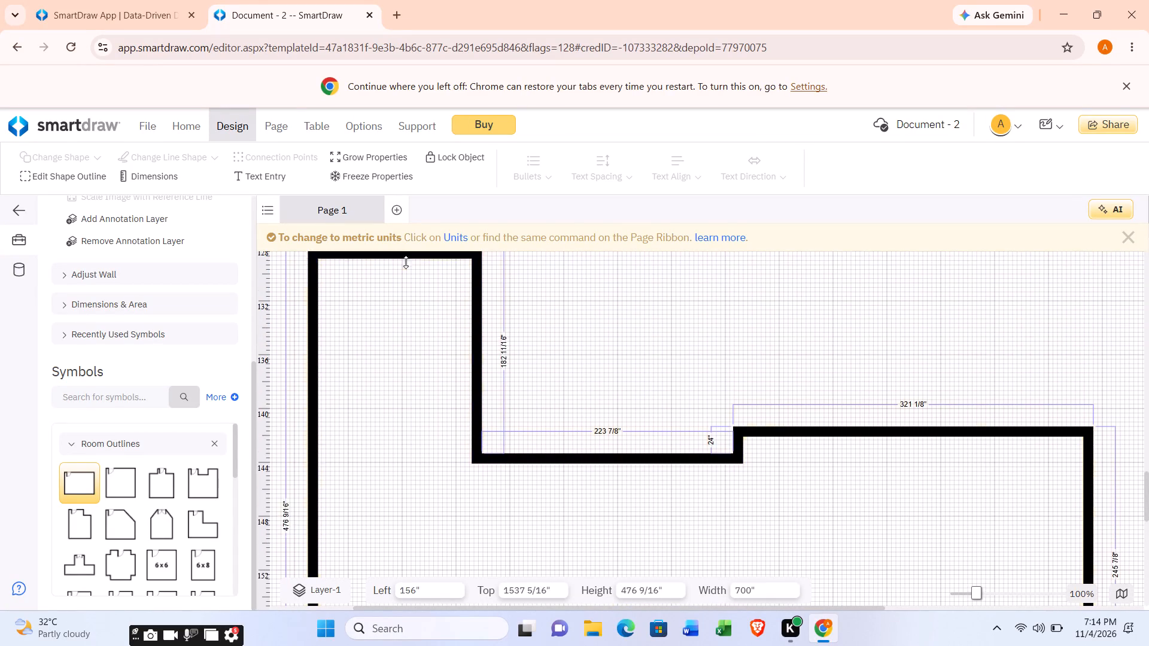
drag(406, 262, 406, 266)
Add a wall segment to the left wall, about 192 inches above its lower corner, making a 48-inch outward step.
scroll(579, 287, down, 2)
scroll(628, 331, down, 1)
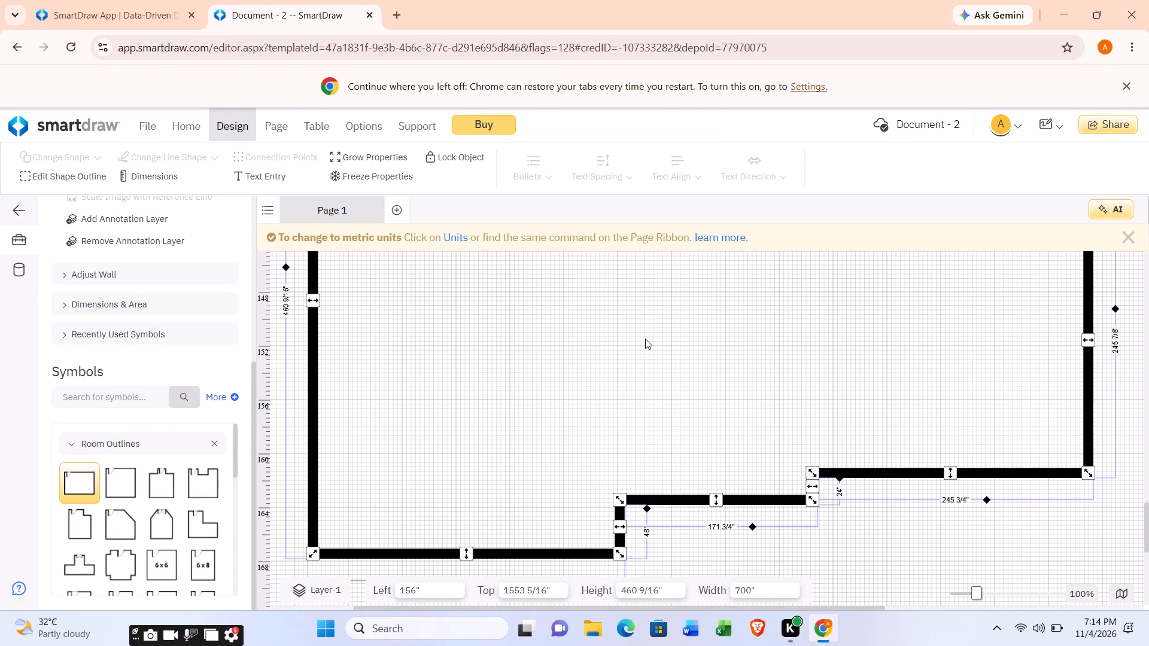
scroll(566, 329, up, 1)
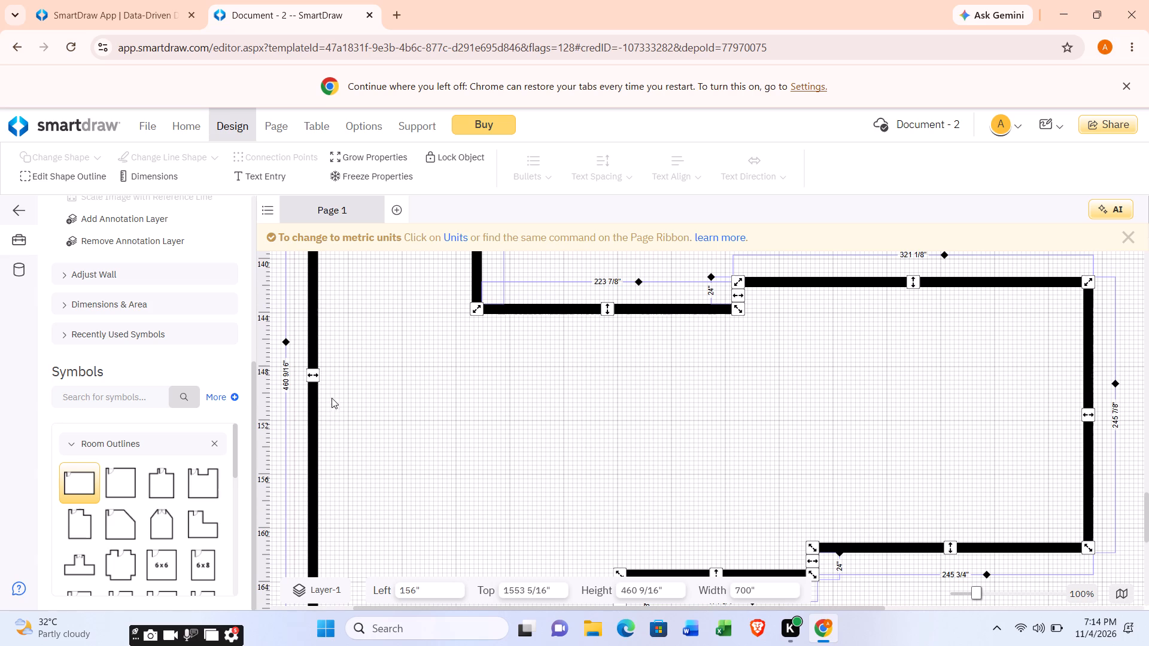
click(313, 413)
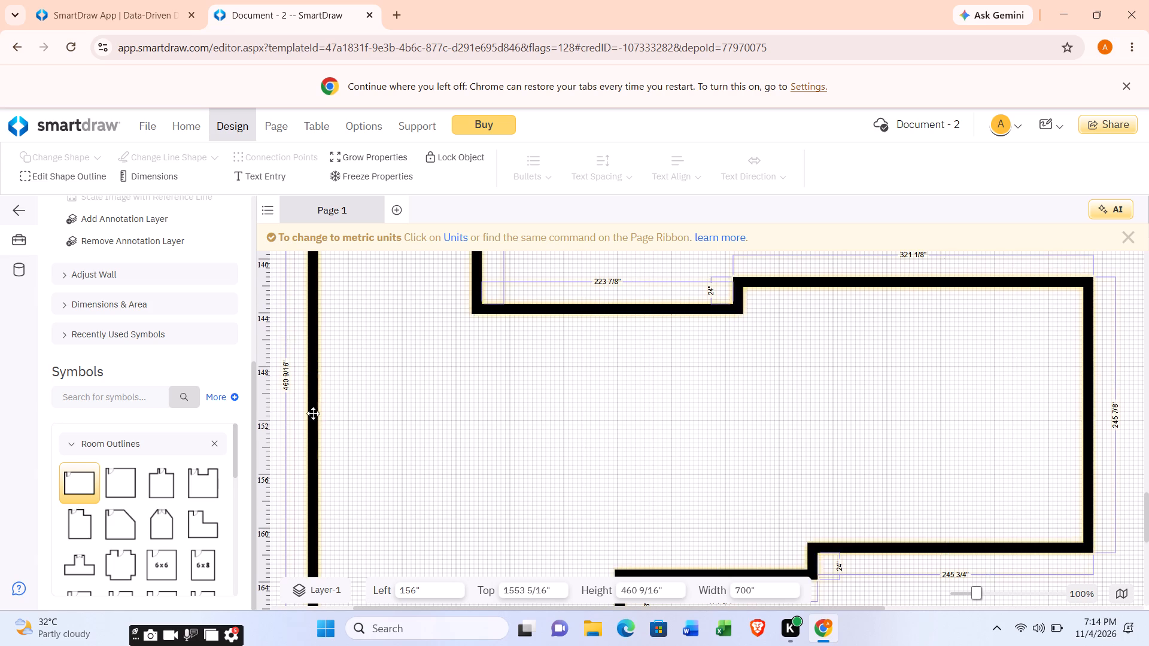
right_click(313, 413)
right_click(313, 413)
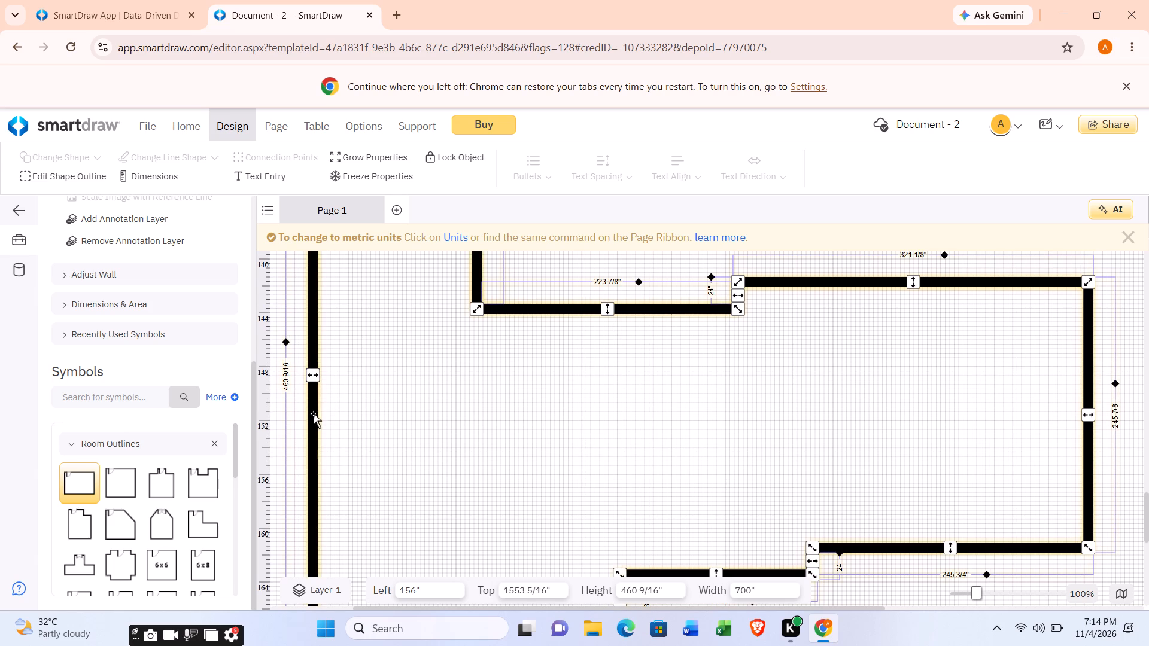
click(393, 263)
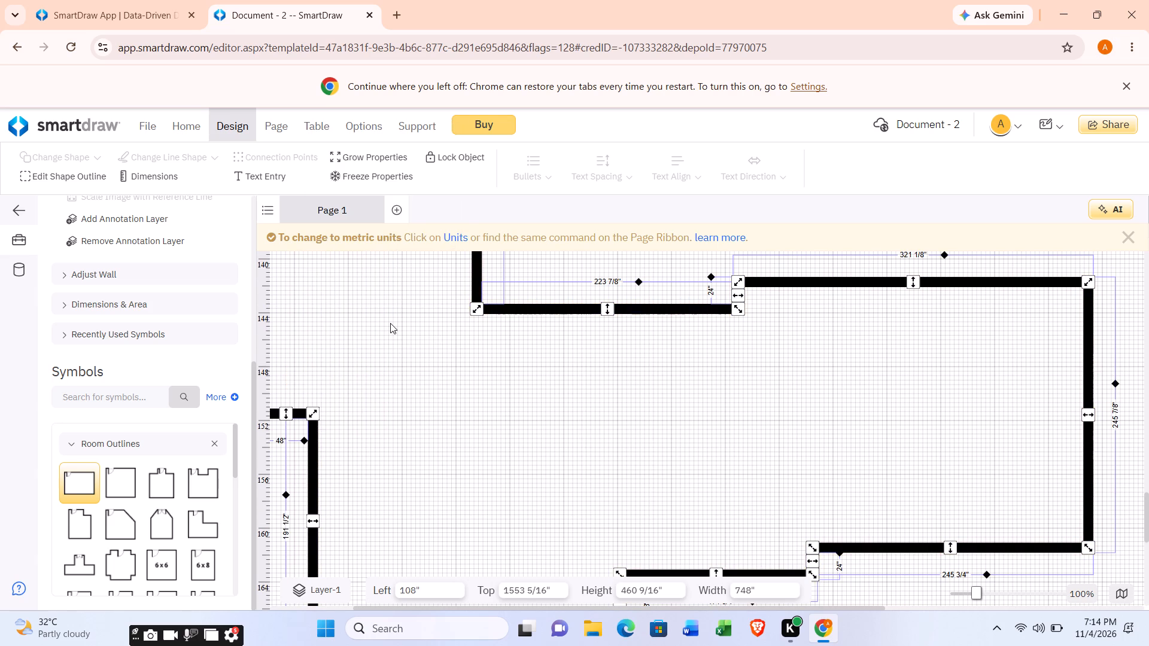
Move the lower section of the left wall inward, making the horizontal step above it about 140 inches long.
scroll(387, 411, down, 1)
scroll(390, 400, up, 2)
scroll(392, 377, down, 1)
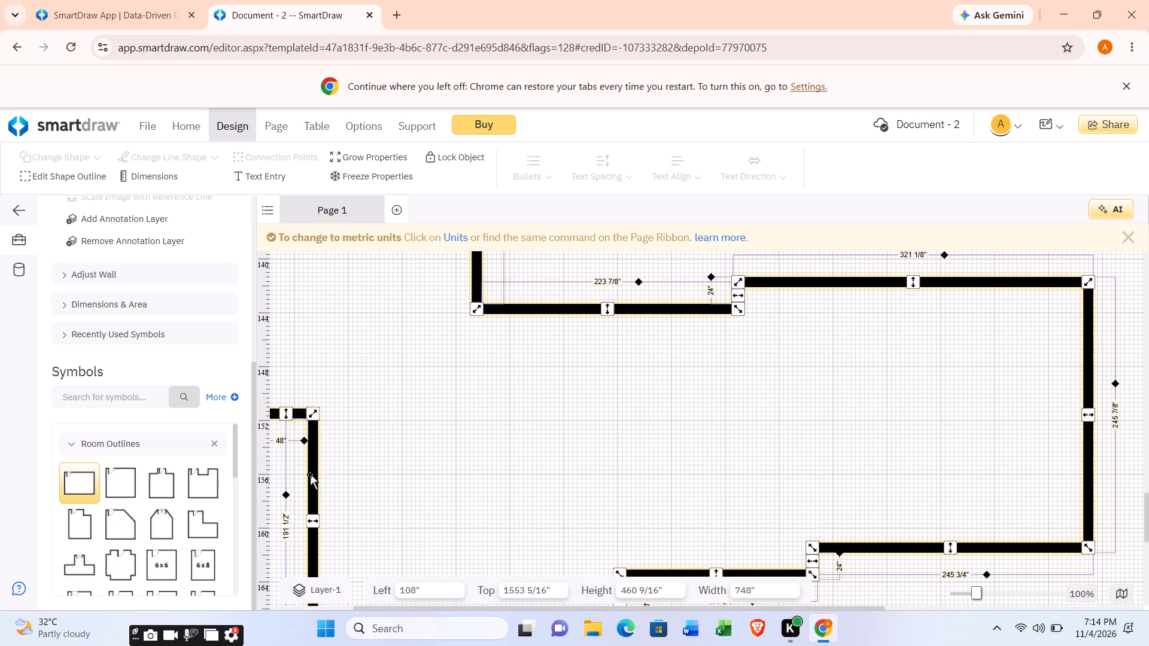
drag(316, 520, 317, 519)
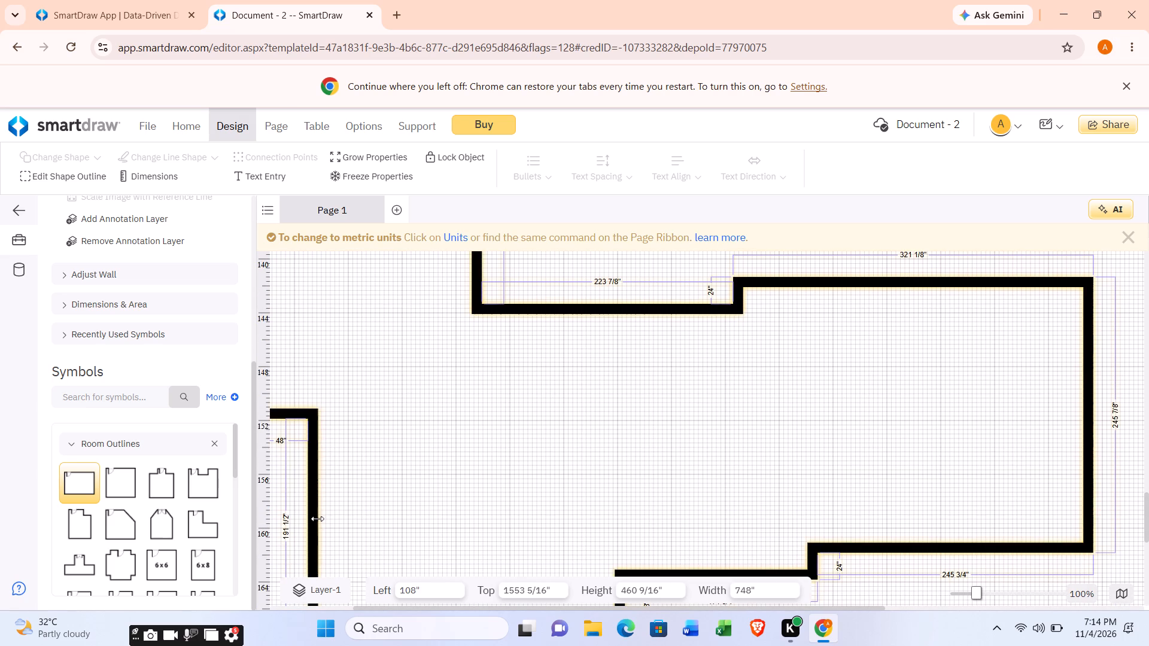
drag(317, 519, 413, 528)
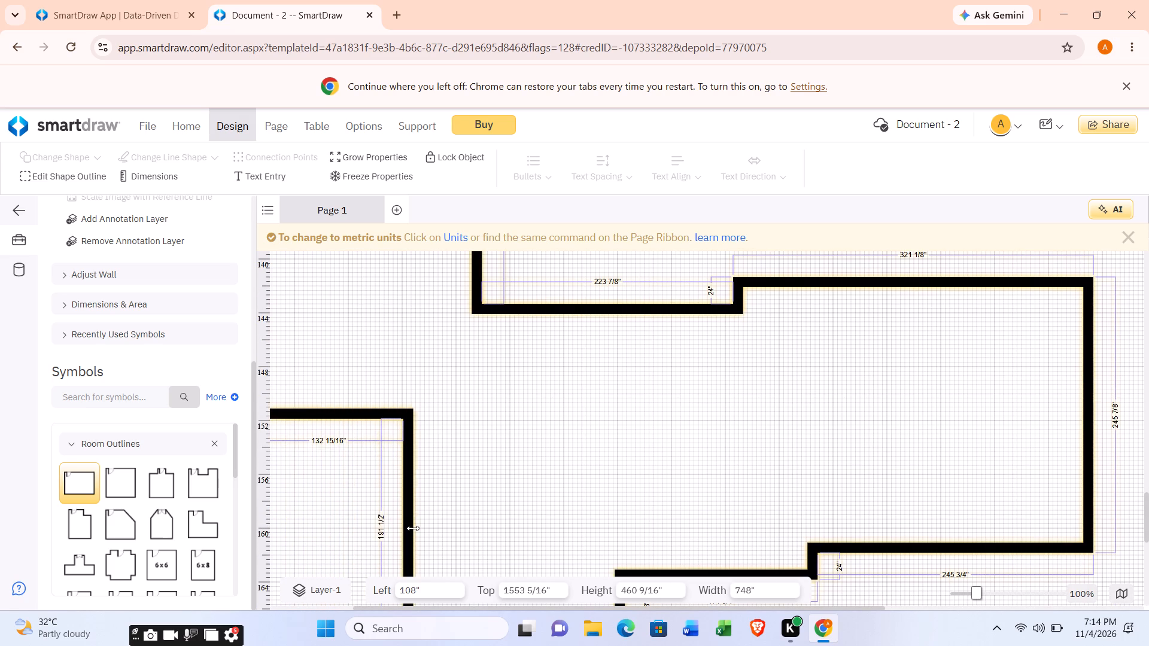
drag(413, 528, 422, 525)
Move the whole wall outline slightly up the page, to a top position of 1544 inches.
scroll(467, 451, down, 2)
scroll(478, 413, up, 5)
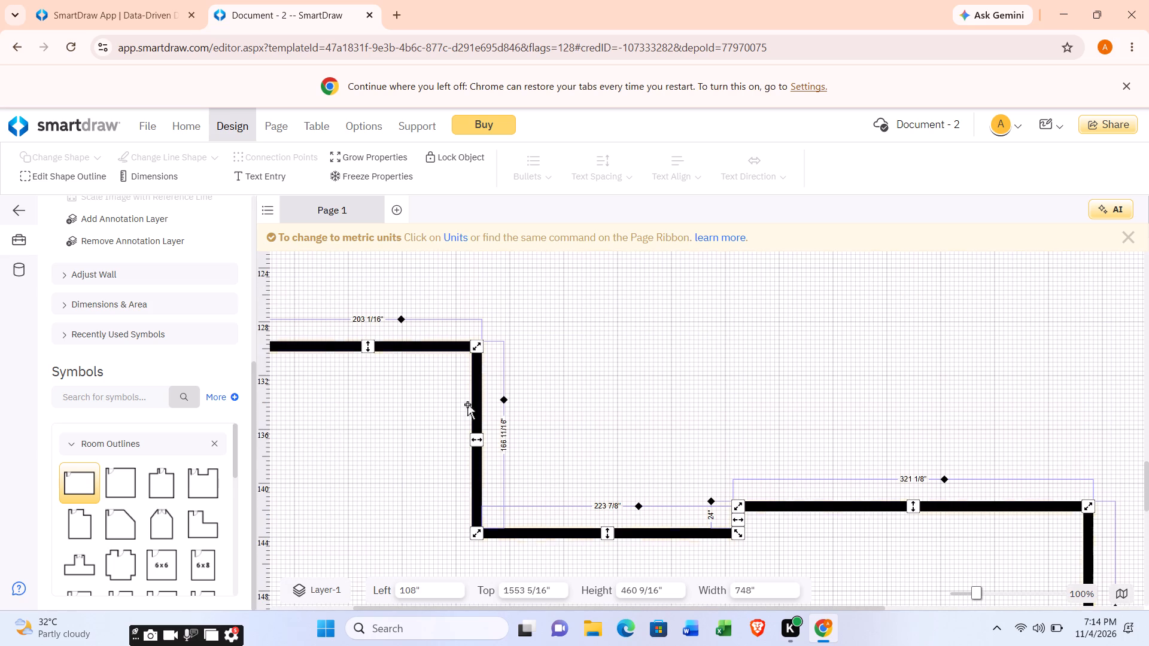
scroll(390, 446, down, 4)
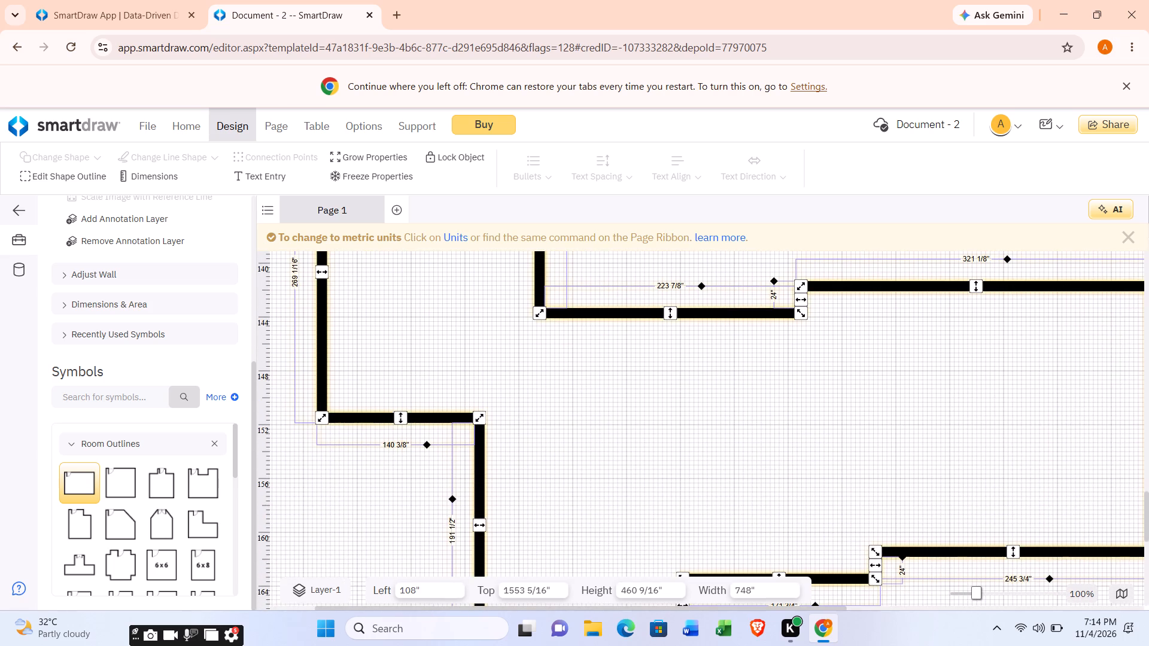
scroll(399, 443, down, 1)
scroll(439, 415, down, 1)
scroll(543, 352, up, 1)
scroll(623, 323, up, 1)
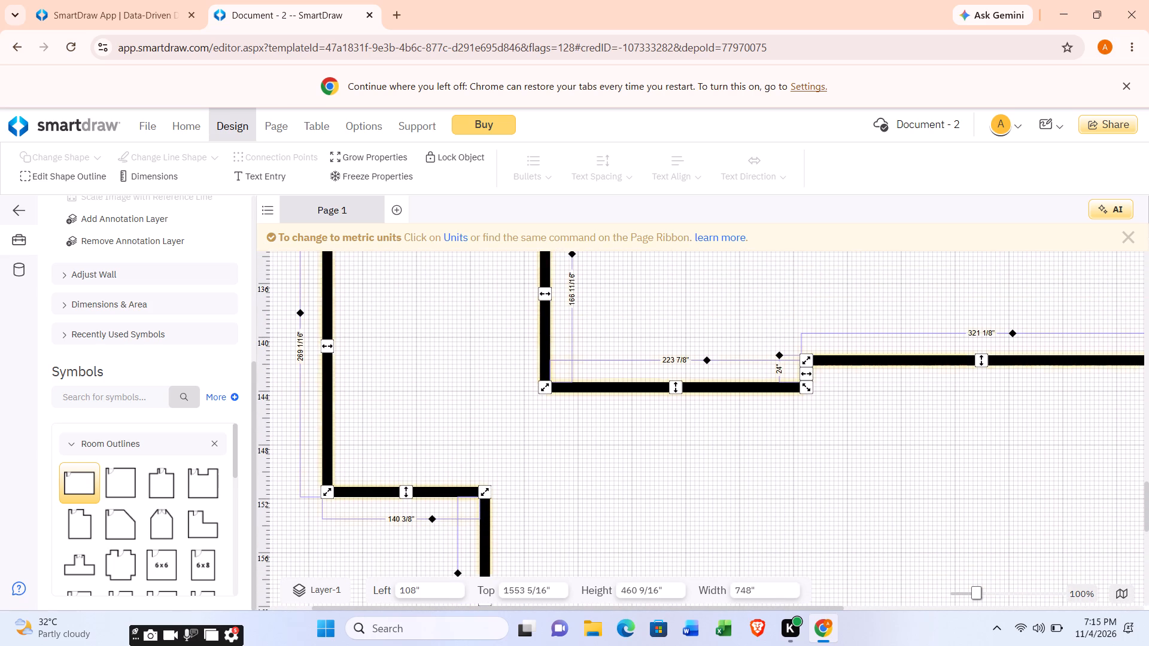
drag(675, 380, 676, 371)
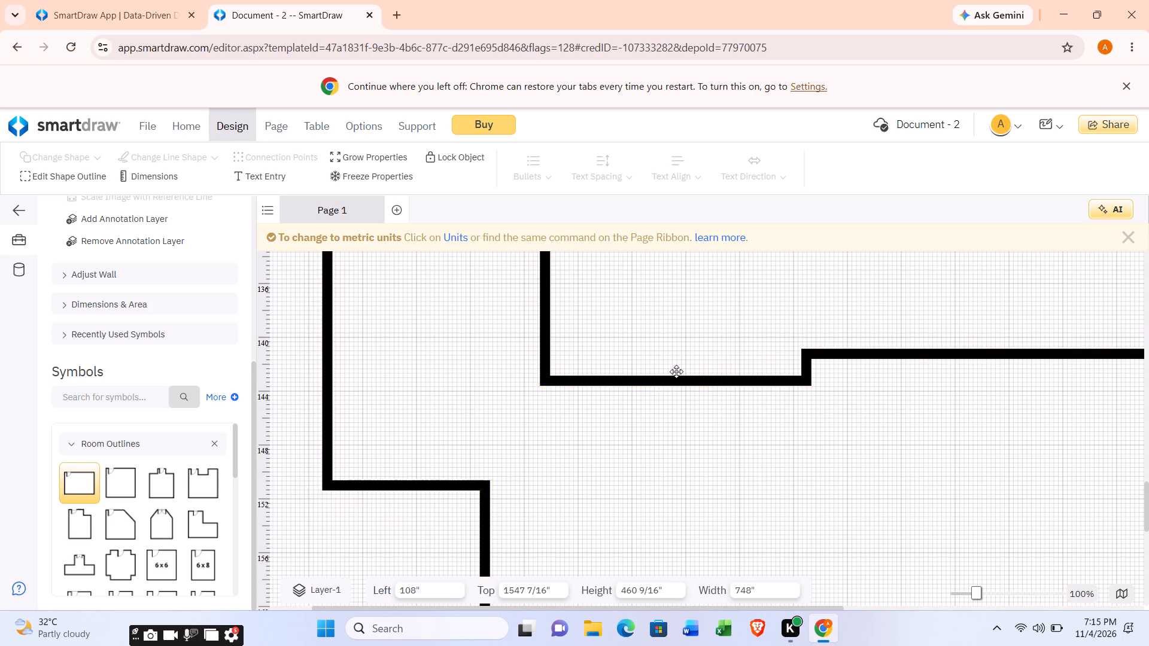
drag(676, 371, 676, 371)
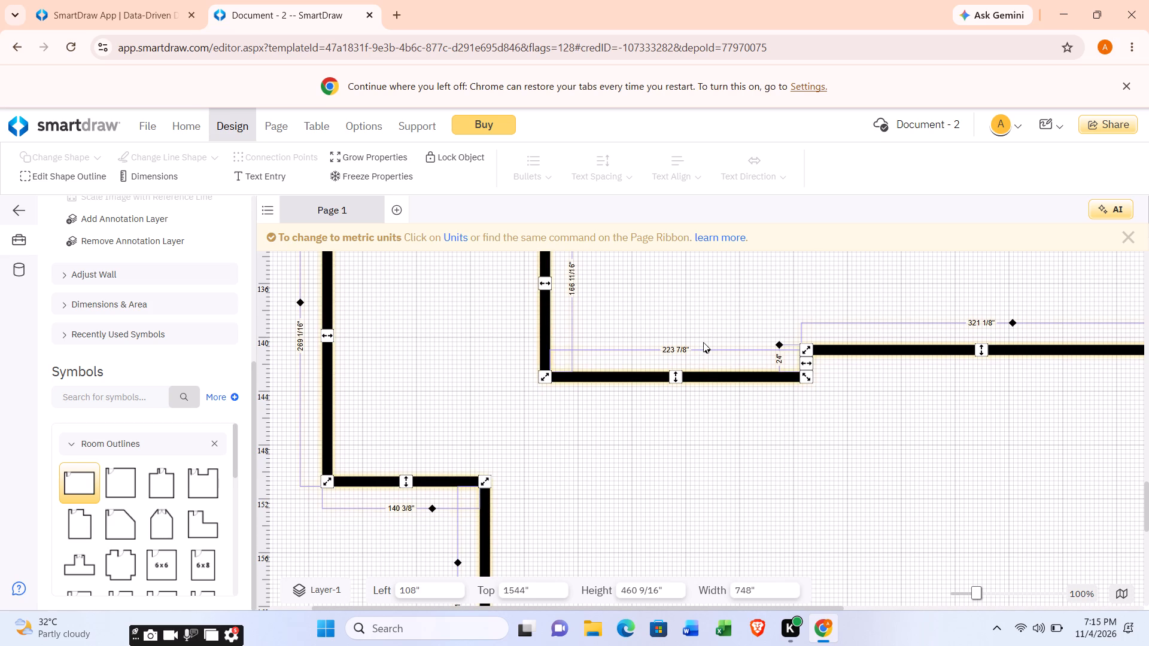
Add a wall segment to the upper-right wall, about 150 inches from the right corner, making a 24-inch outward step.
scroll(691, 349, up, 2)
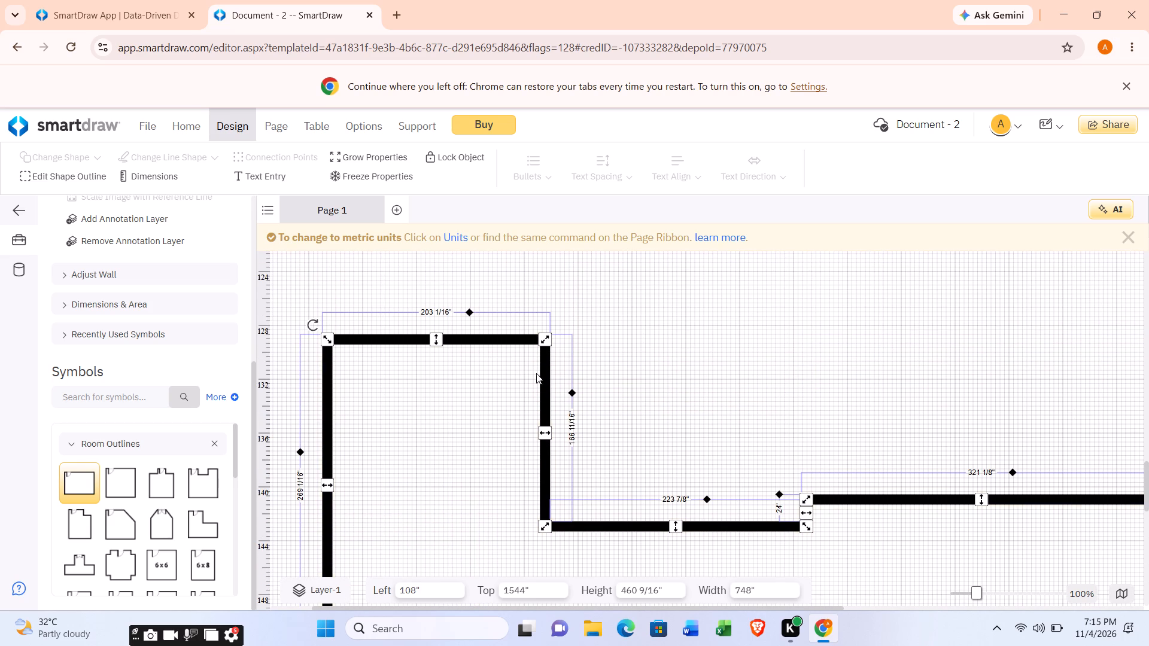
scroll(591, 348, down, 6)
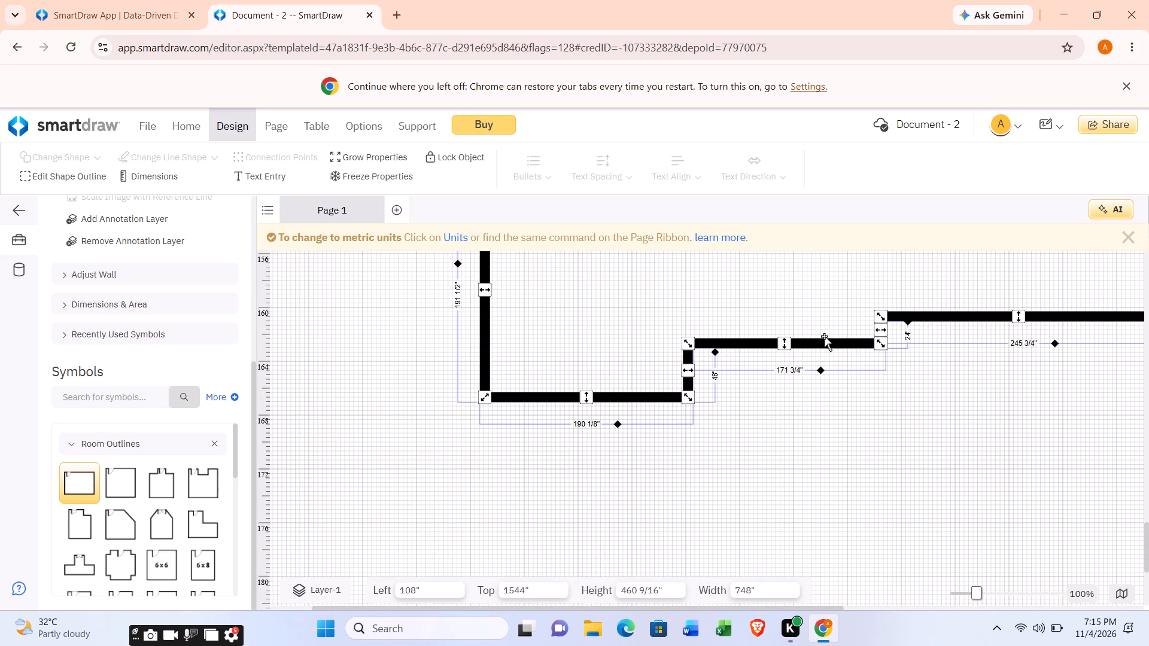
scroll(824, 336, down, 1)
scroll(824, 336, up, 4)
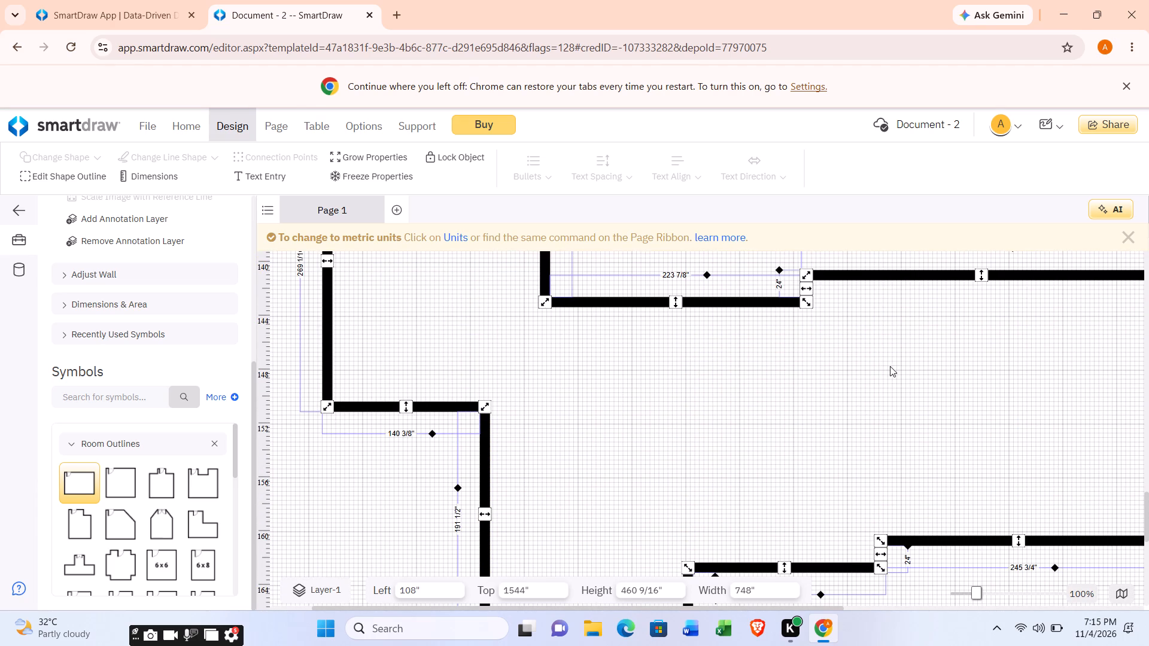
scroll(884, 377, left, 3)
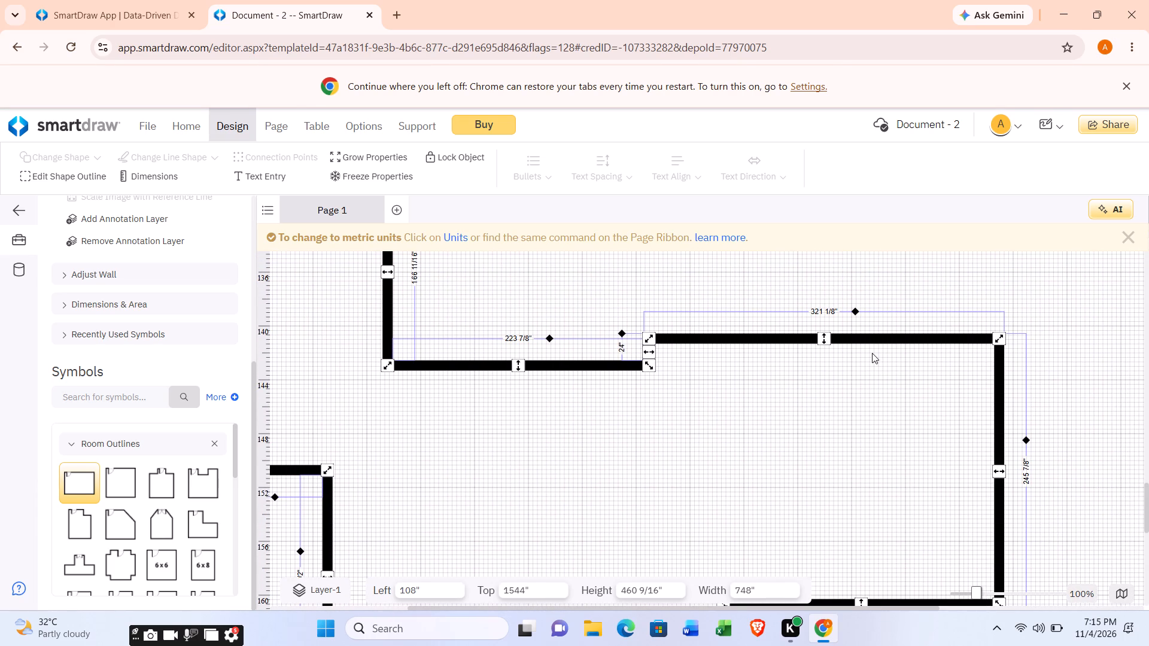
click(869, 336)
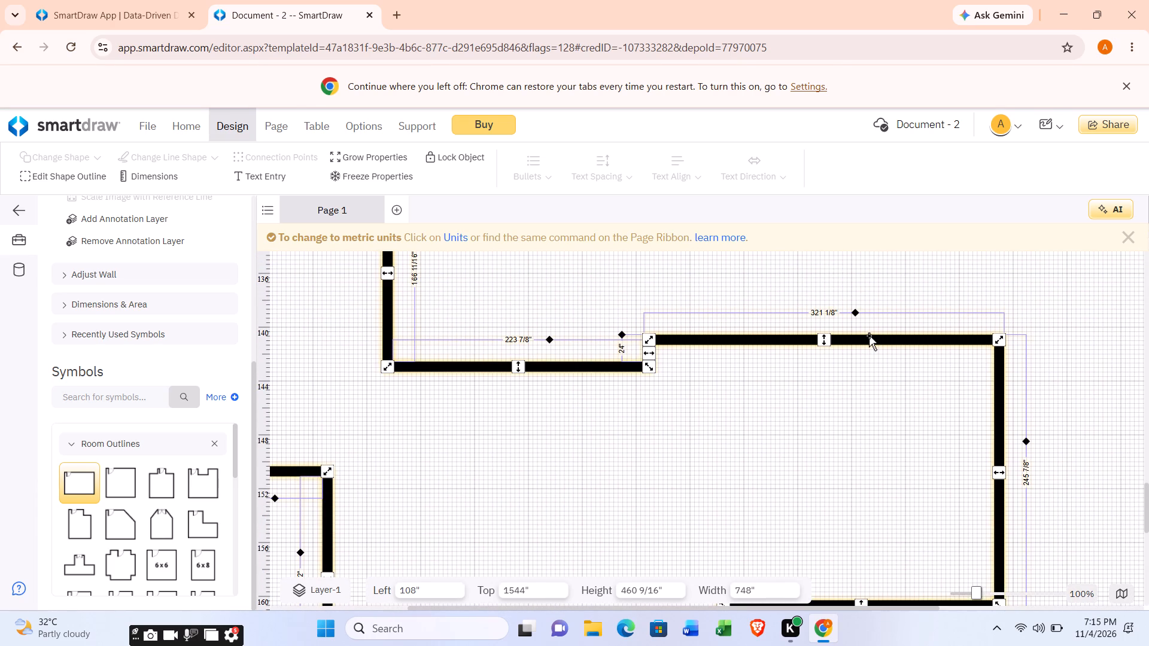
right_click(870, 336)
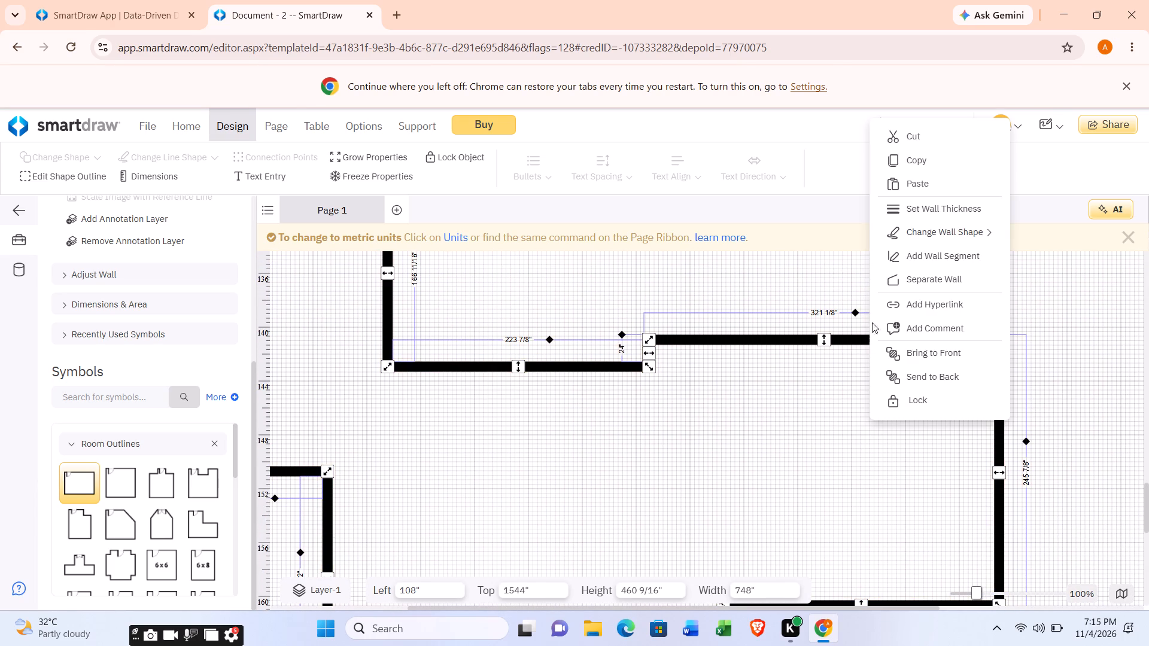
click(919, 263)
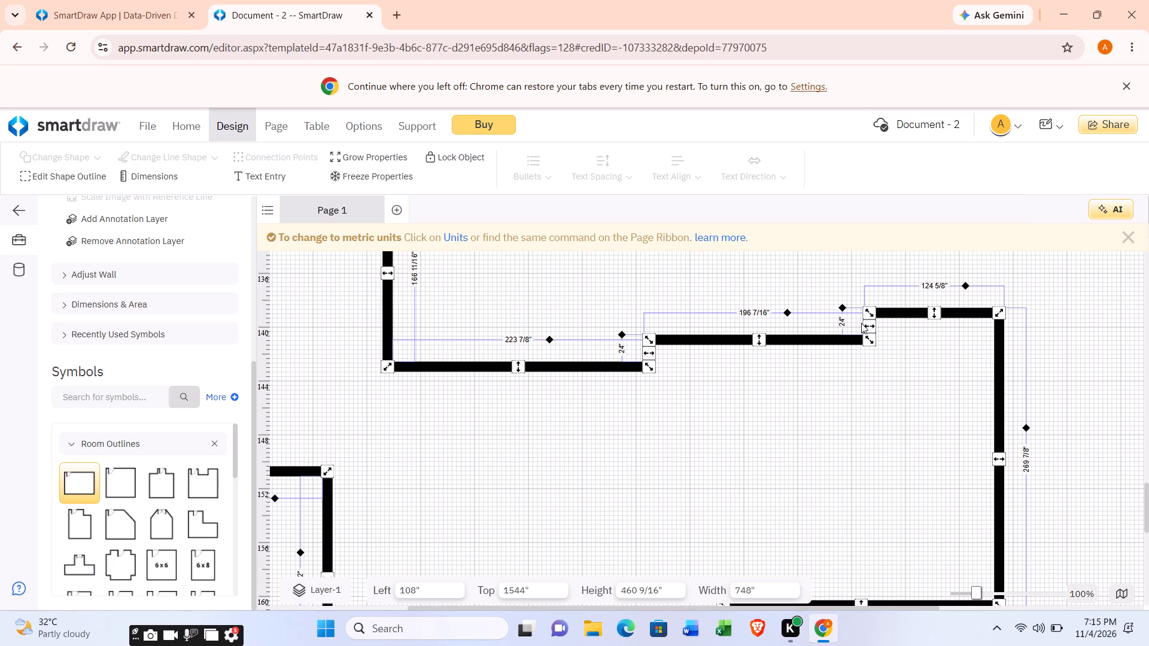
drag(864, 327, 862, 327)
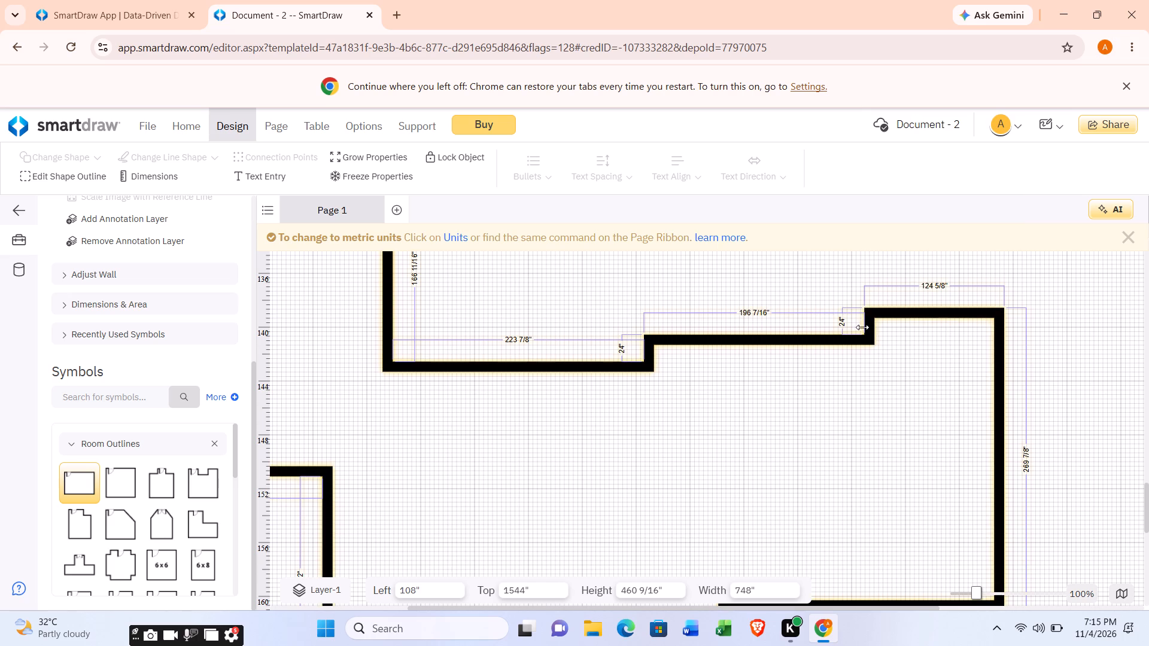
drag(862, 327, 837, 333)
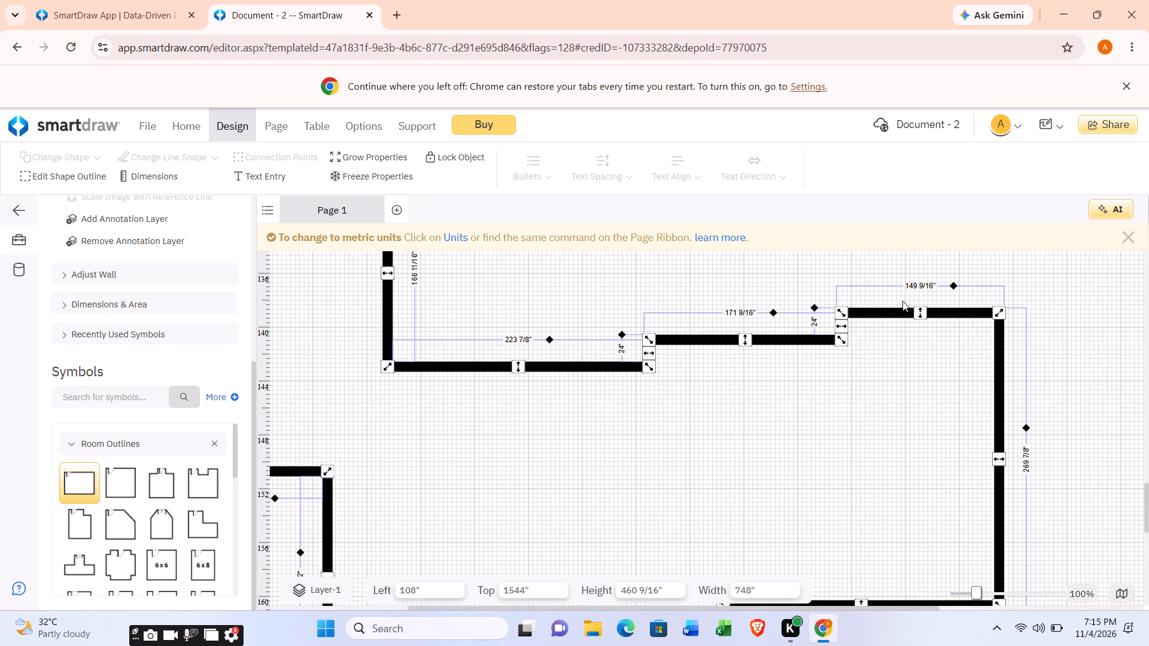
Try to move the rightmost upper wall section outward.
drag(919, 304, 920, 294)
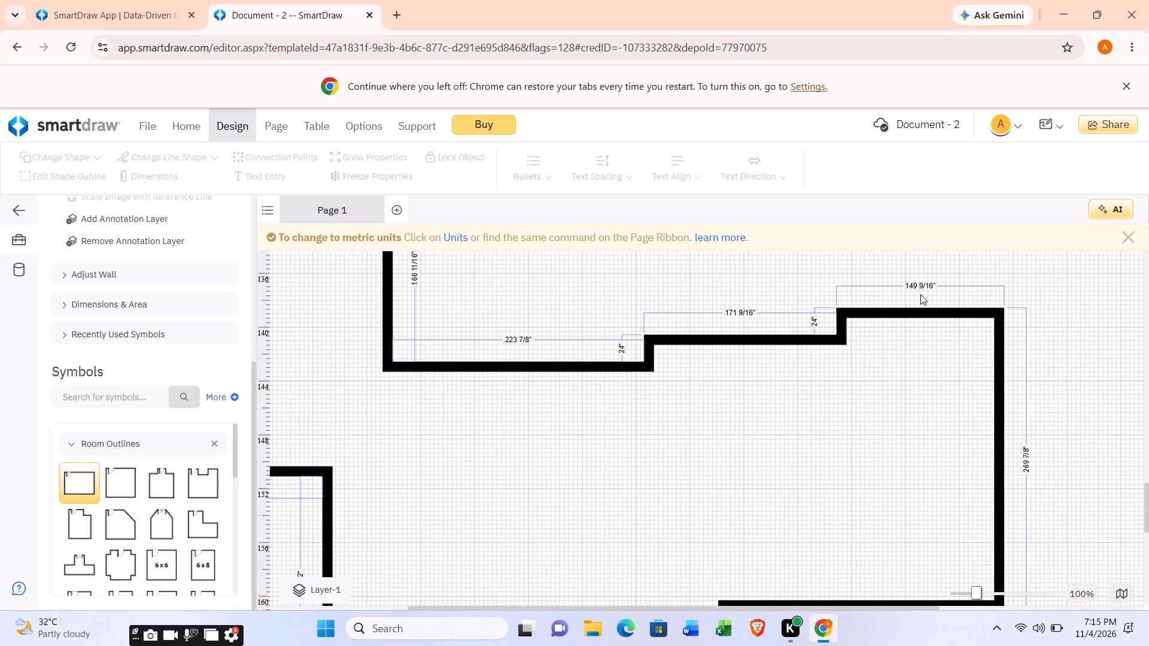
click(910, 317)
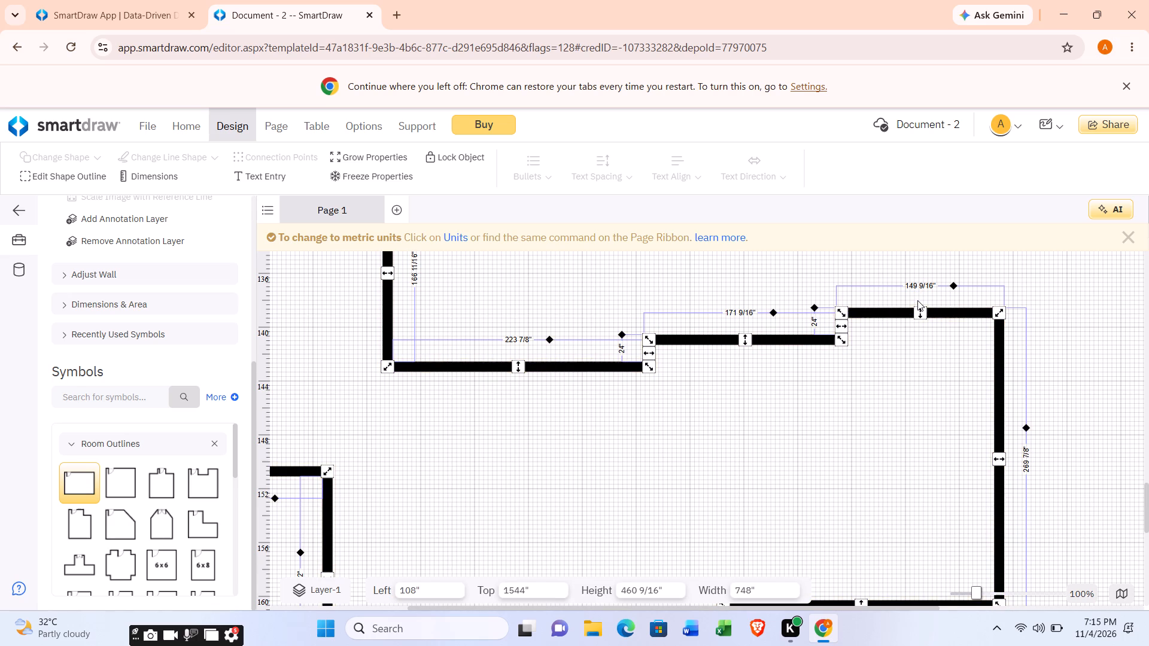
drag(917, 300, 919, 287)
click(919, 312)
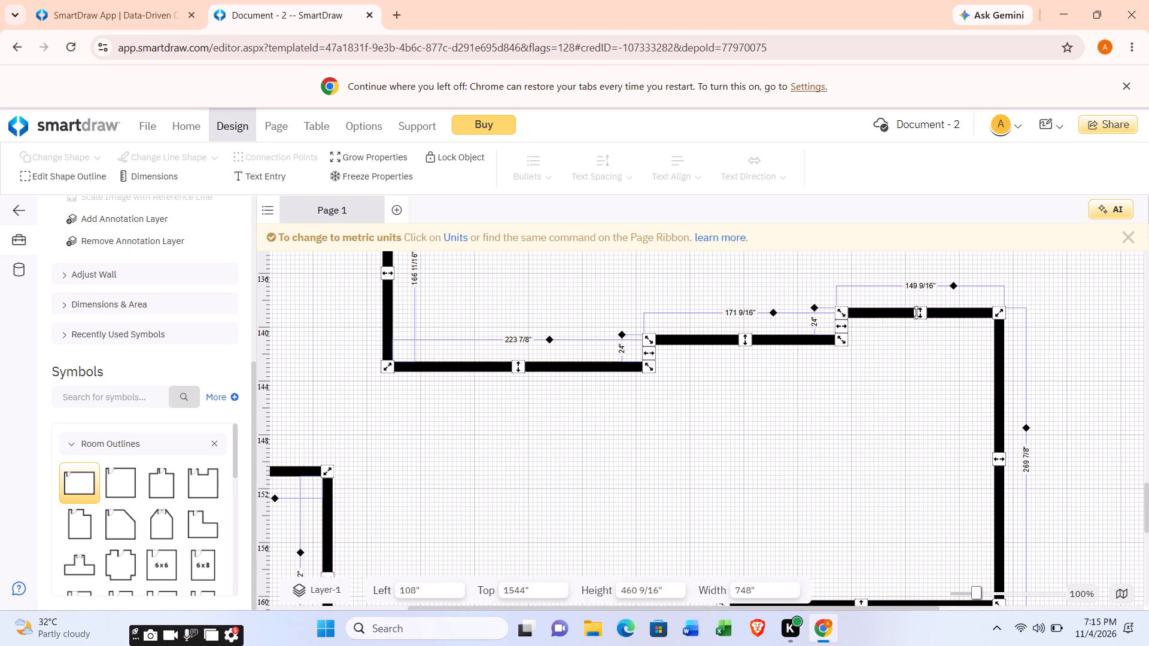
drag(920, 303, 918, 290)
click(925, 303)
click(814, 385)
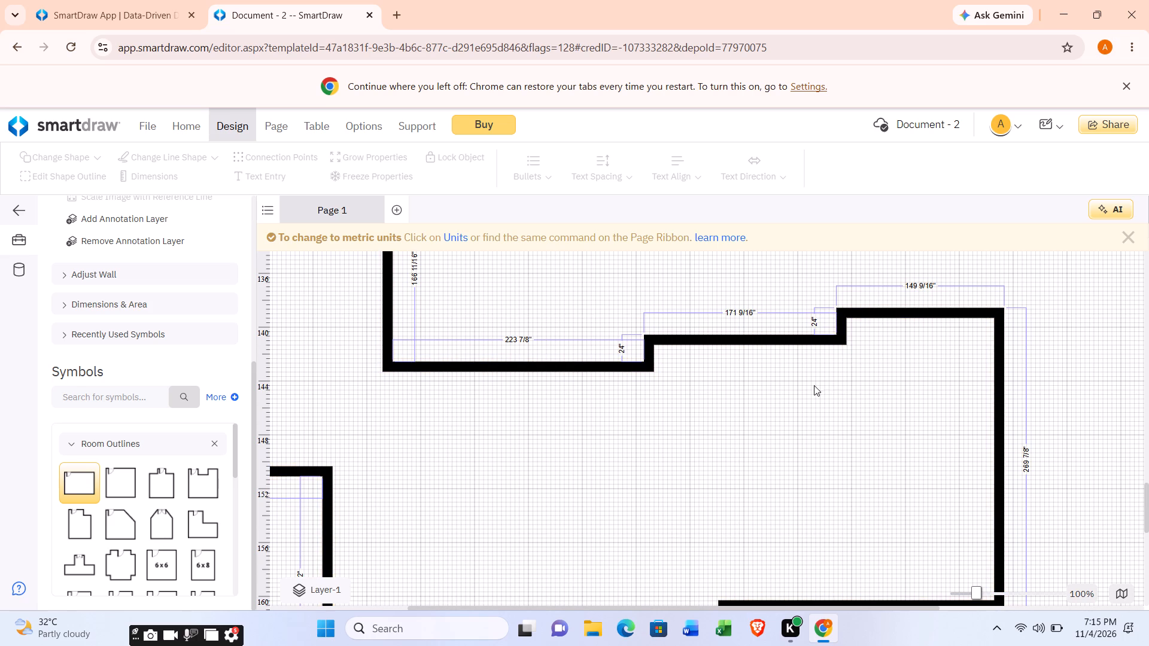
Move the upper wall section left of the new step outward, making its side walls about 157 and 109 inches long.
click(727, 306)
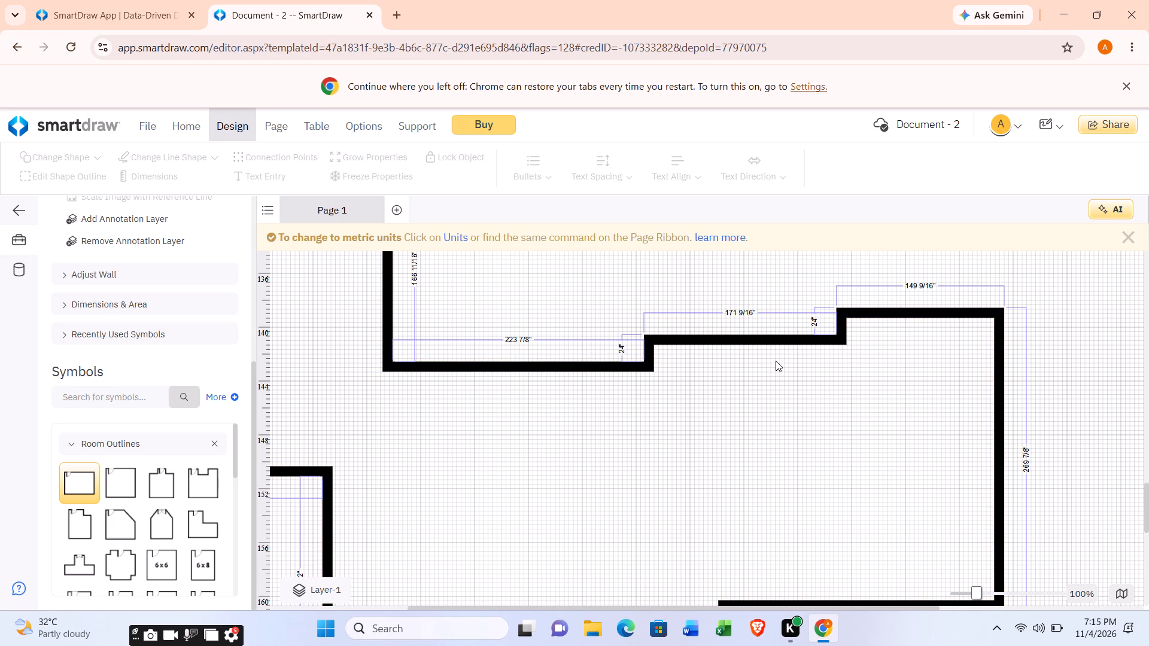
click(777, 361)
click(741, 352)
click(740, 345)
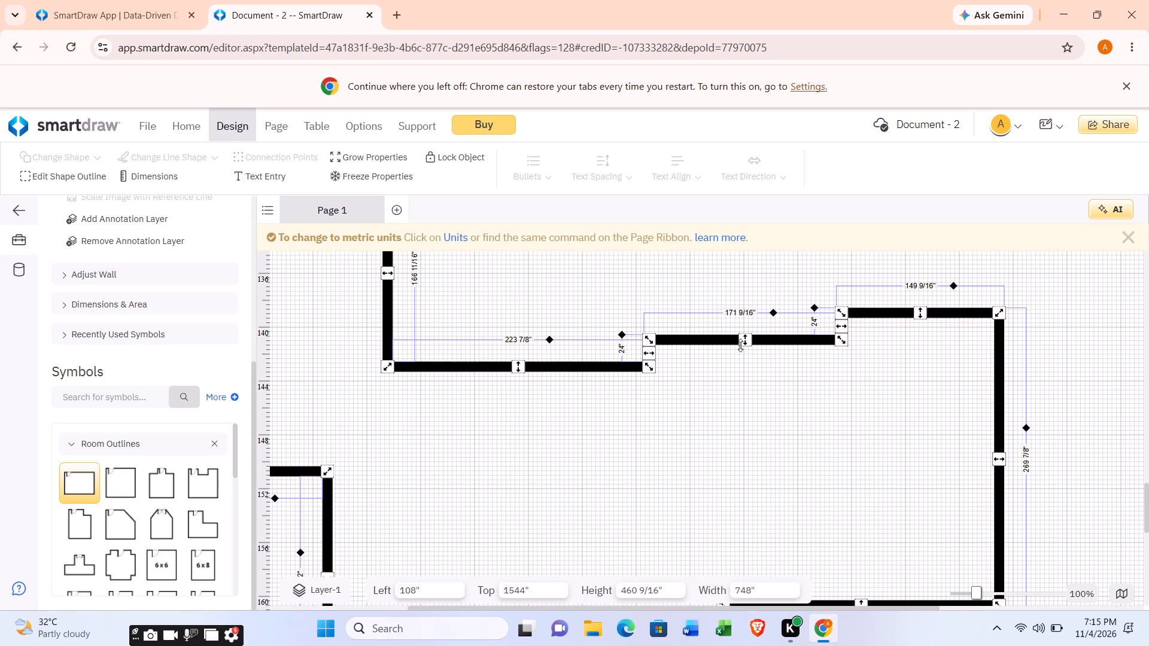
drag(746, 333, 749, 318)
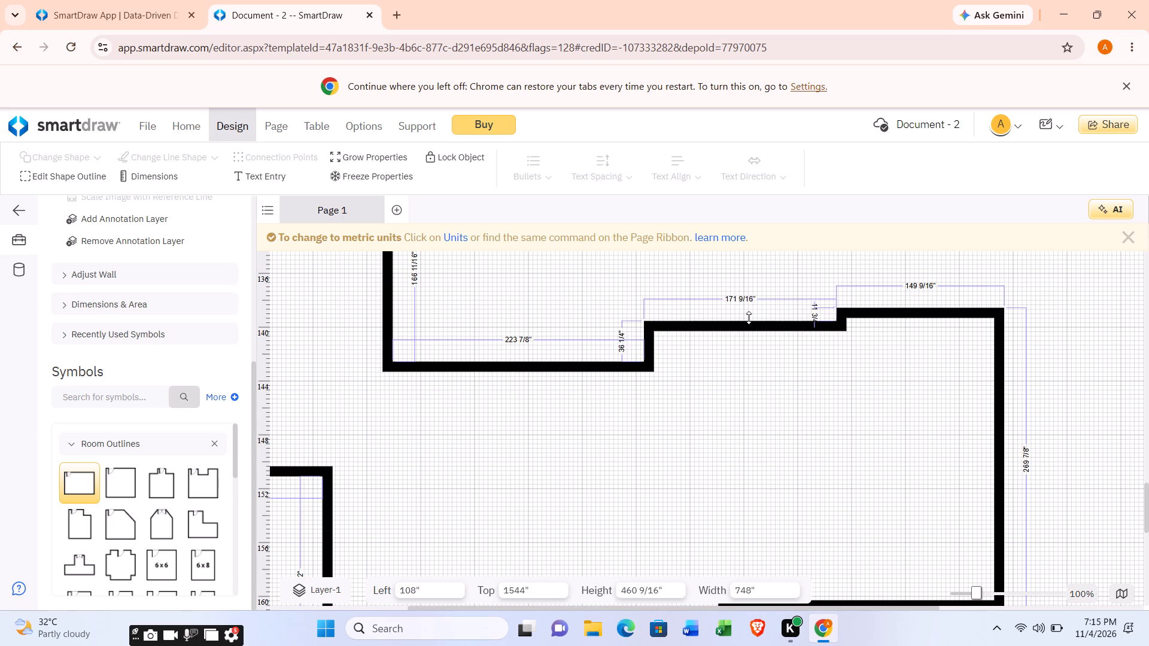
drag(749, 318, 737, 229)
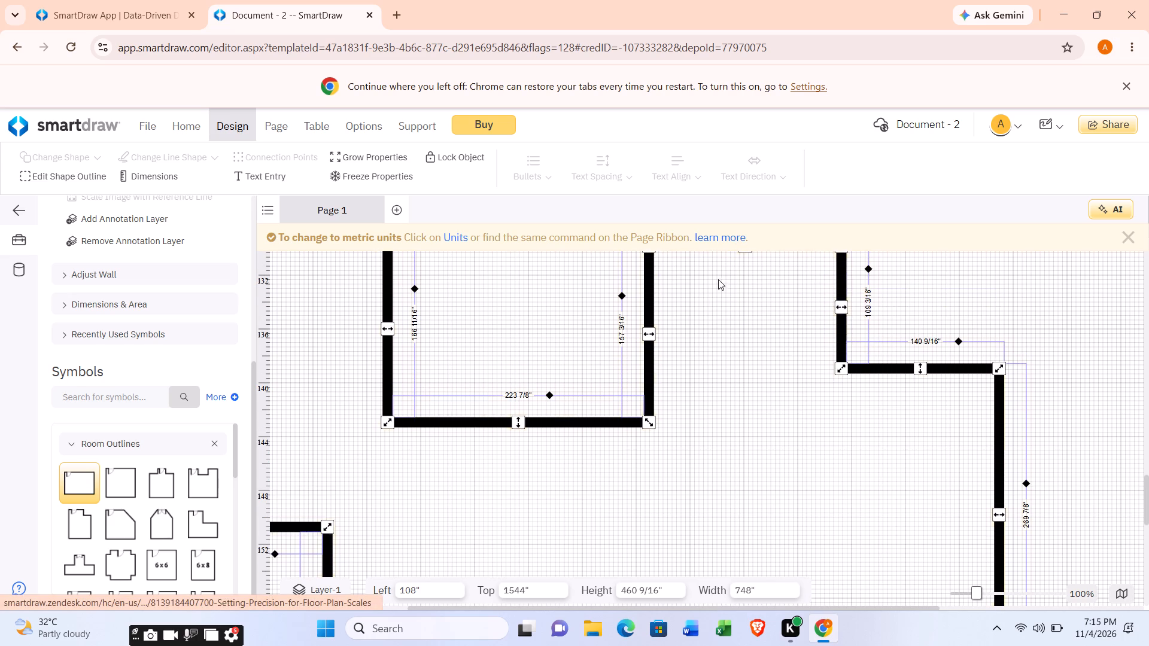
Examine the reshaped outline along its upper walls and its stepped lower-left walls.
scroll(716, 293, up, 1)
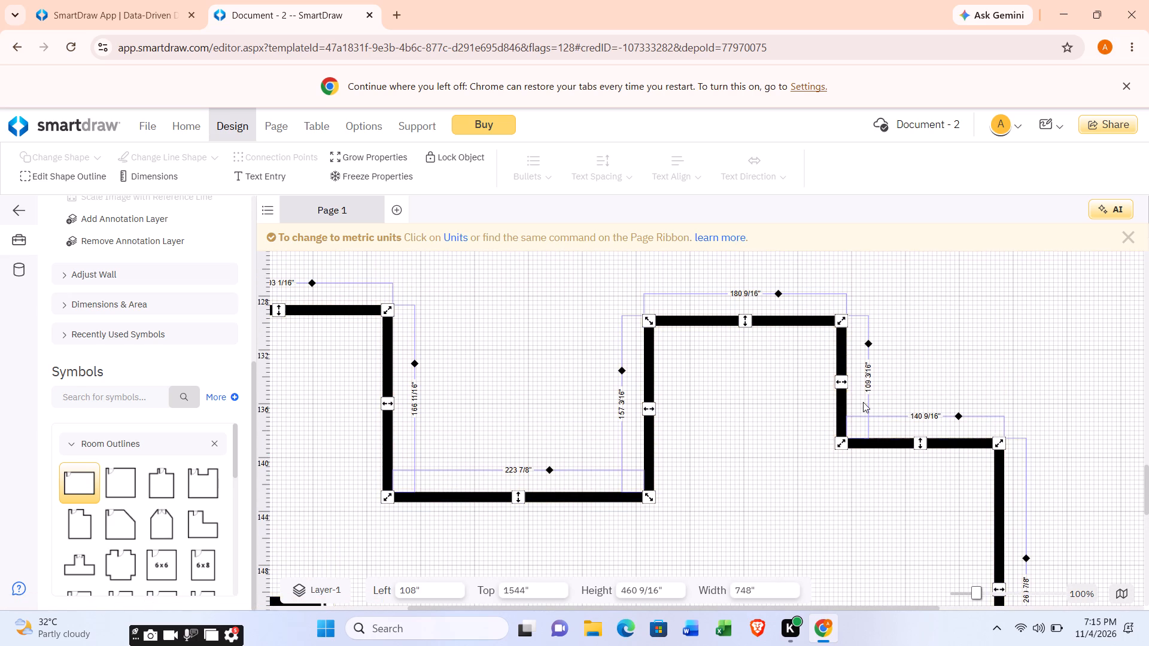
scroll(860, 385, down, 1)
scroll(803, 388, down, 2)
scroll(801, 384, up, 1)
scroll(643, 465, right, 1)
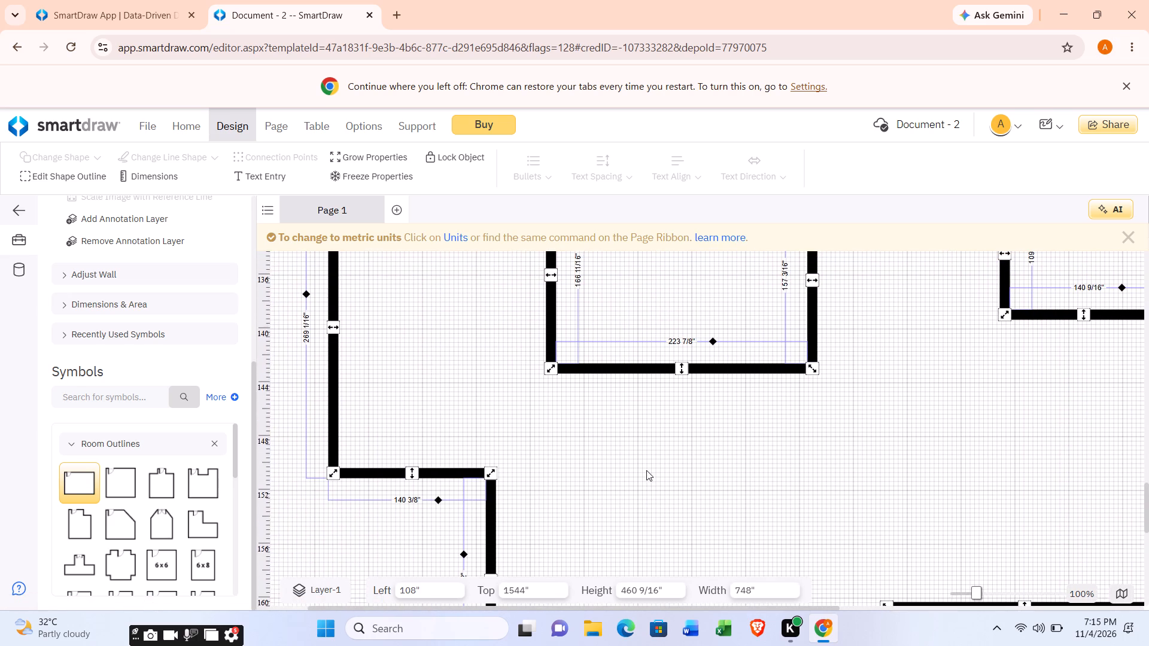
scroll(646, 470, right, 1)
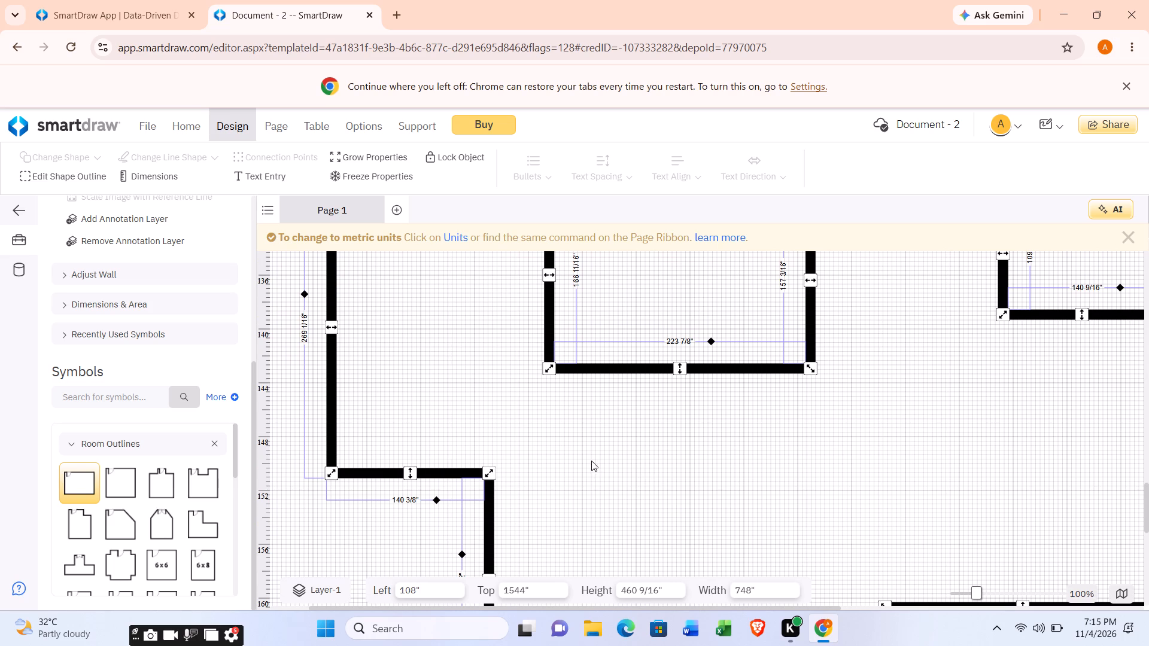
scroll(583, 452, up, 3)
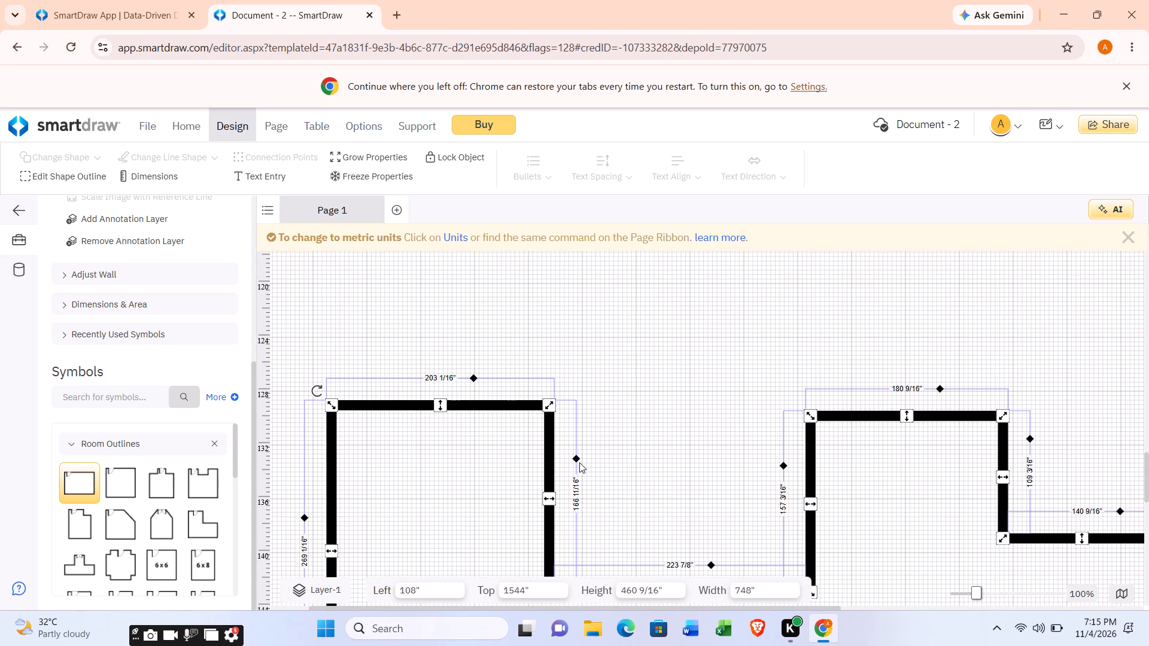
scroll(577, 467, up, 2)
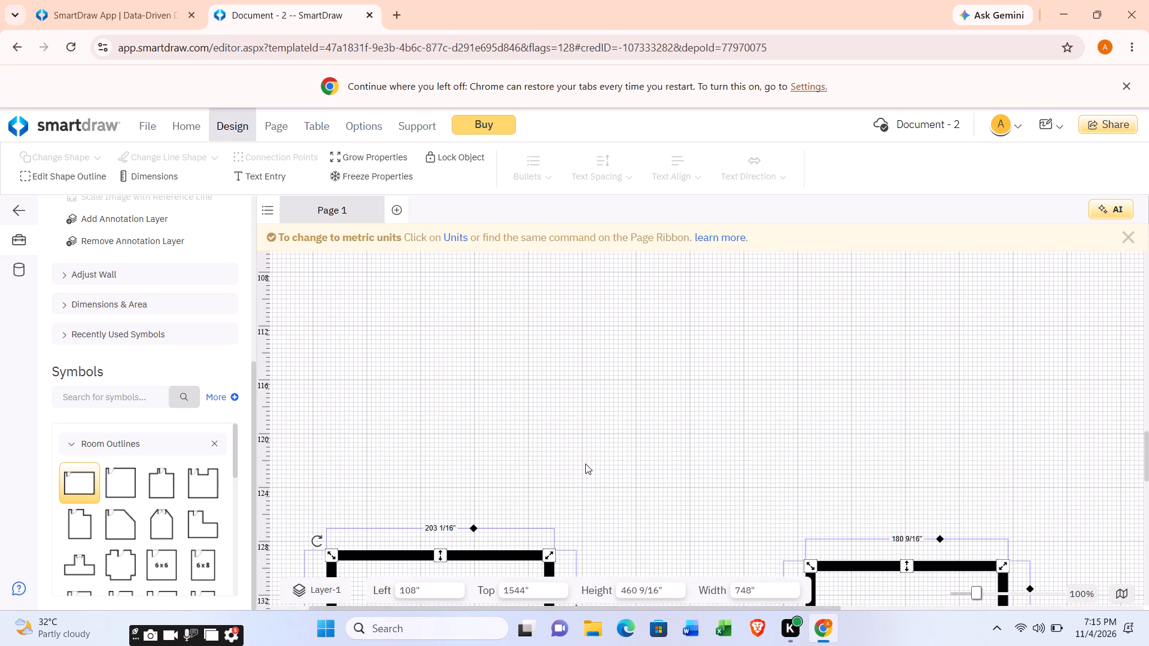
scroll(585, 464, down, 4)
scroll(642, 429, up, 2)
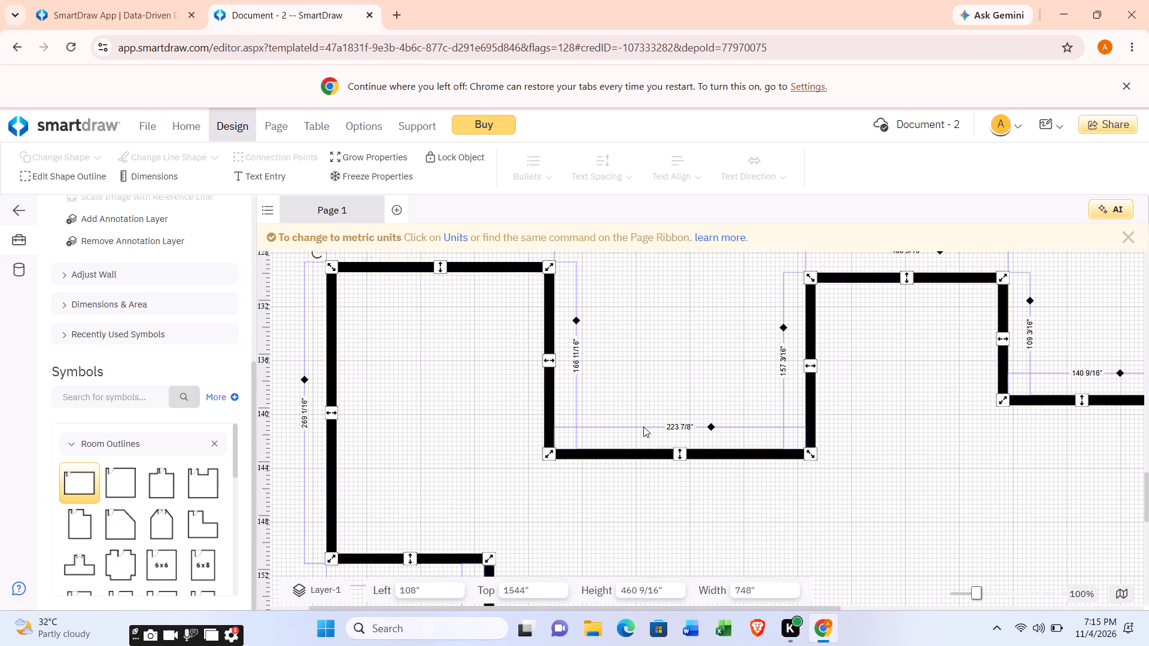
scroll(646, 417, down, 4)
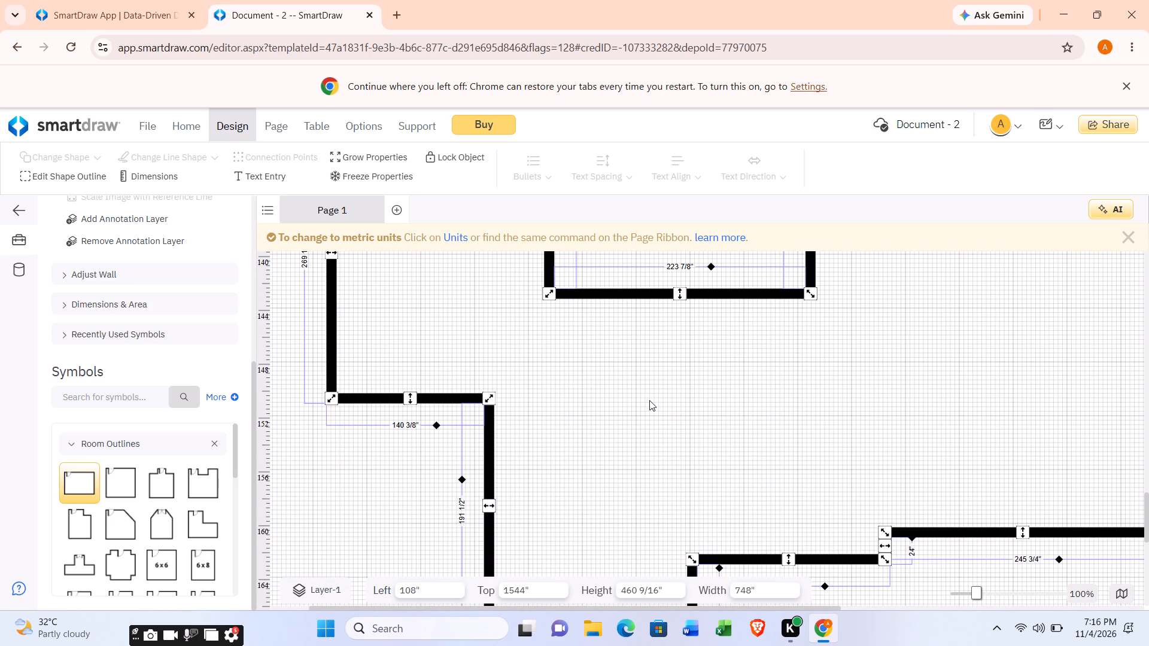
scroll(622, 397, down, 1)
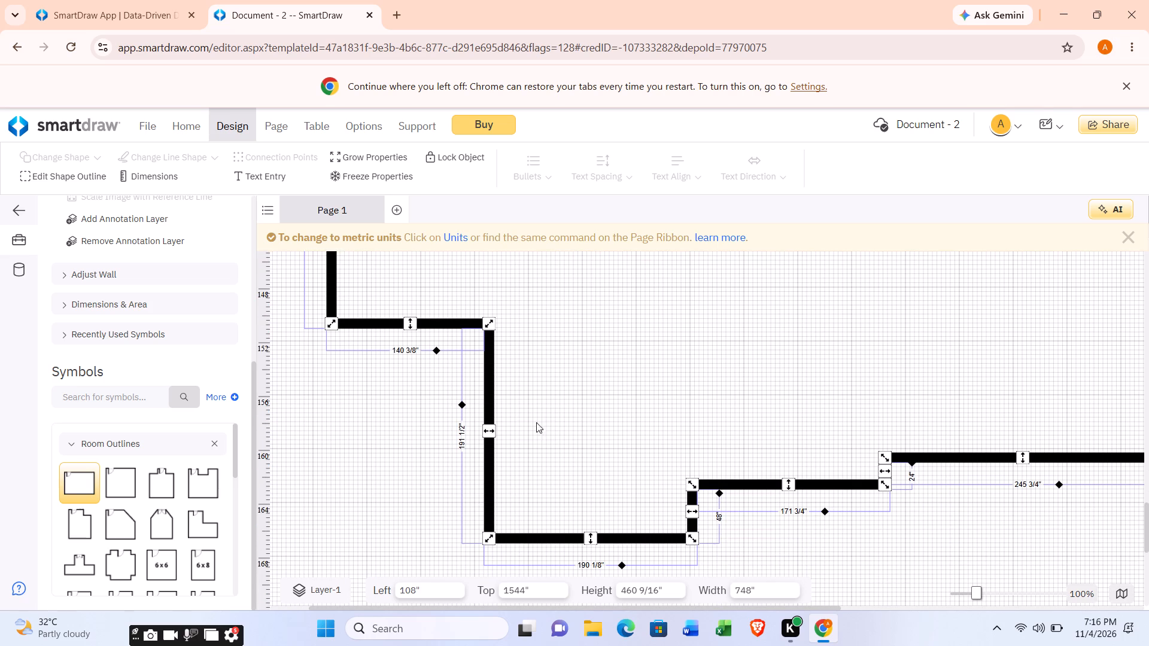
scroll(572, 309, up, 3)
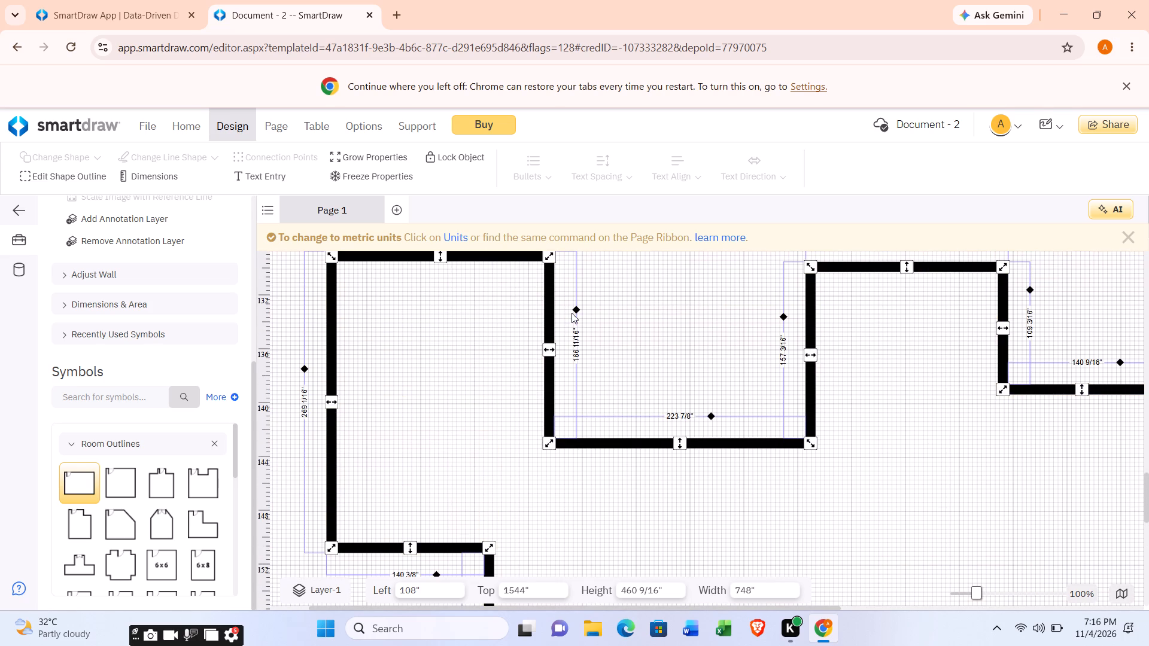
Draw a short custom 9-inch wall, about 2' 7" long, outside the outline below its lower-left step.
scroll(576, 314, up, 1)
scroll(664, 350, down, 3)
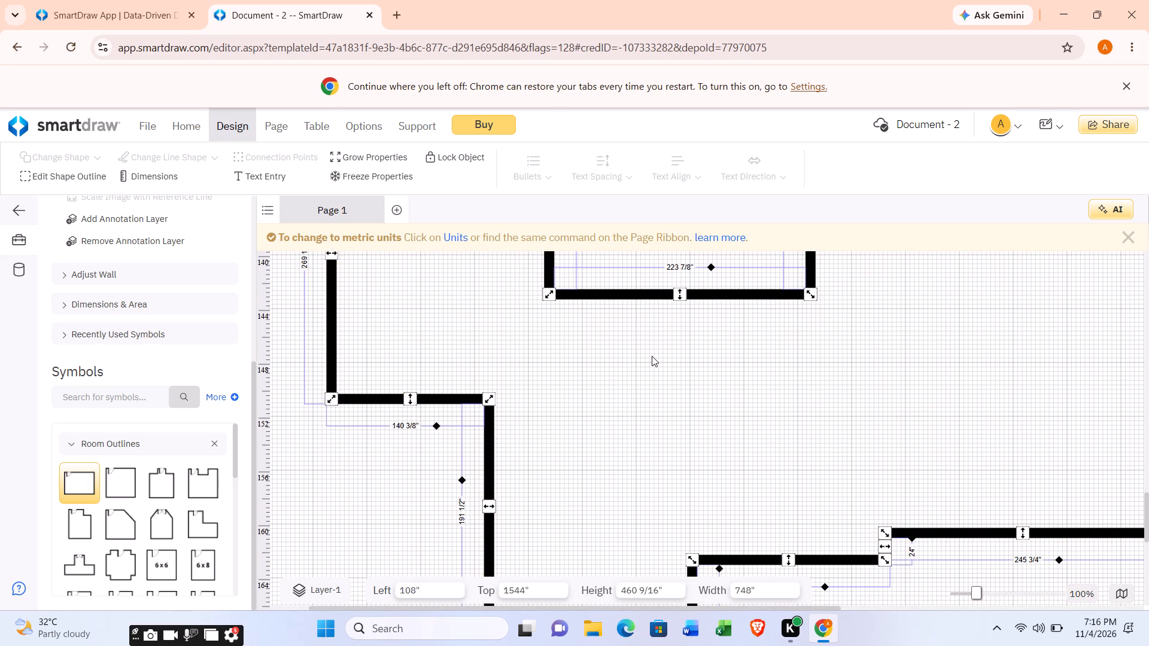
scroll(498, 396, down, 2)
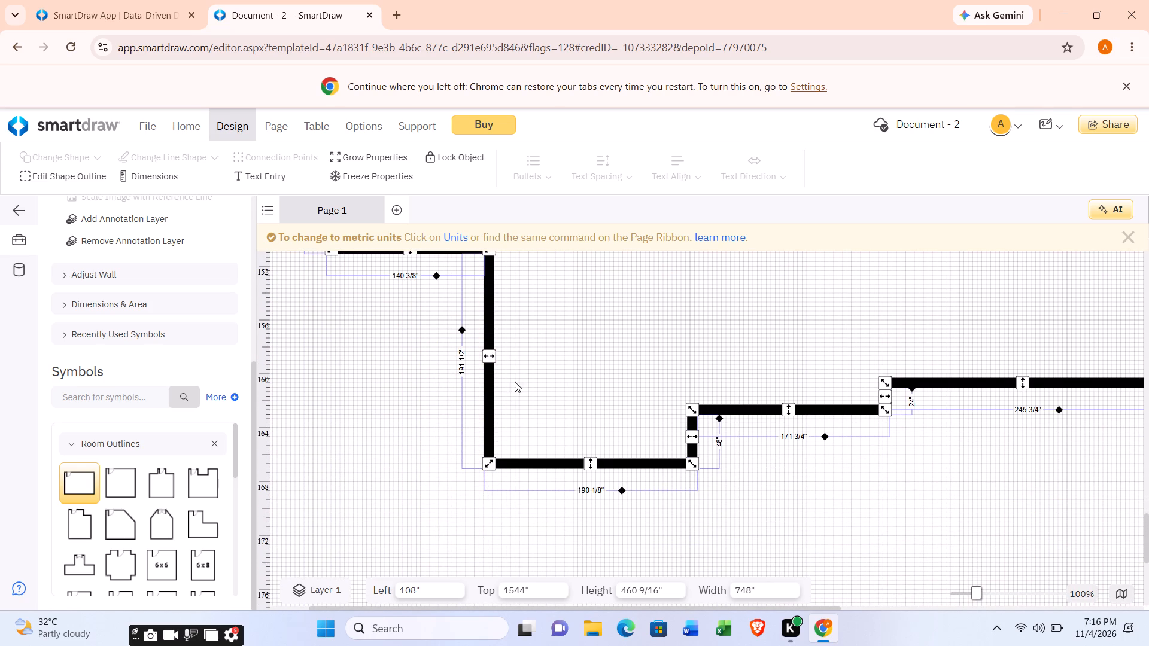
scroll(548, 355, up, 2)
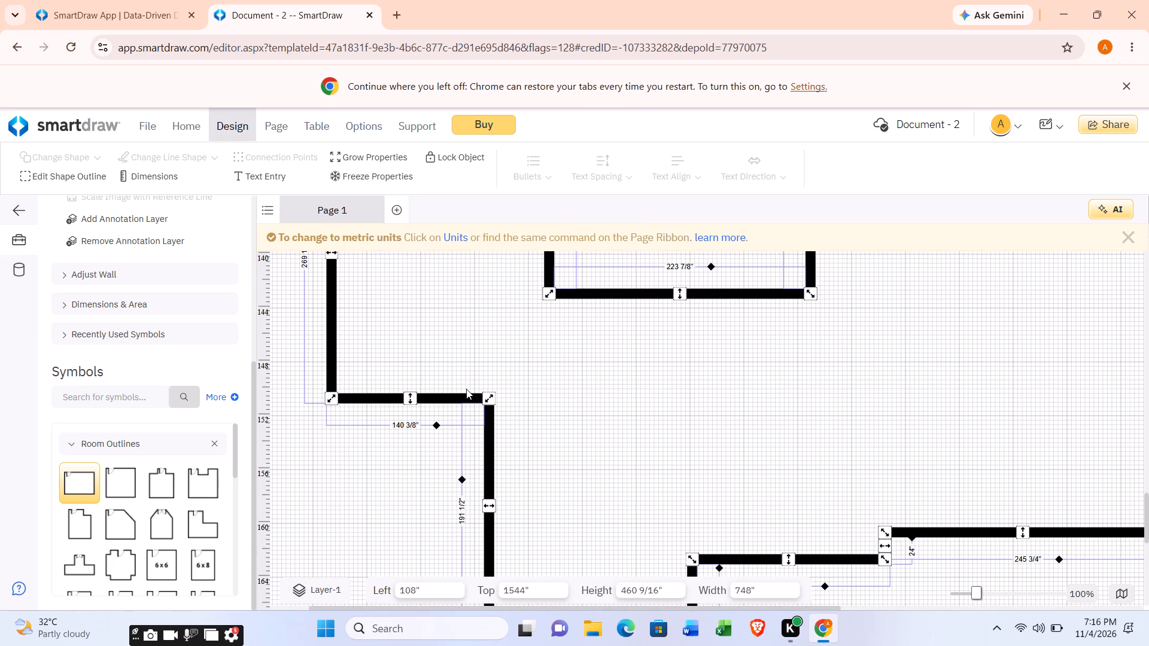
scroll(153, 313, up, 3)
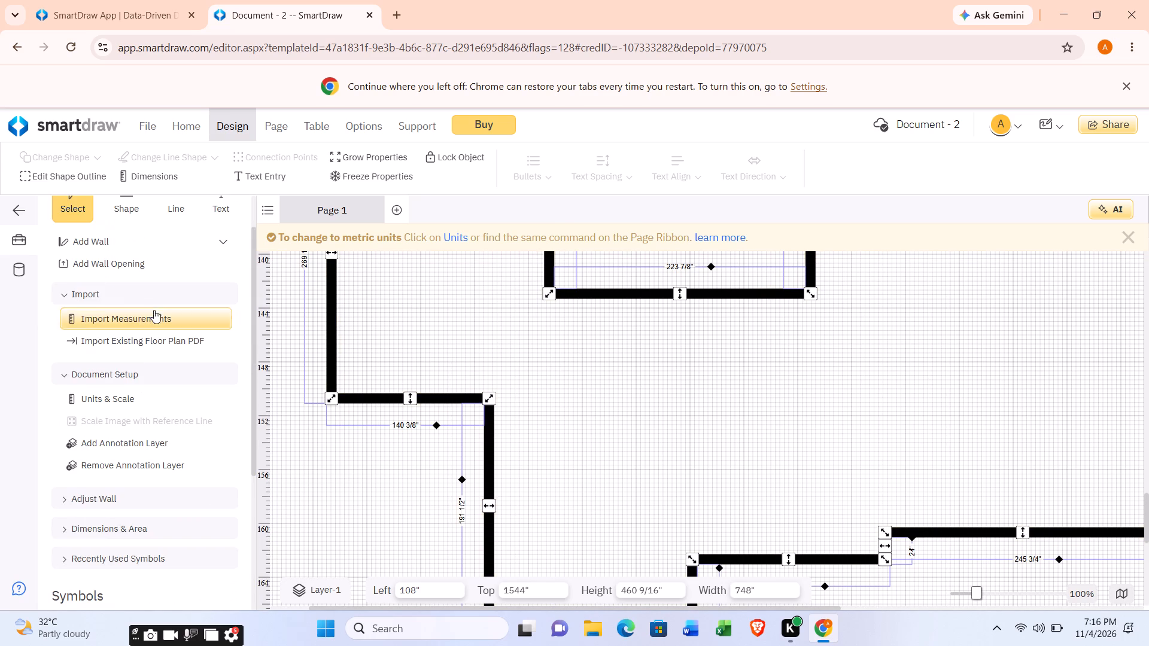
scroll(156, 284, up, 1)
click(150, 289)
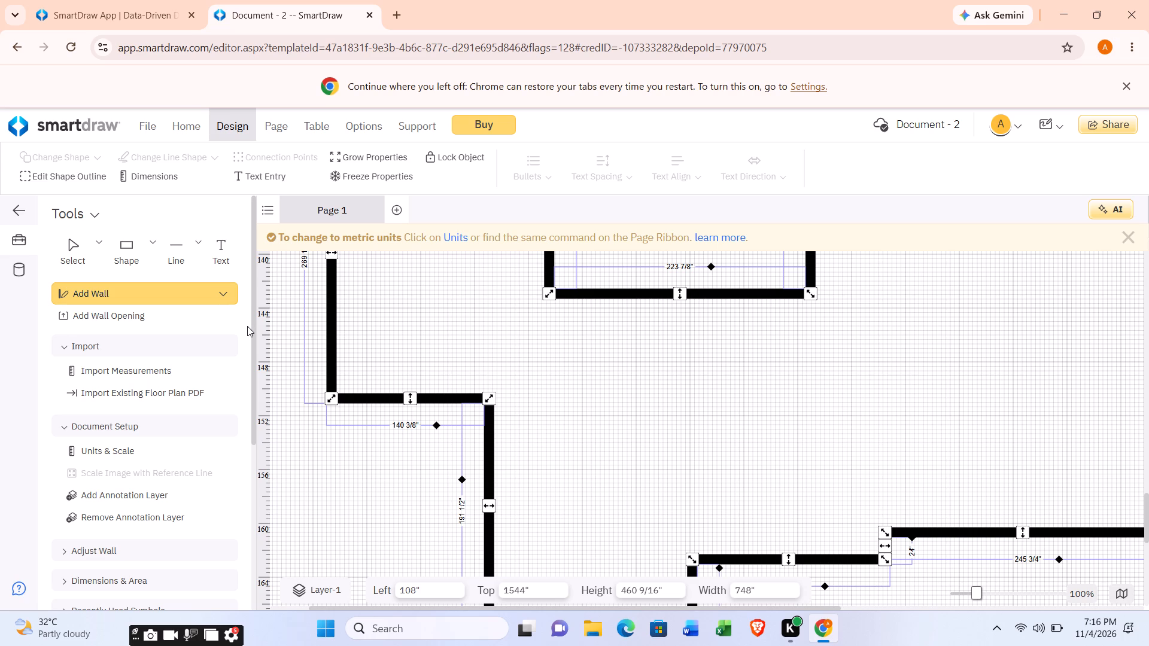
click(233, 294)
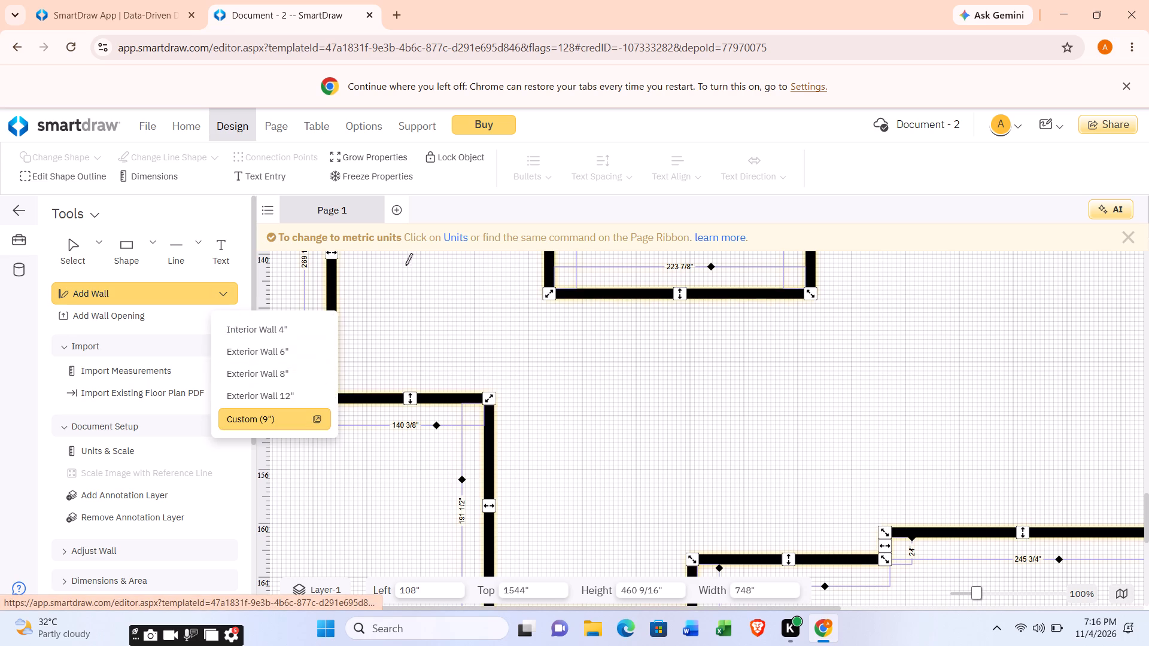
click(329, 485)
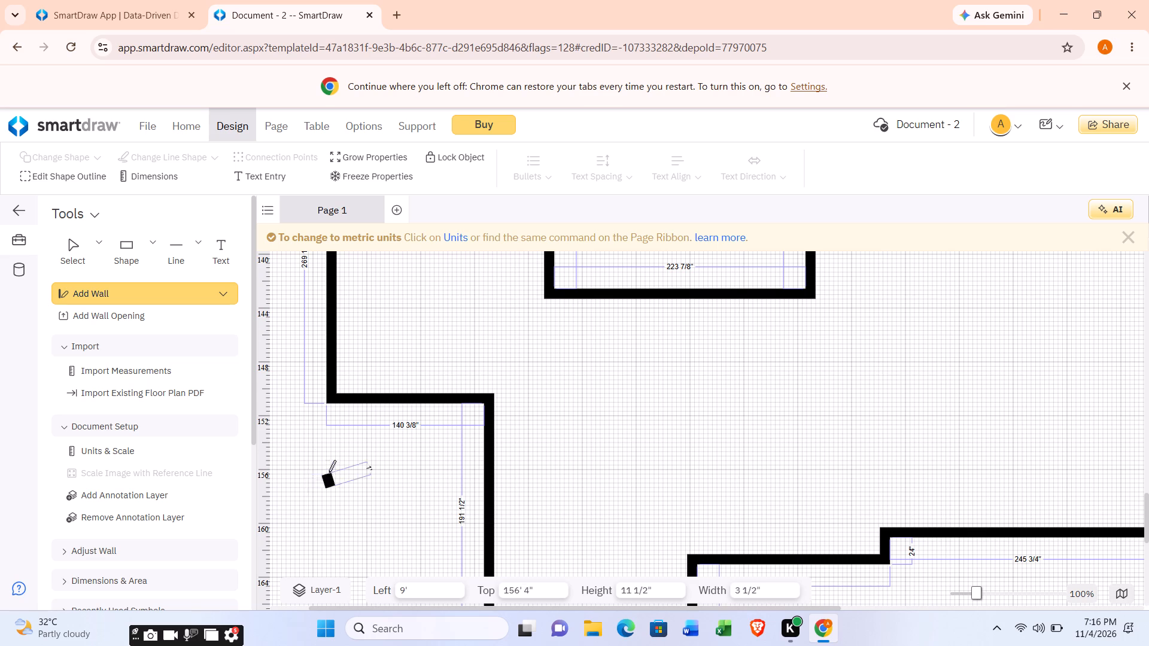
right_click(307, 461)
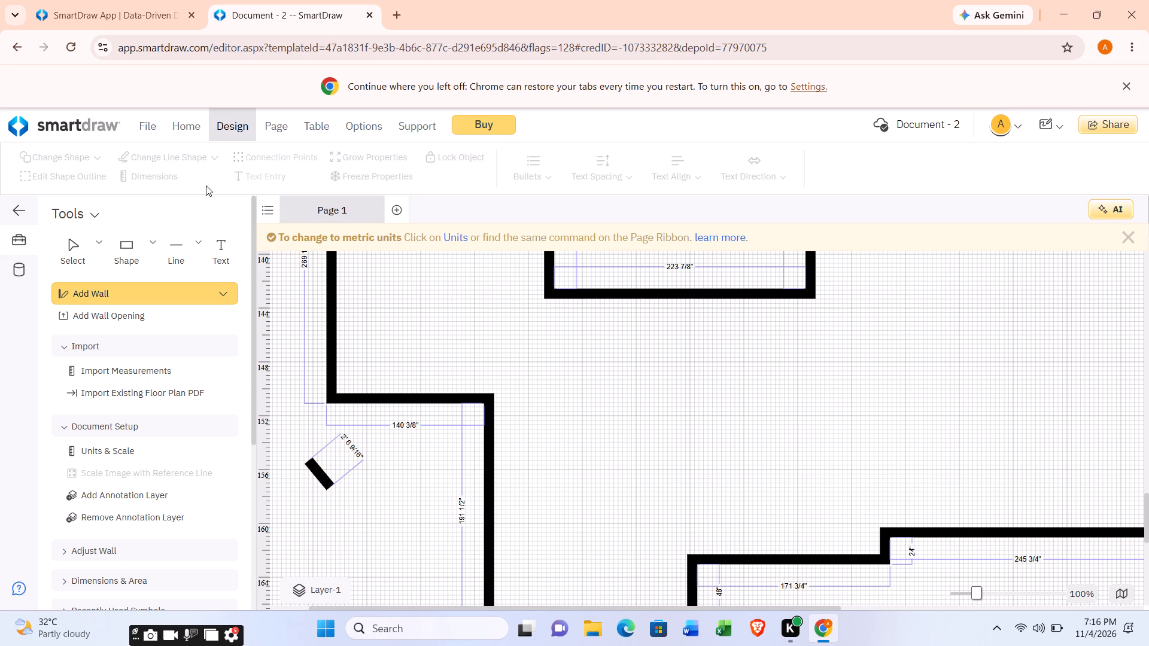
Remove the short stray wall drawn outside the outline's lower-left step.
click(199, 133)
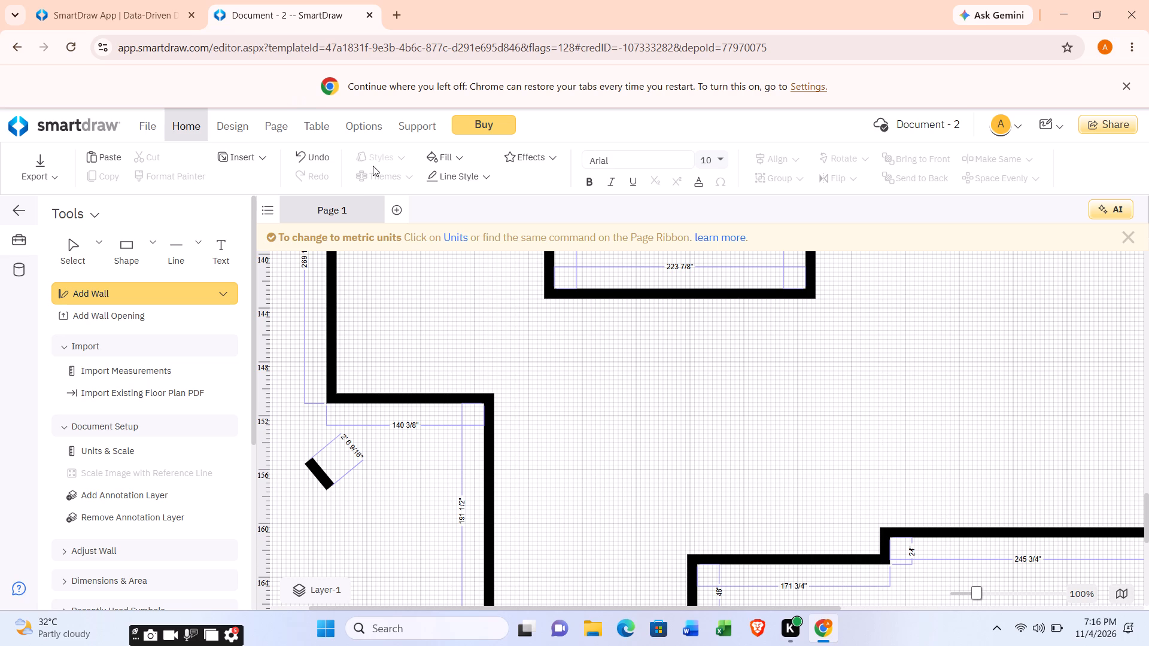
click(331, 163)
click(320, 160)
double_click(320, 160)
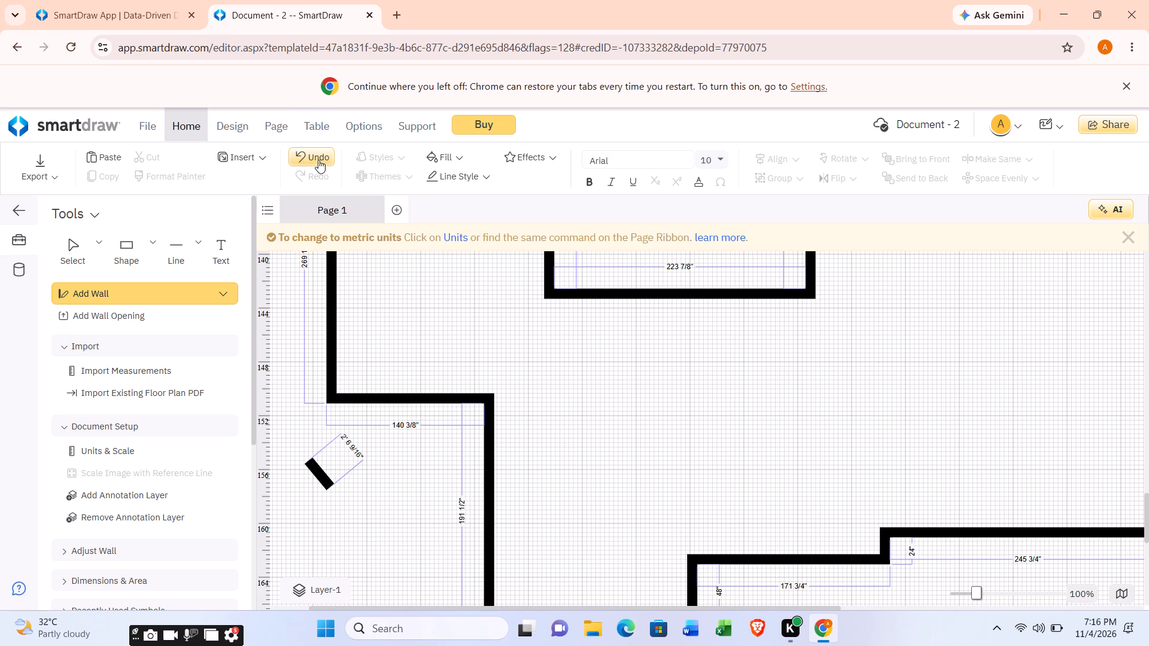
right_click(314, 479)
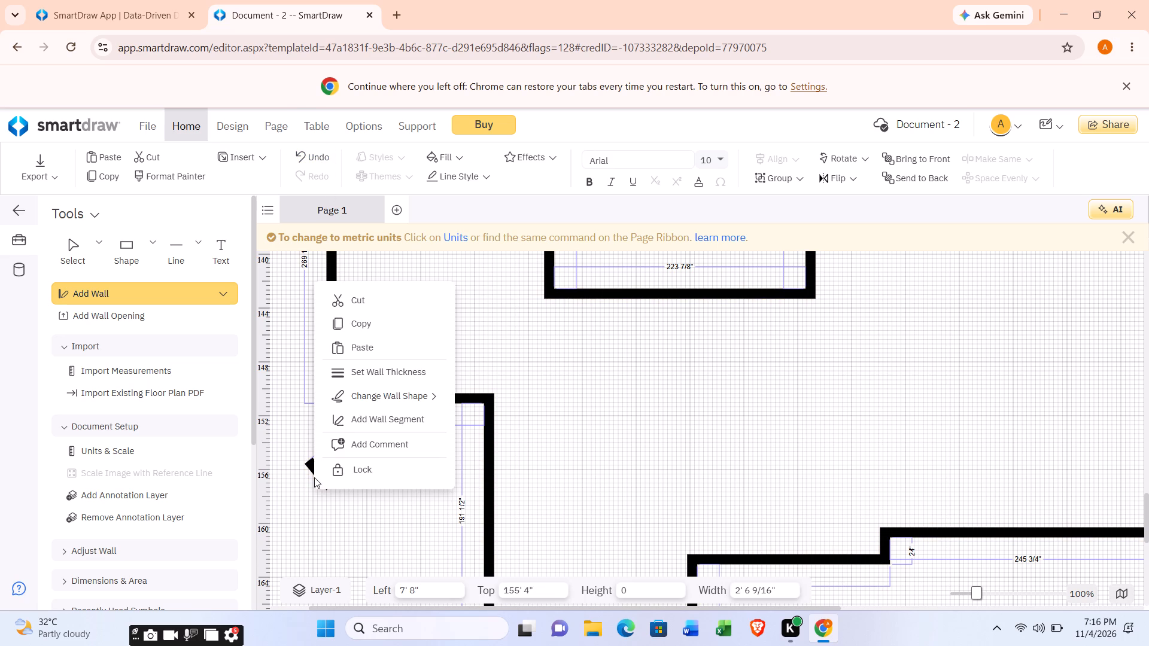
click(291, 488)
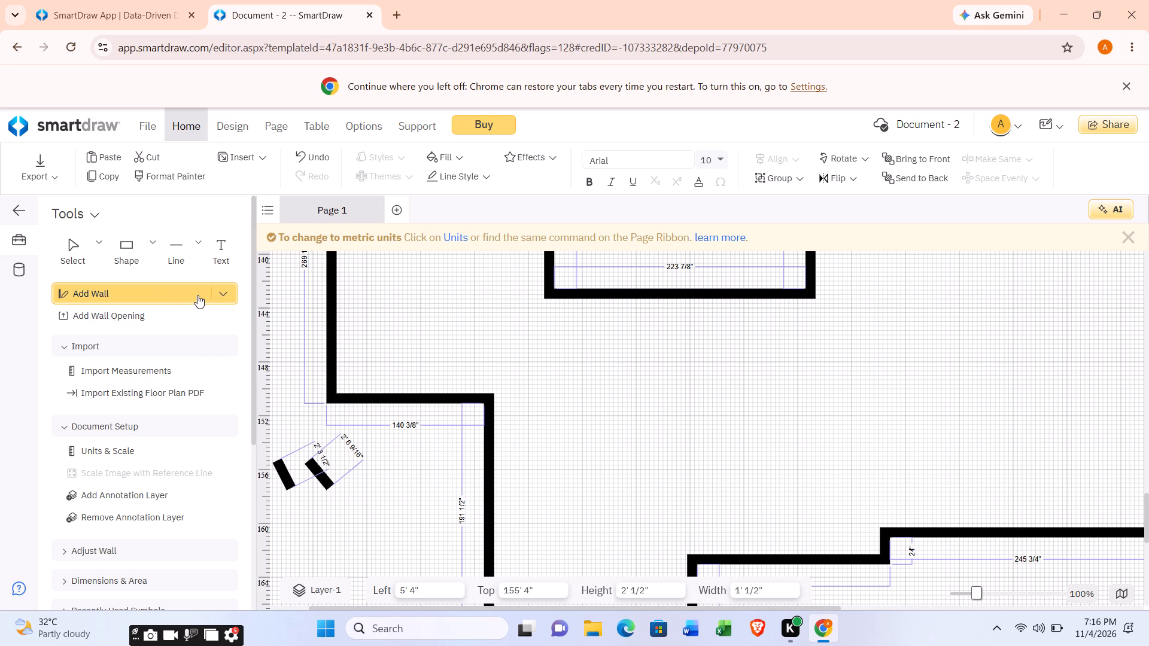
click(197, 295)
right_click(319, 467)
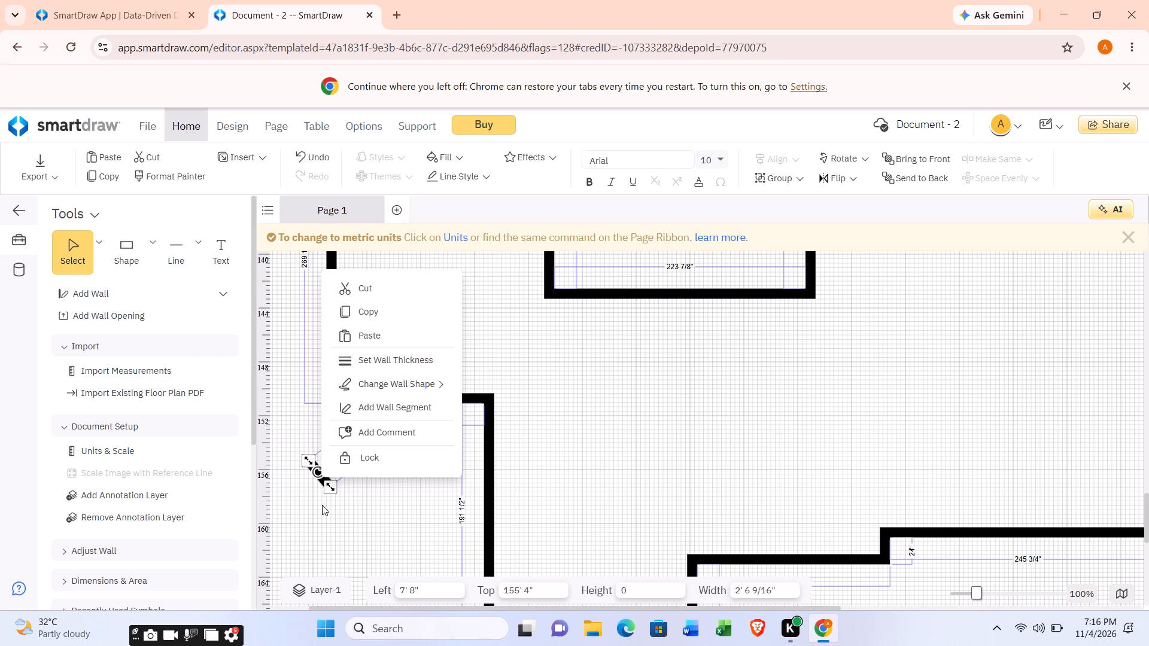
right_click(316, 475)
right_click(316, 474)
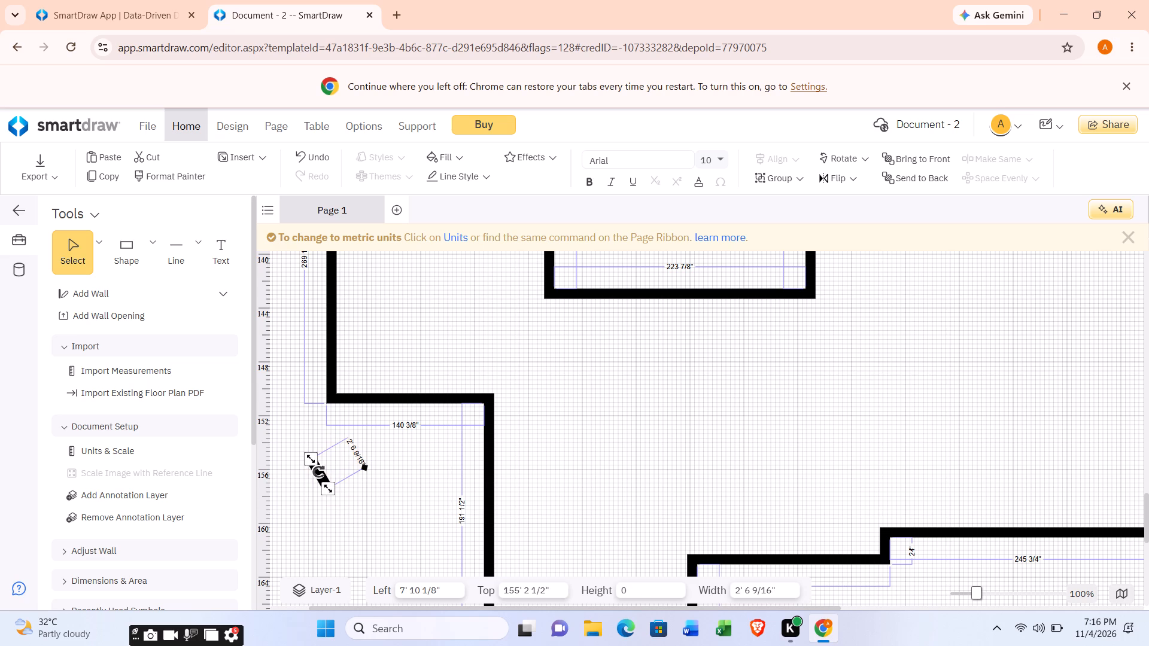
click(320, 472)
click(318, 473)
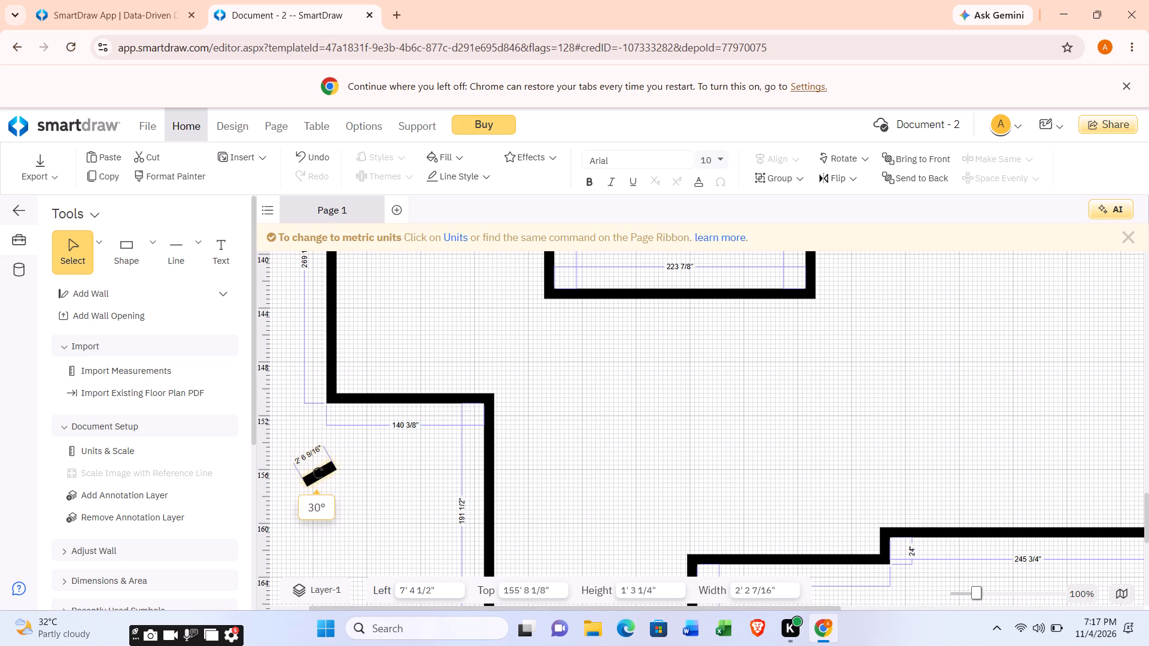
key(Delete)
Set the thickness for new walls to the Interior Wall 4" preset.
scroll(350, 463, up, 1)
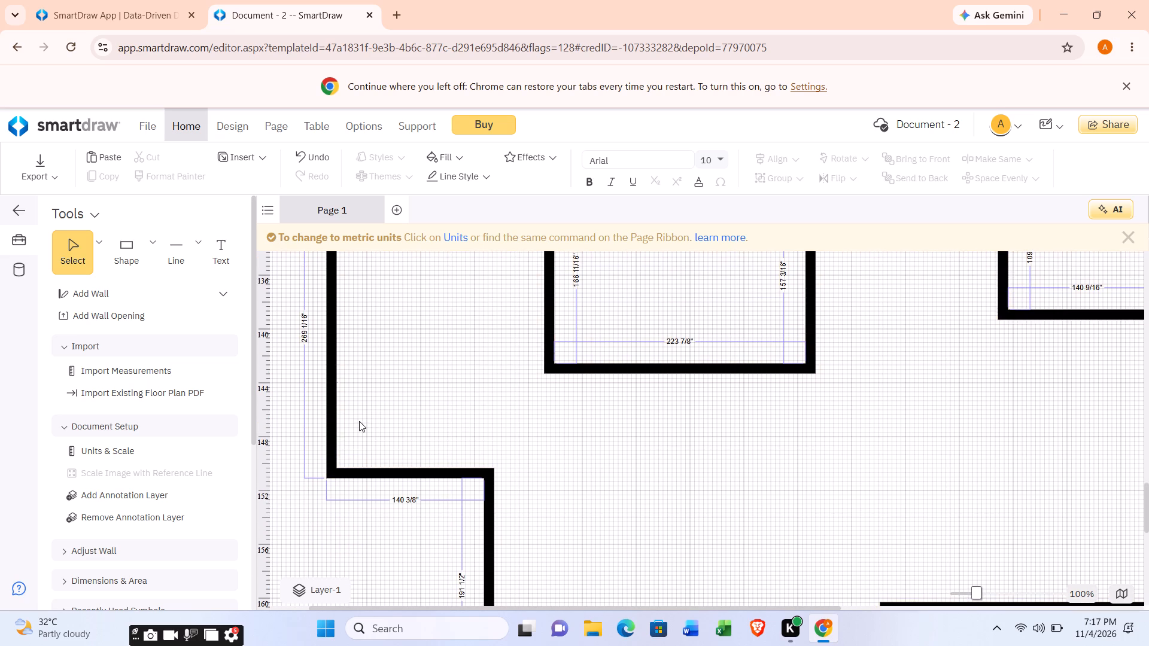
click(213, 291)
scroll(327, 318, up, 2)
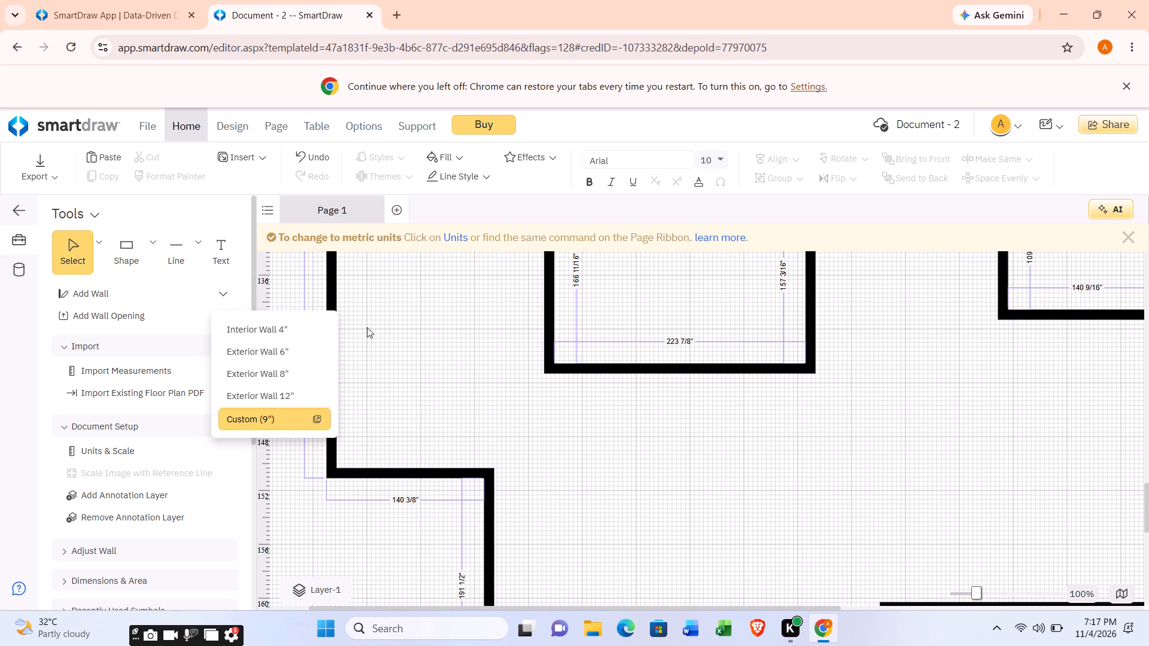
scroll(429, 343, up, 1)
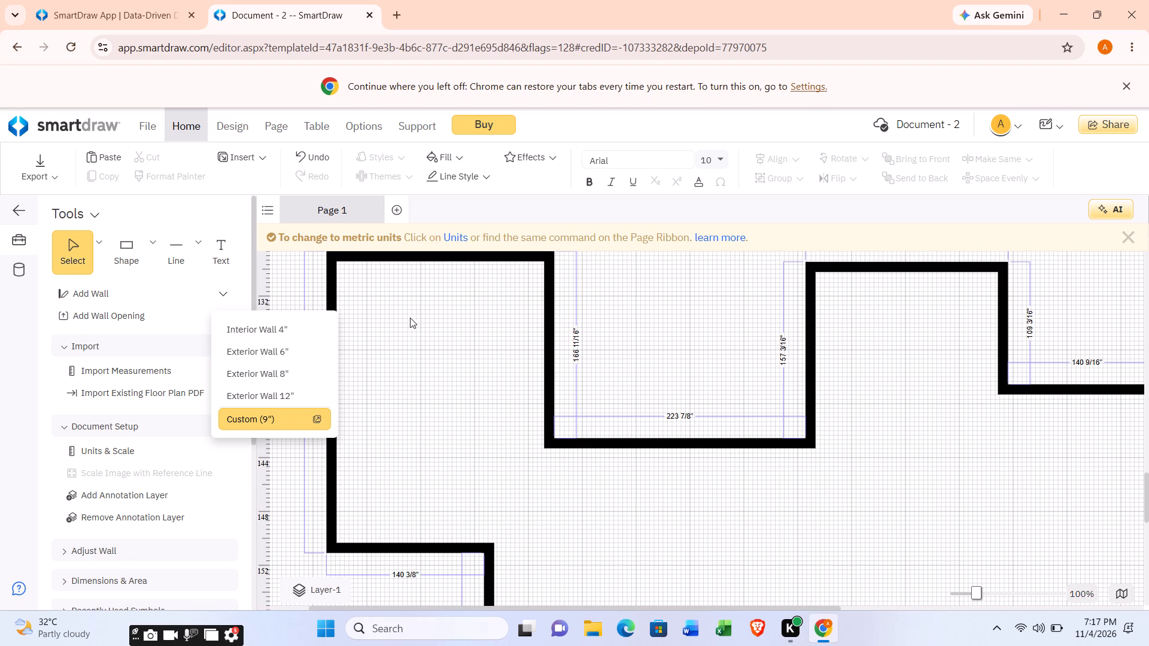
drag(420, 294, 420, 295)
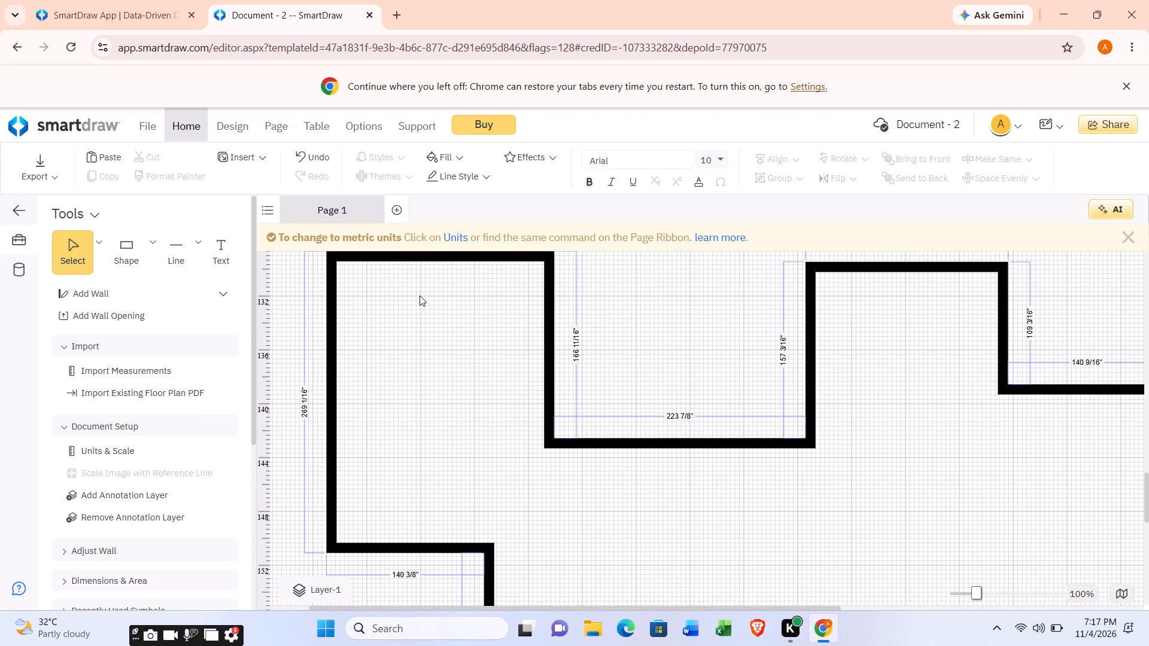
drag(420, 295, 422, 340)
click(224, 292)
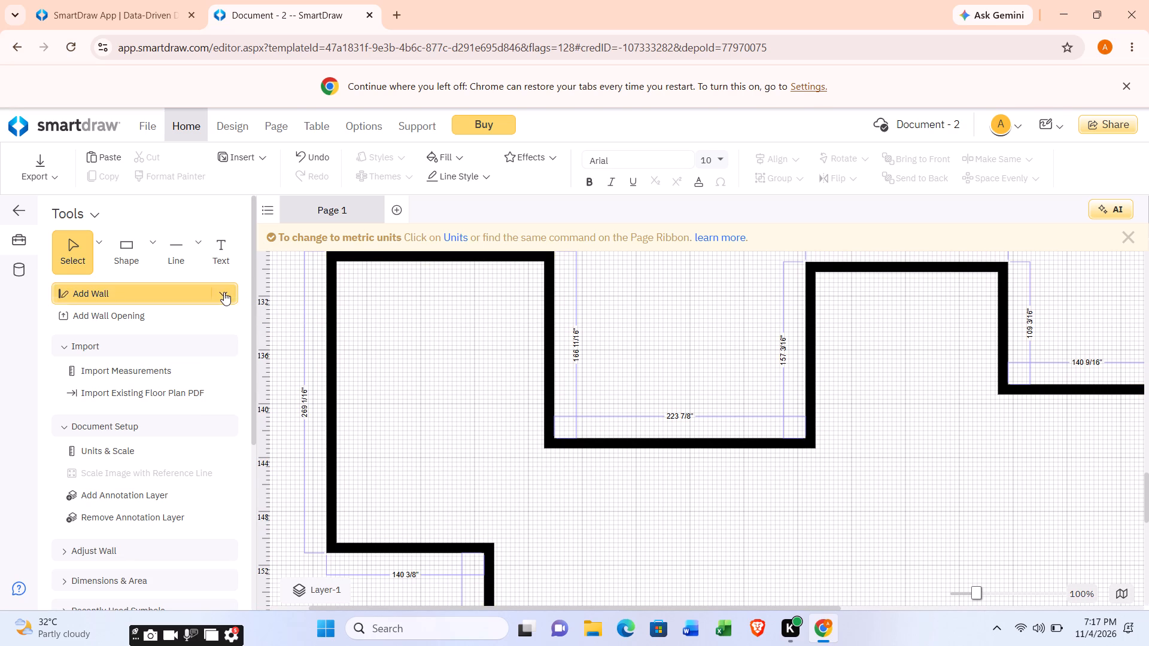
click(280, 419)
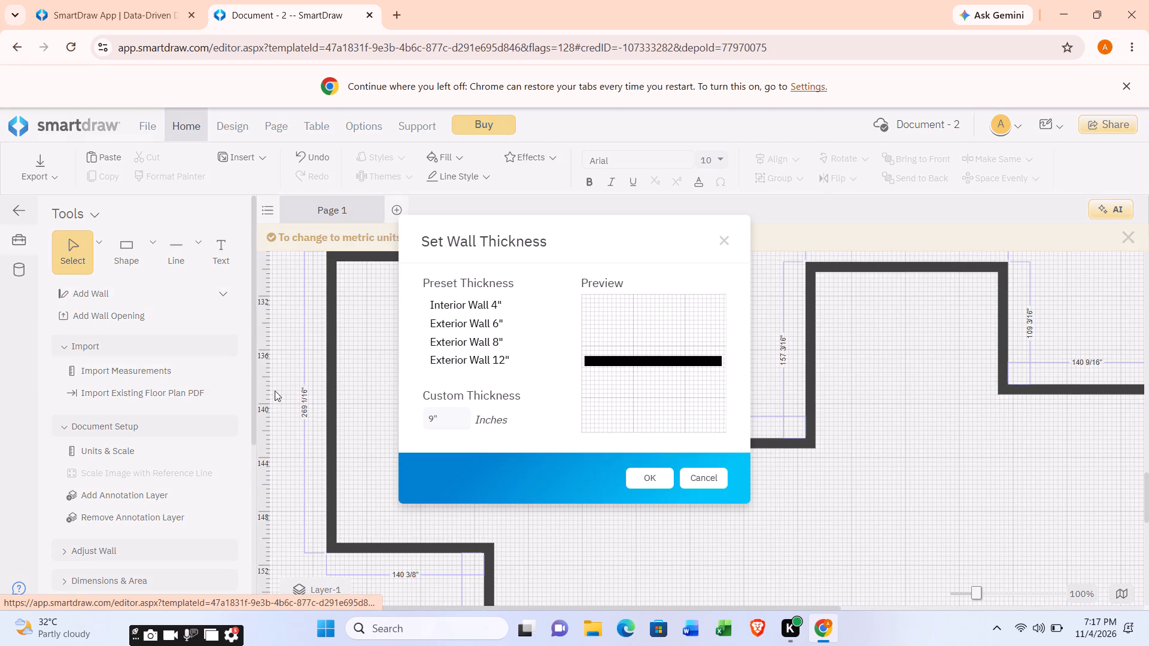
click(441, 420)
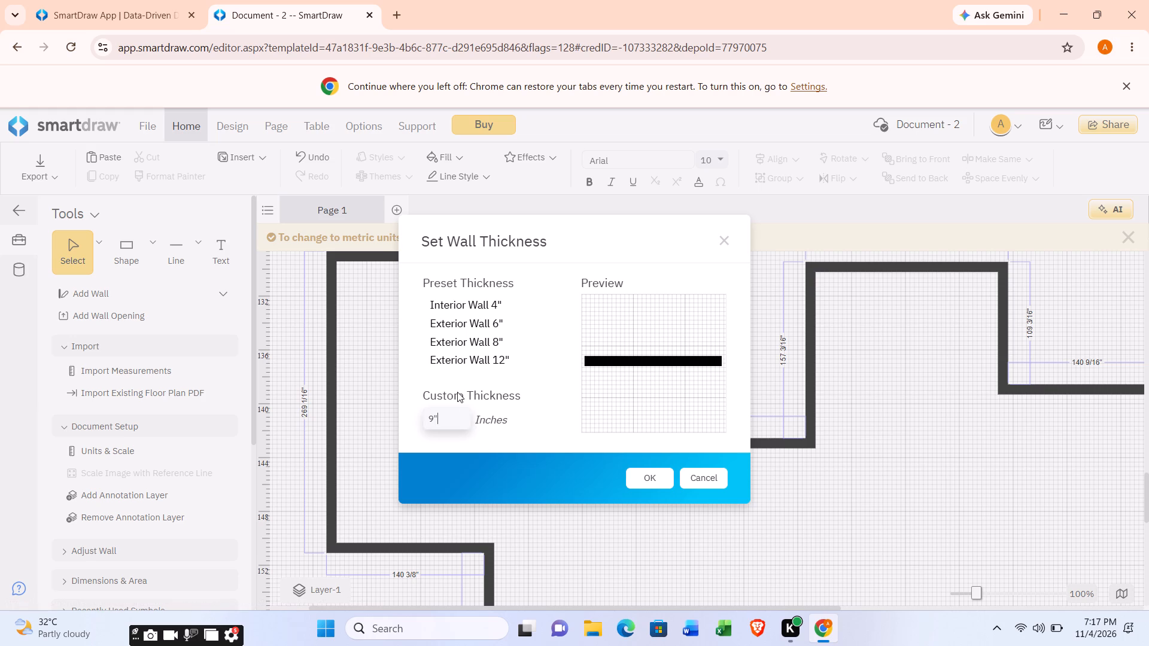
click(458, 306)
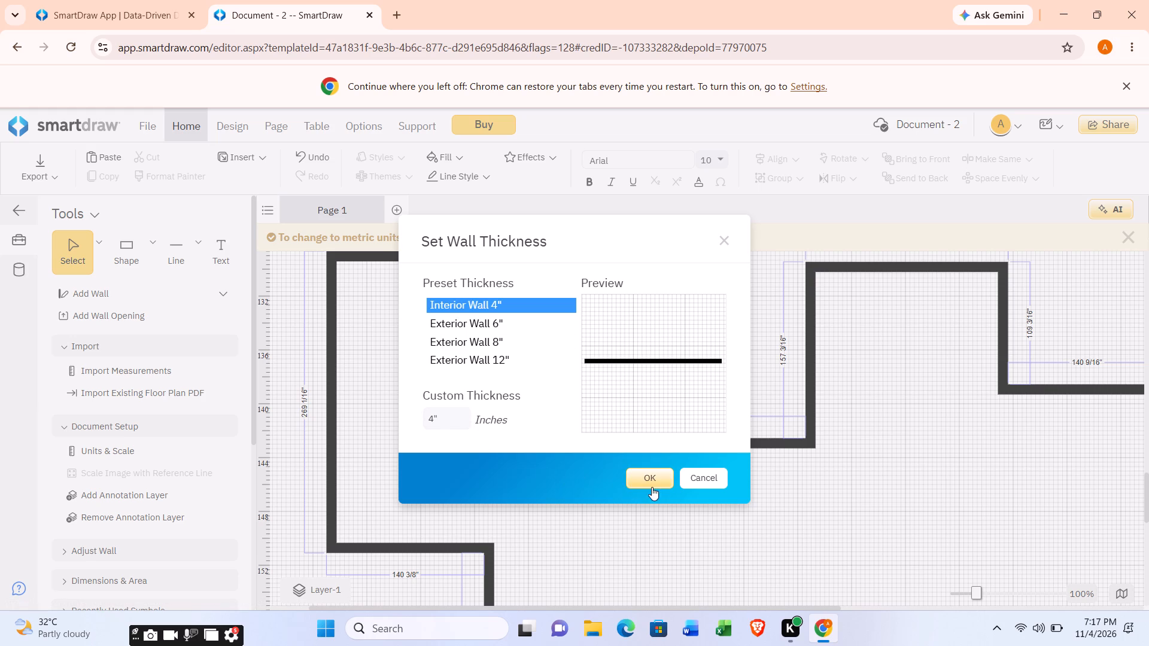
click(645, 476)
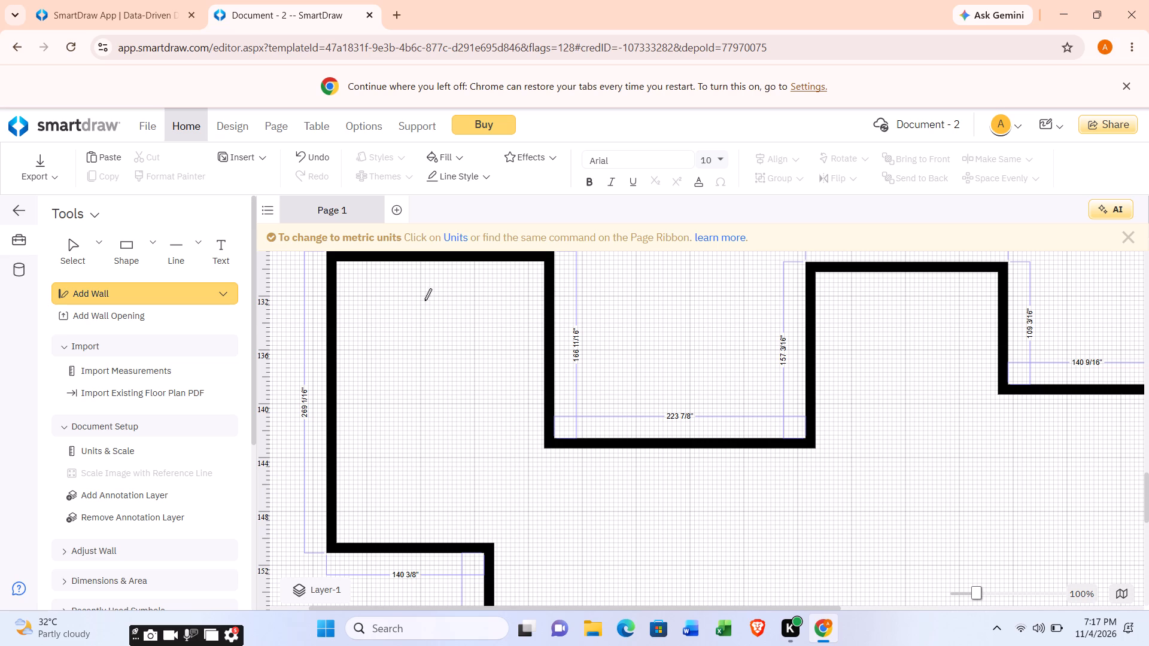
Draw a vertical 4-inch interior wall about 11' 10" long inside the upper-left room area.
drag(422, 299, 421, 347)
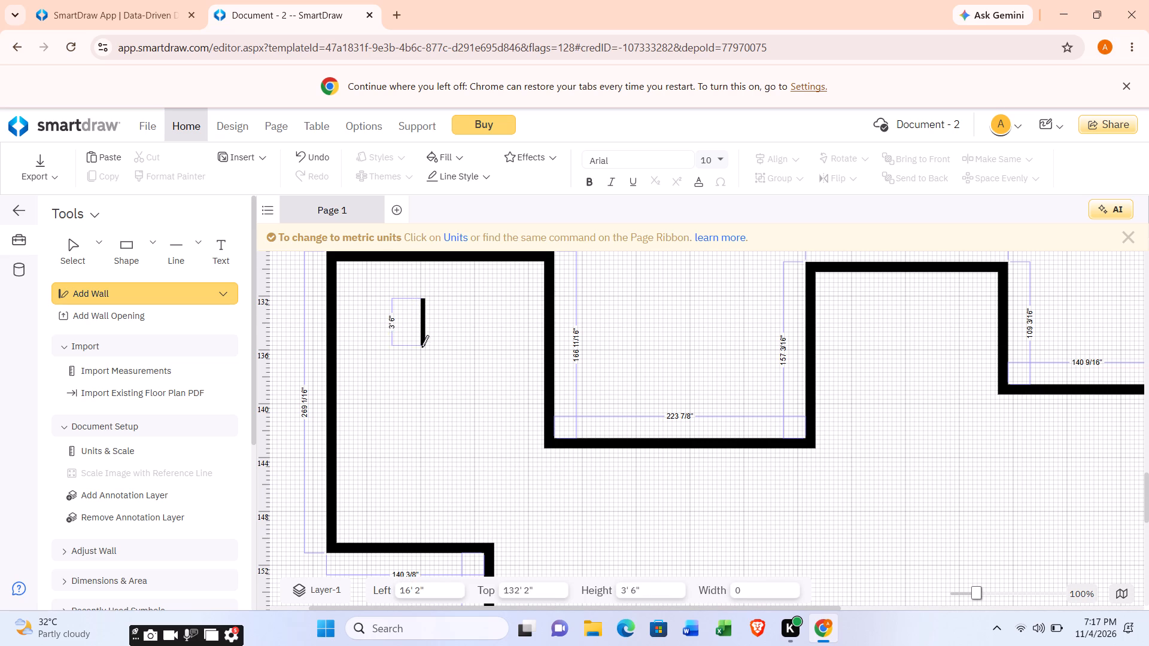
drag(421, 347, 421, 397)
drag(421, 397, 408, 458)
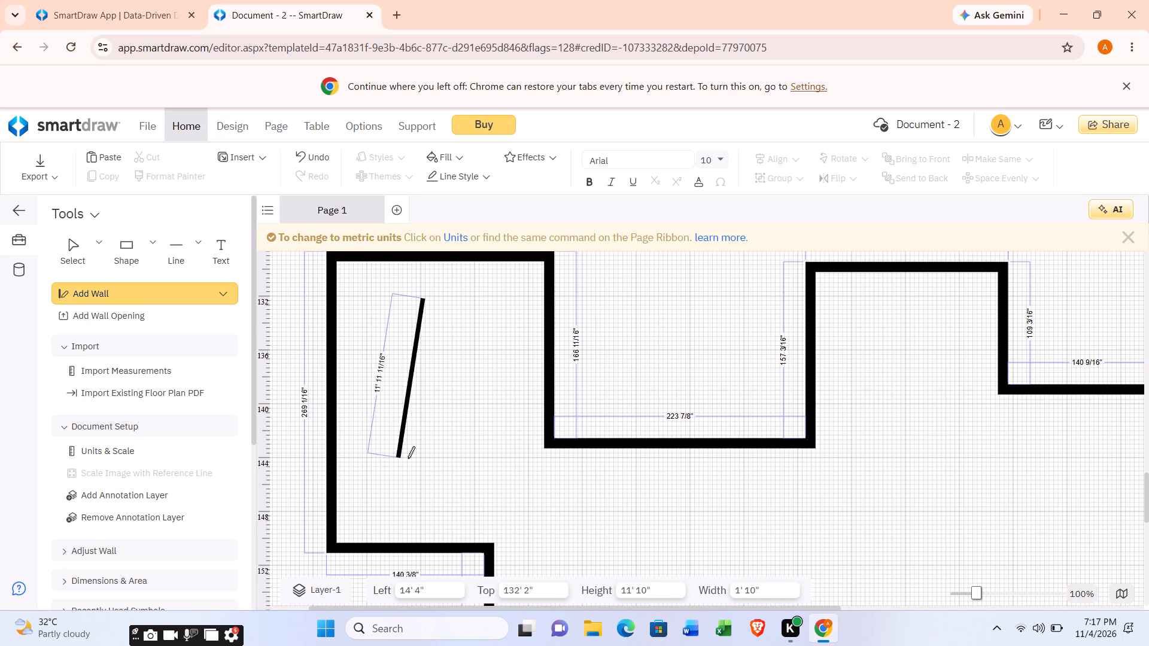
drag(408, 458, 417, 458)
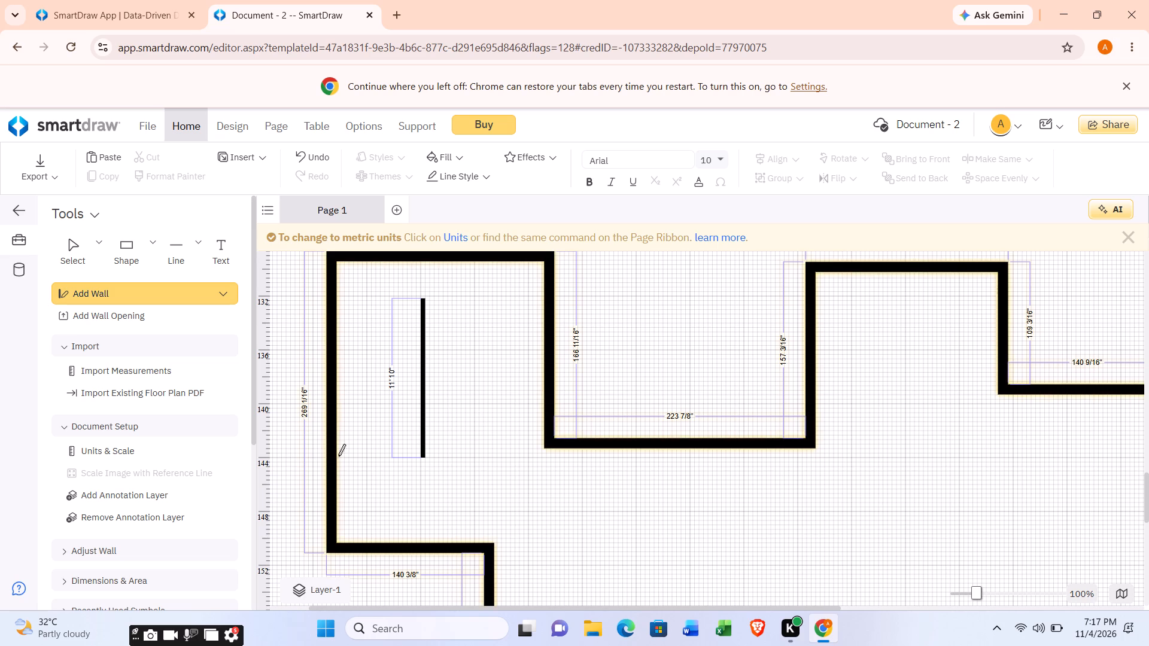
Draw a horizontal 4-inch interior wall about 12' 7" long from the left exterior wall, just below the vertical interior wall.
drag(332, 463, 375, 458)
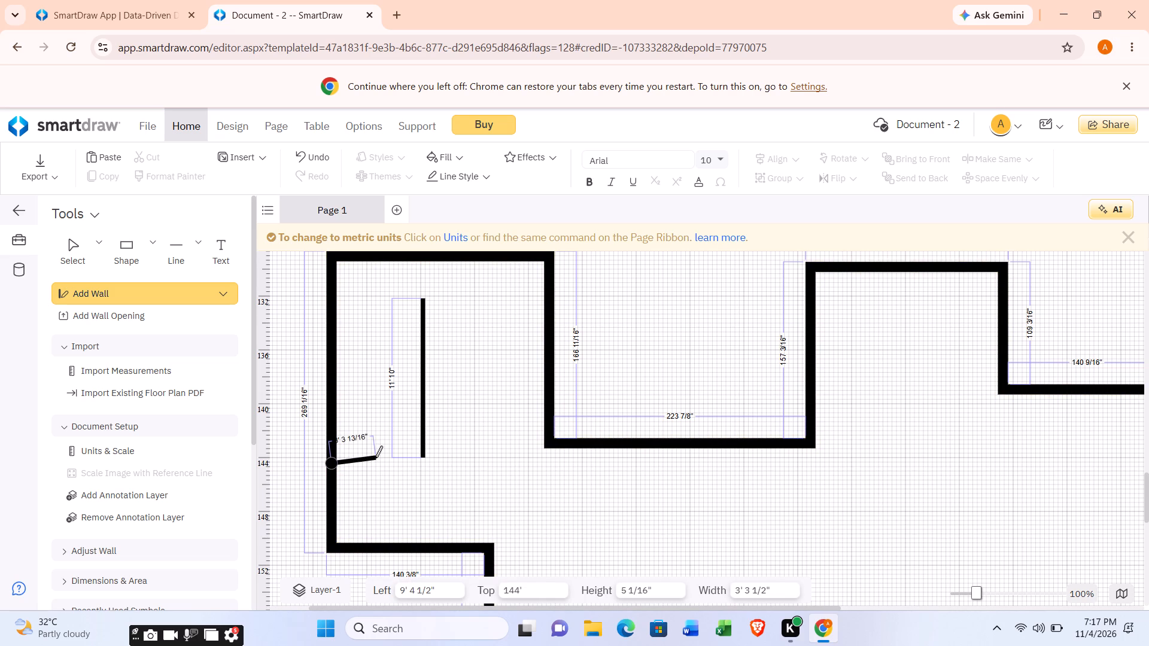
drag(375, 458, 490, 455)
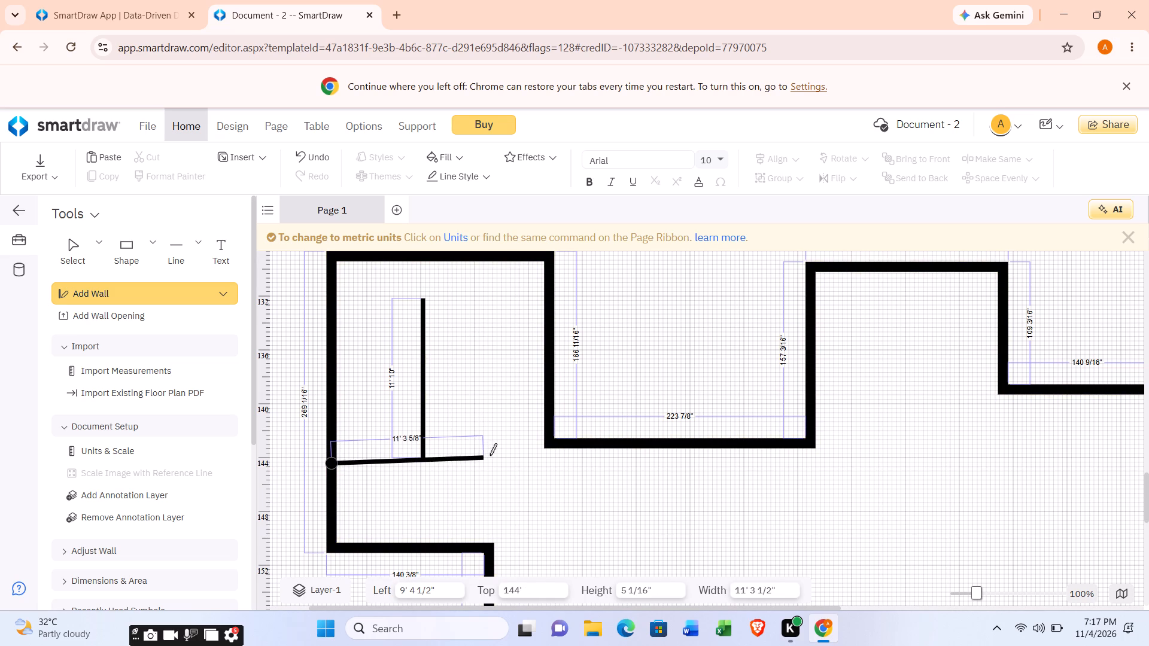
drag(490, 455, 502, 457)
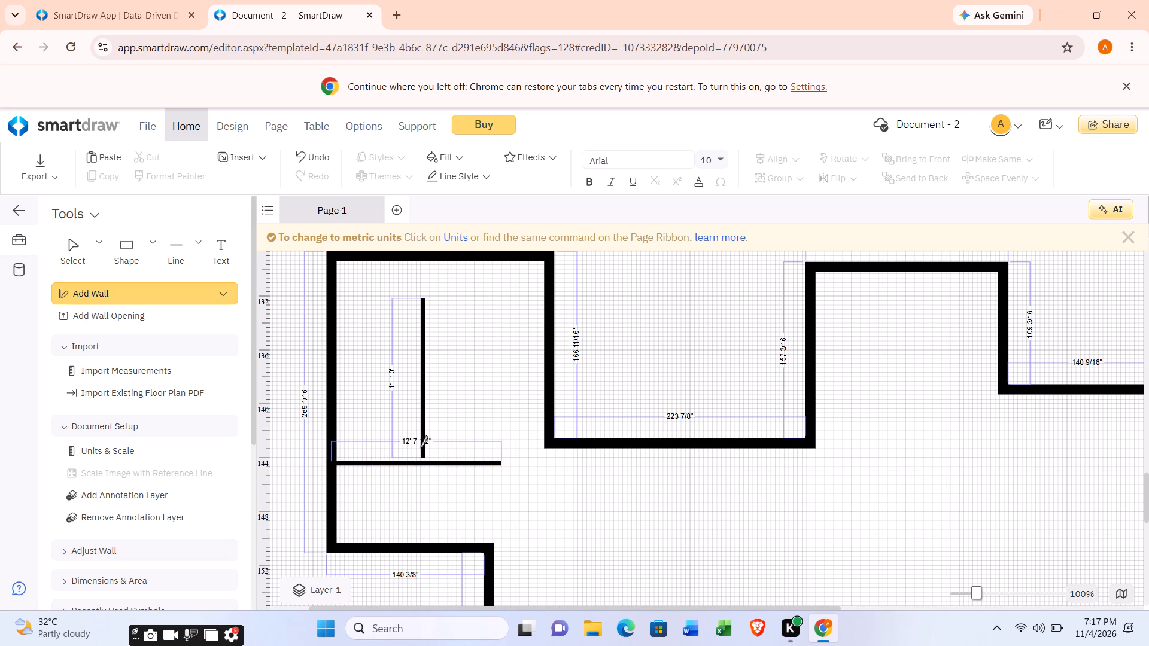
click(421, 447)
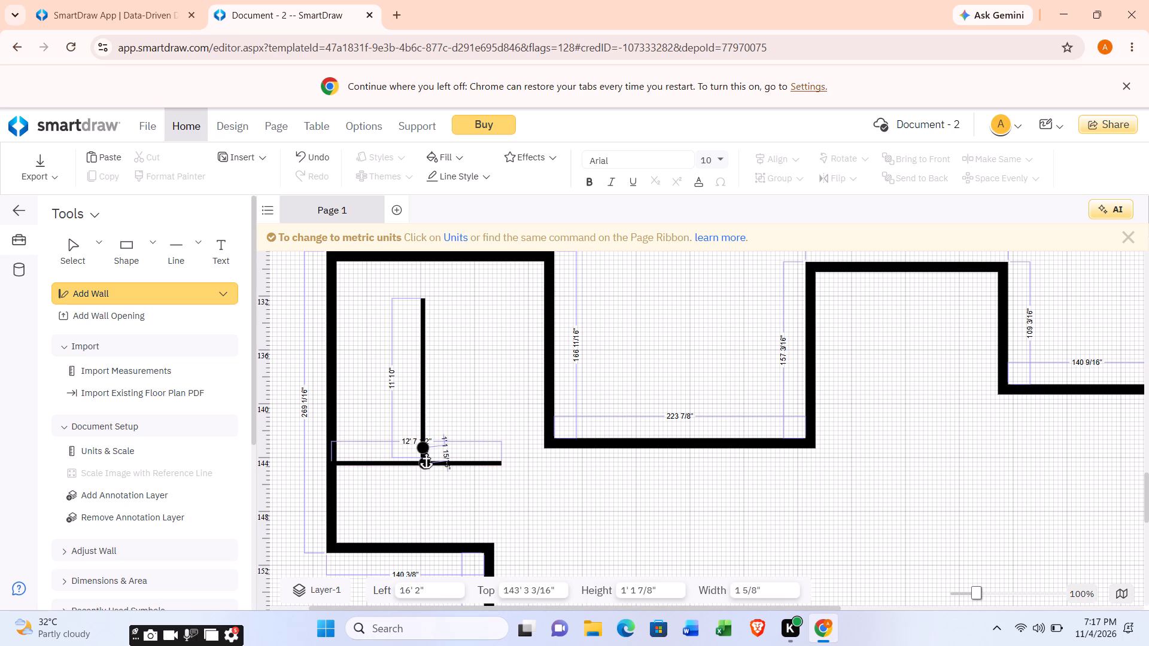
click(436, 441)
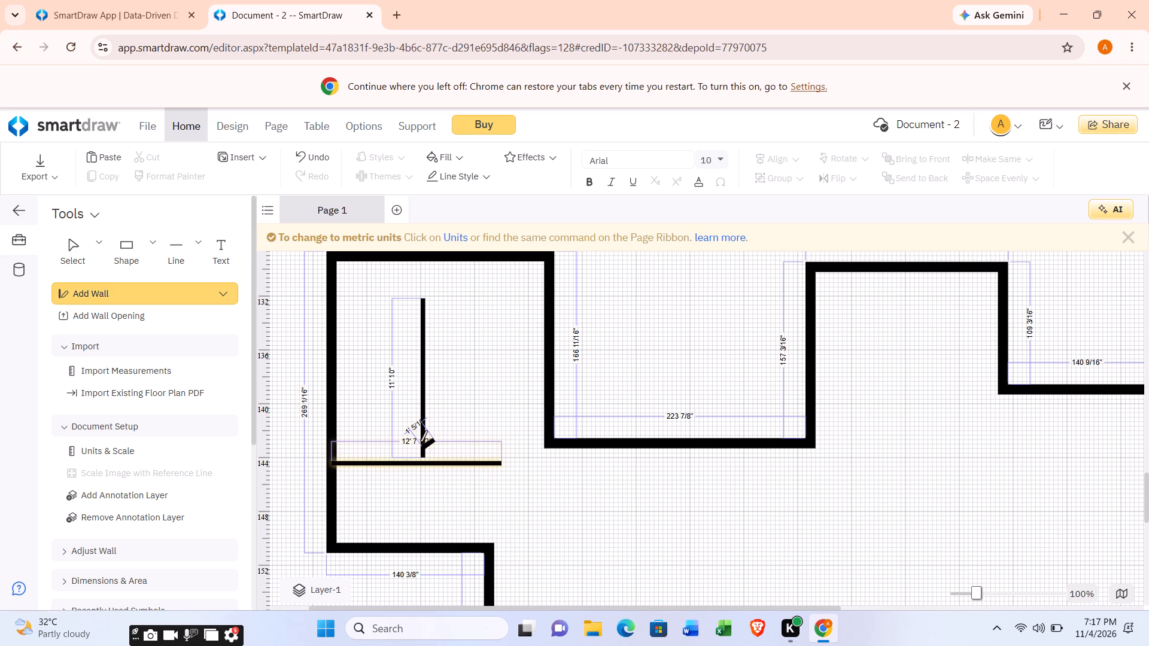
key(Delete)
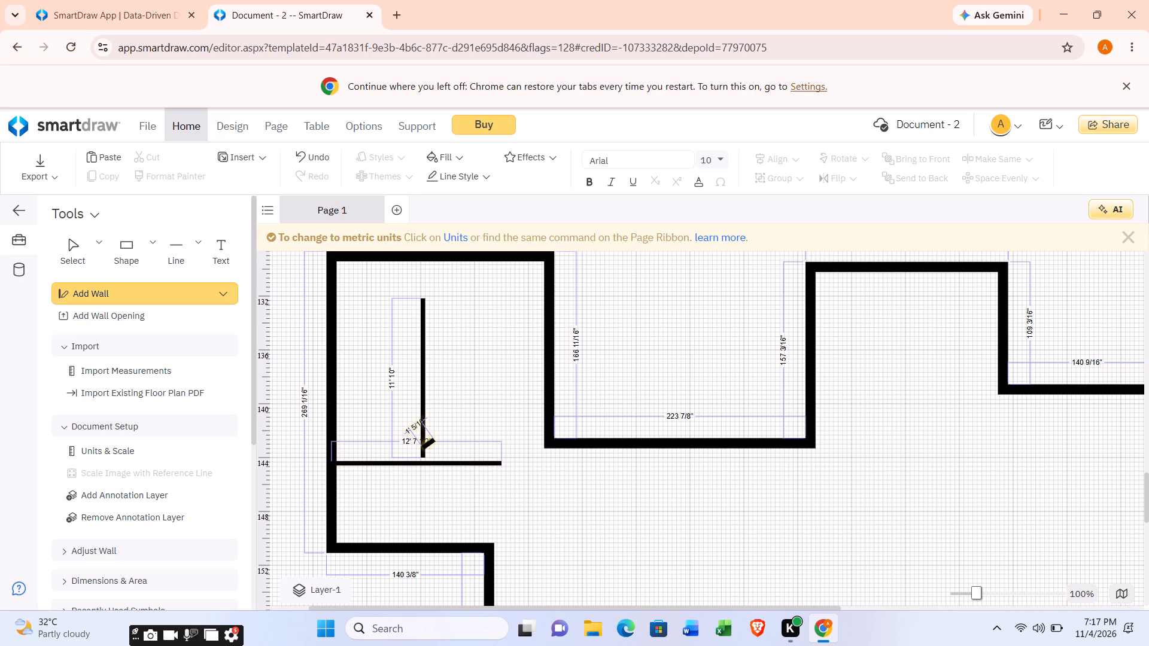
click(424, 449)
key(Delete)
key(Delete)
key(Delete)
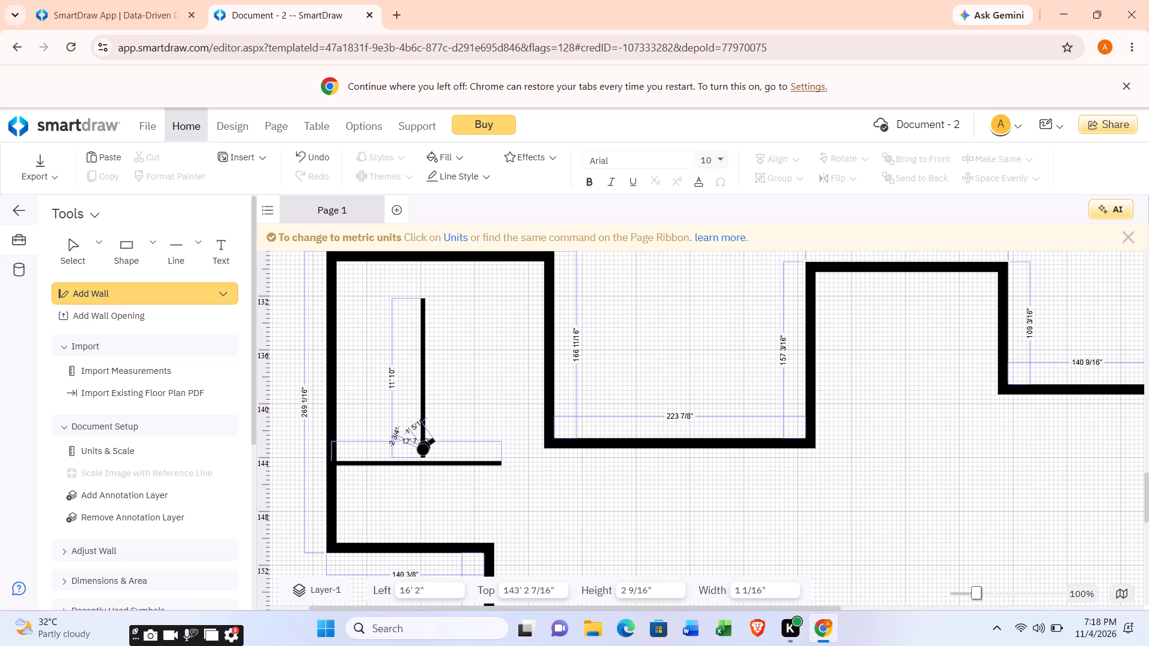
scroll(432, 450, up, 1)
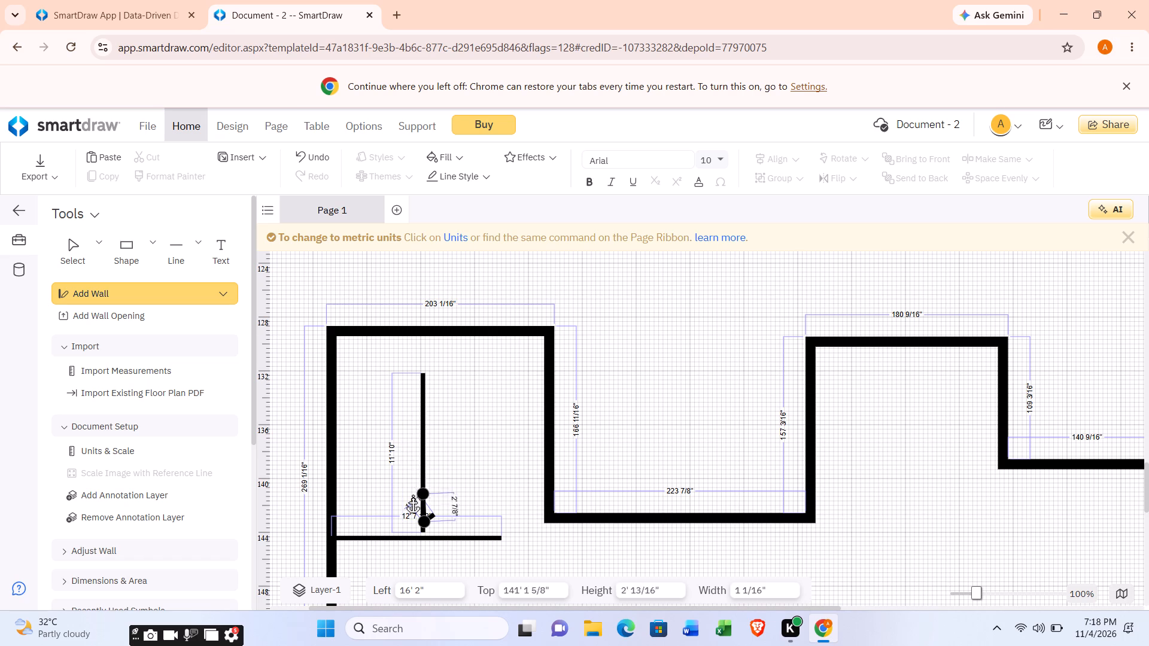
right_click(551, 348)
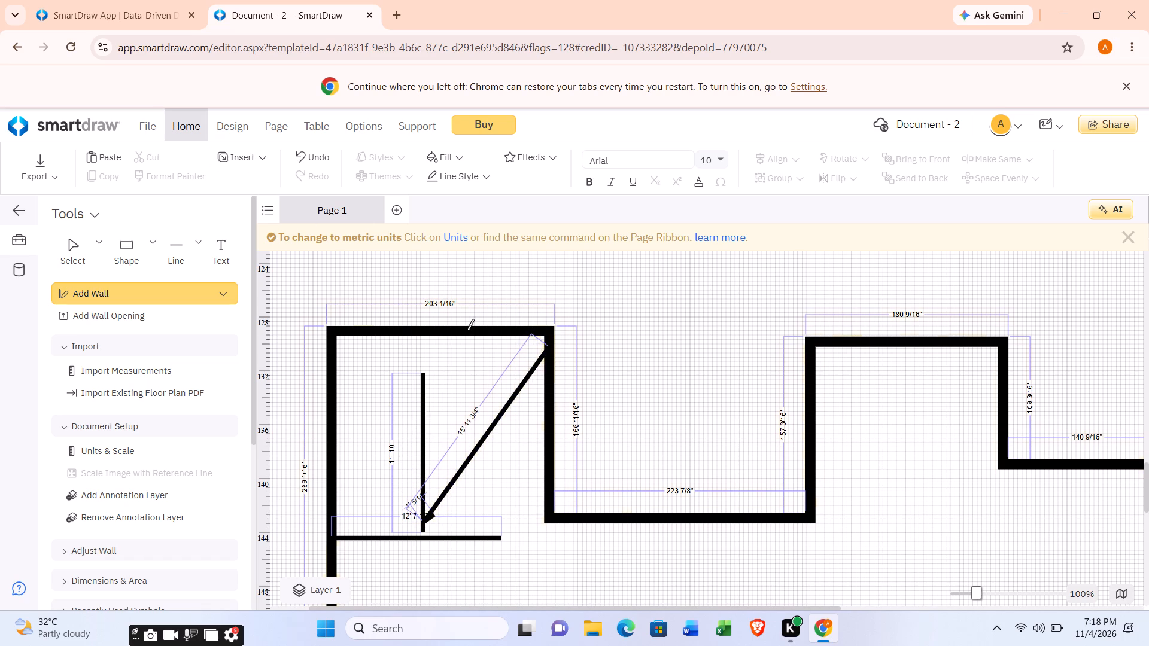
Delete the stray diagonal wall and the short stub at the lower end of the 11' 10" vertical interior wall.
click(300, 150)
click(305, 154)
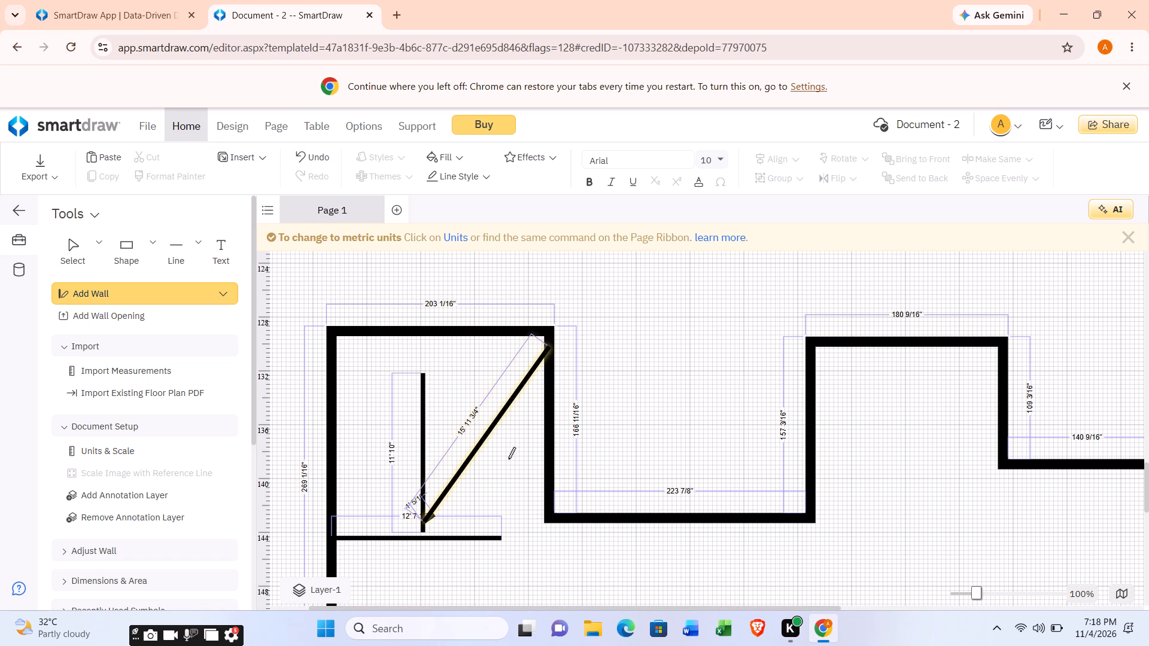
click(150, 240)
click(136, 248)
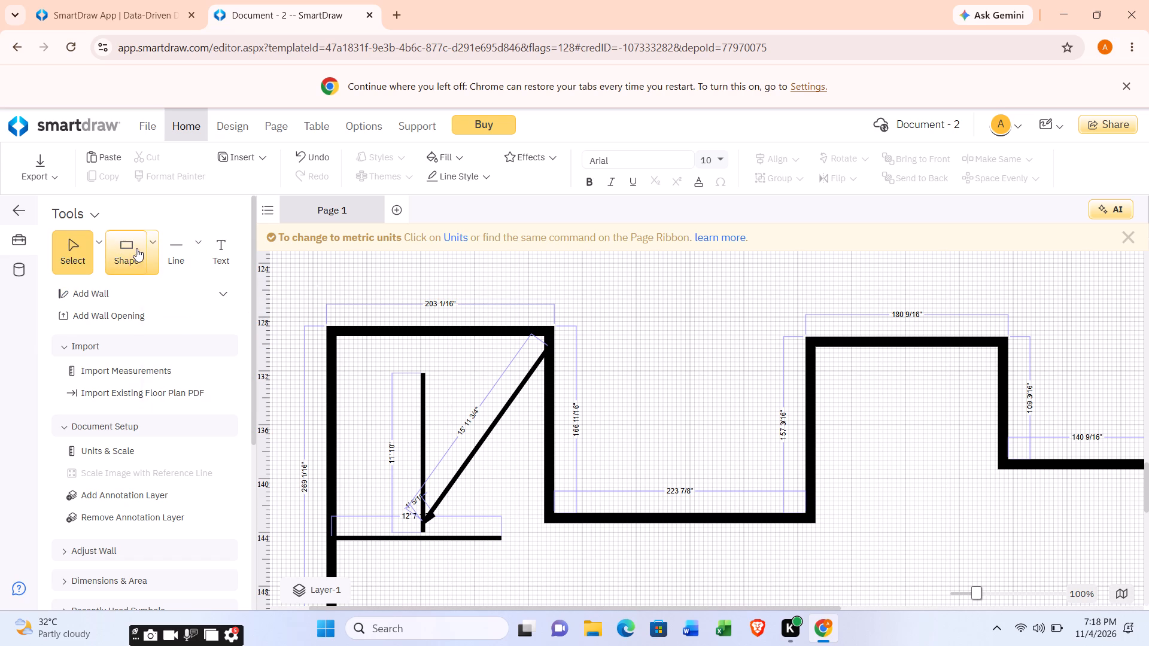
click(452, 490)
right_click(450, 491)
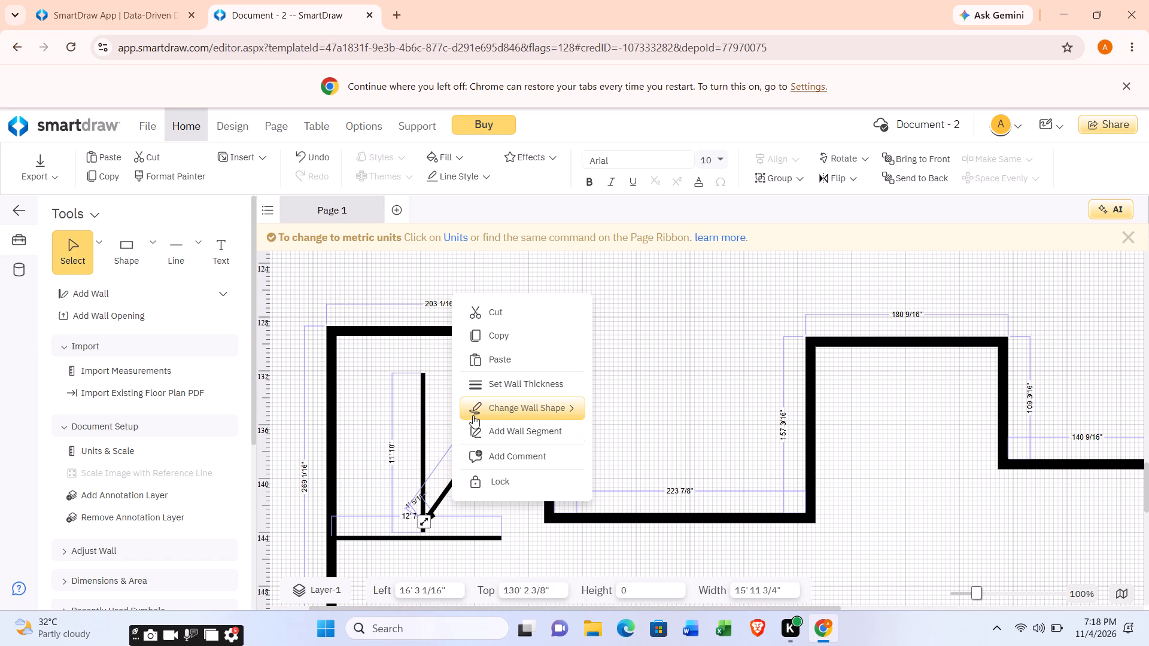
click(447, 502)
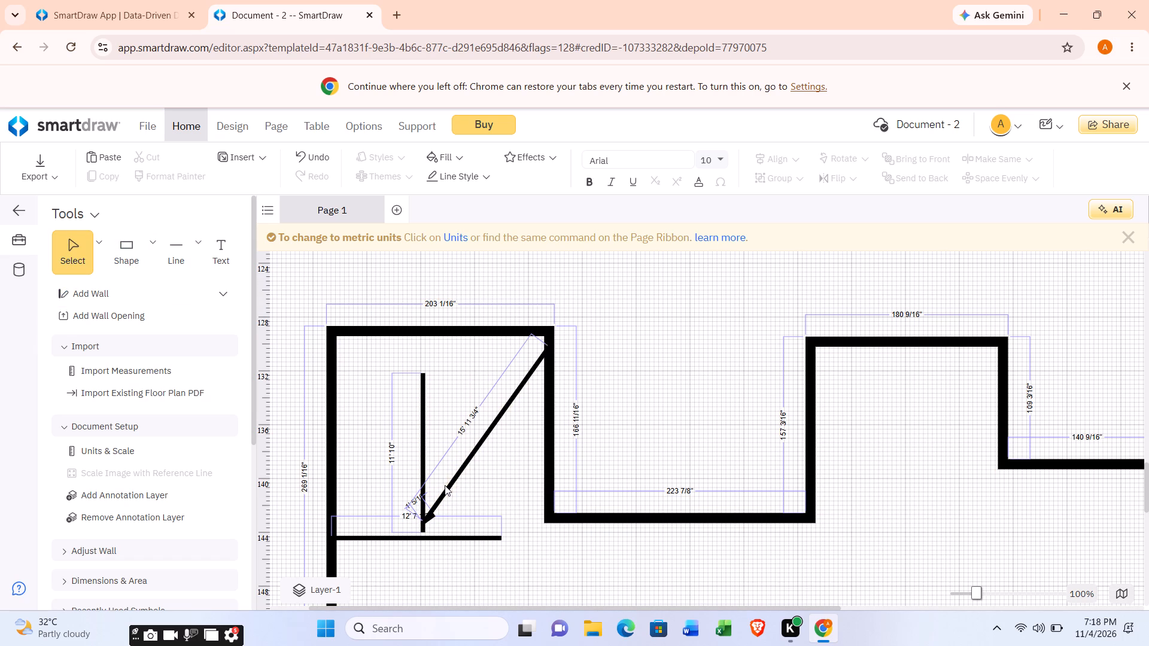
click(446, 485)
key(Delete)
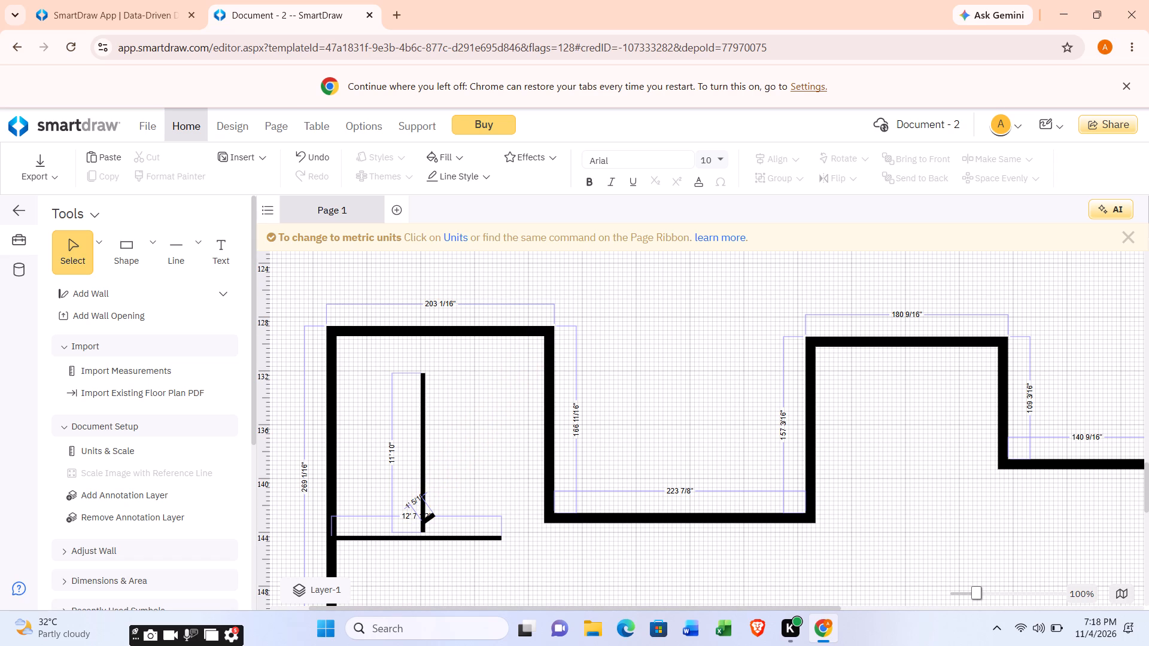
click(431, 513)
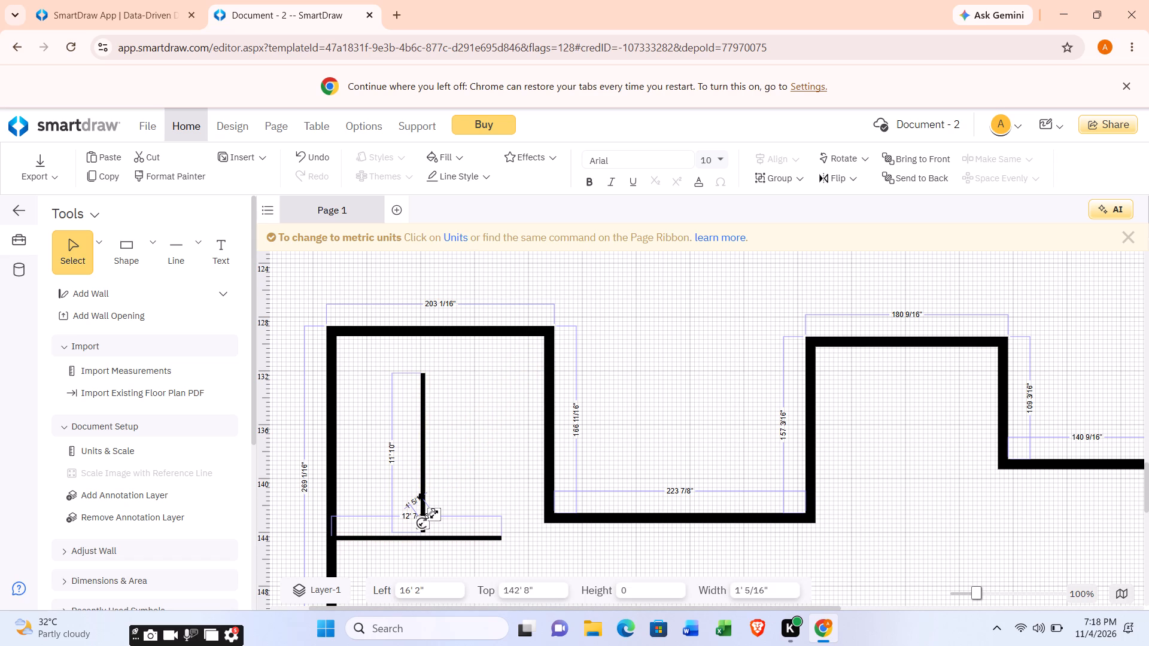
key(Delete)
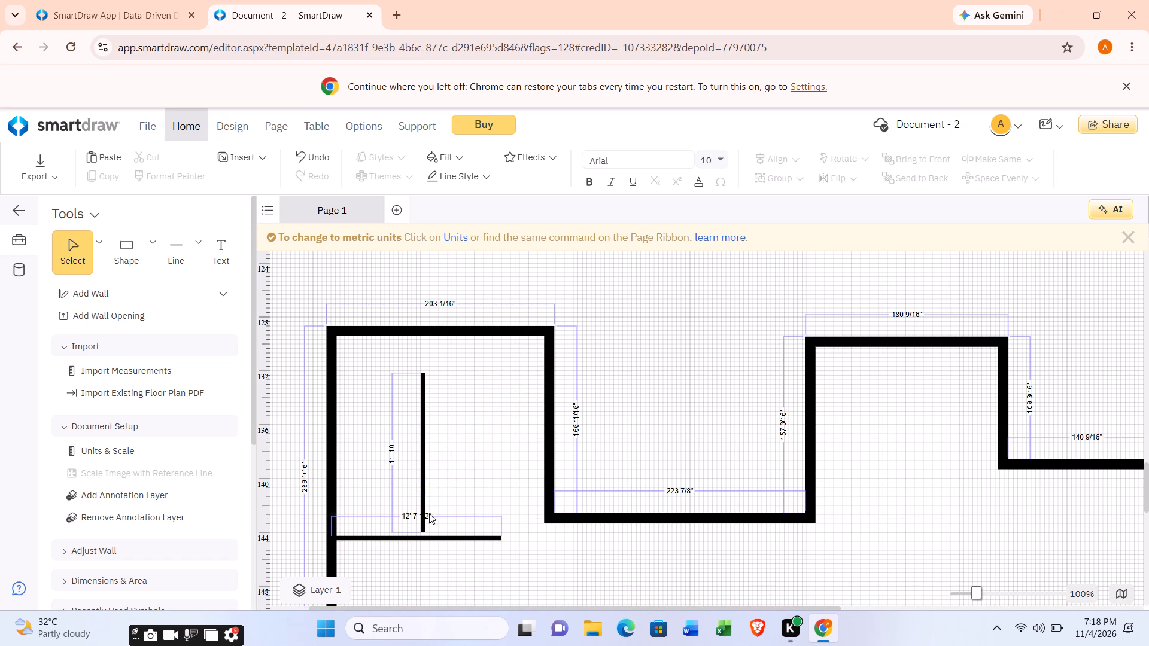
Draw a vertical Interior Wall 4" about 4' 3" long down from the horizontal interior wall, near its free end.
scroll(455, 467, down, 1)
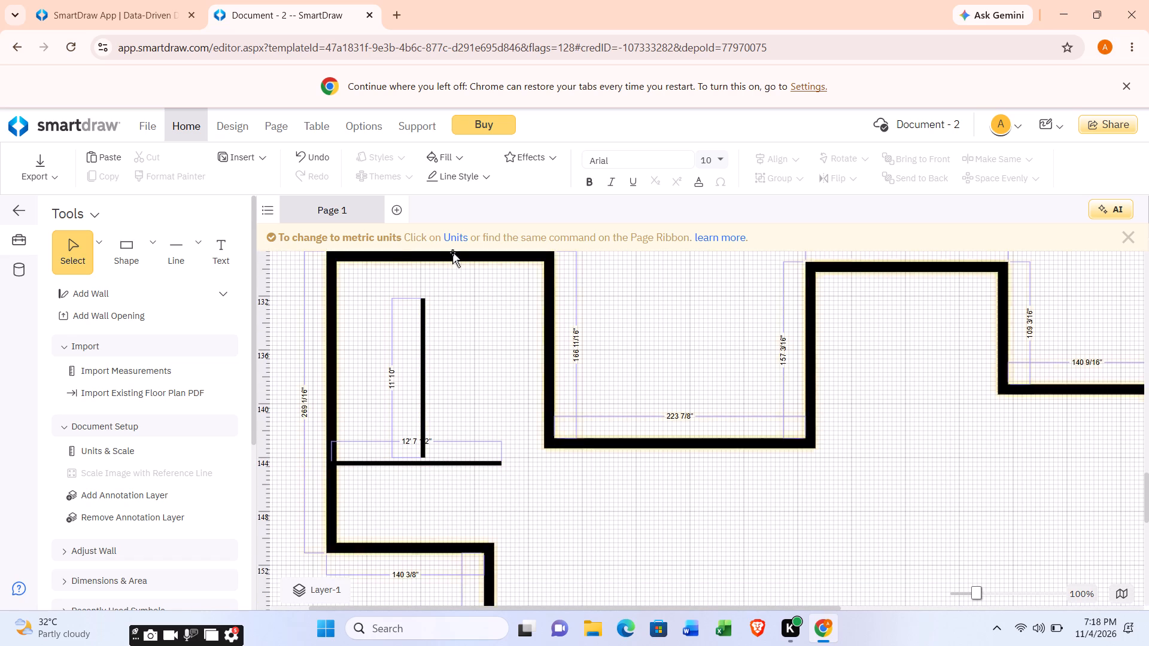
click(152, 287)
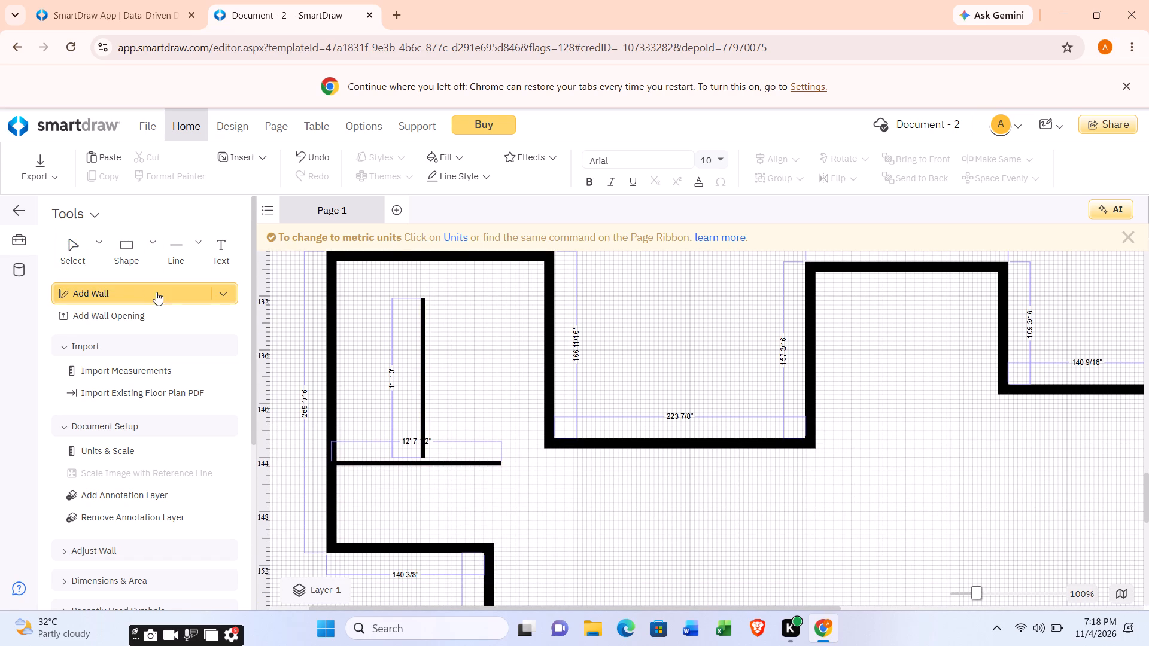
click(222, 291)
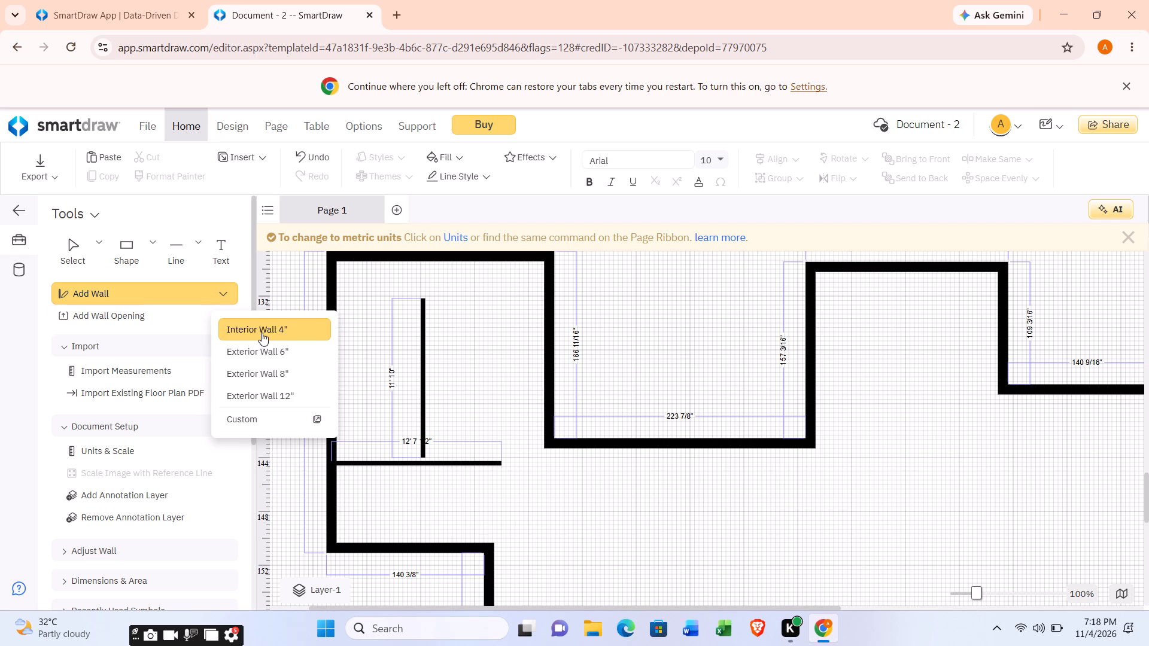
click(269, 327)
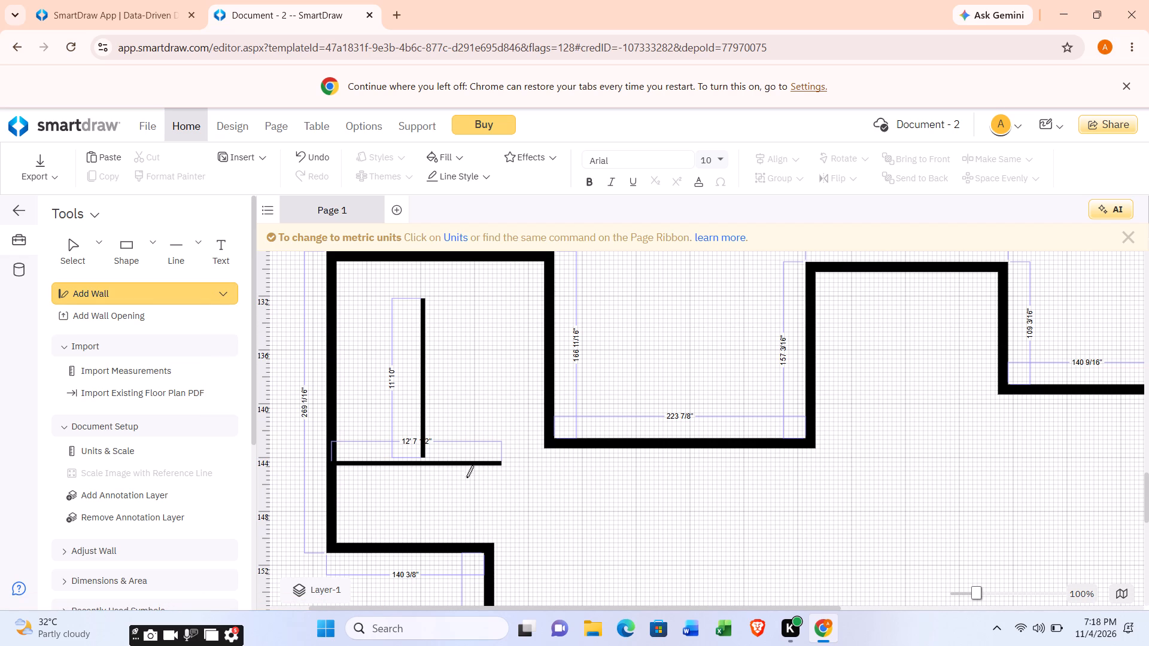
drag(476, 465, 473, 517)
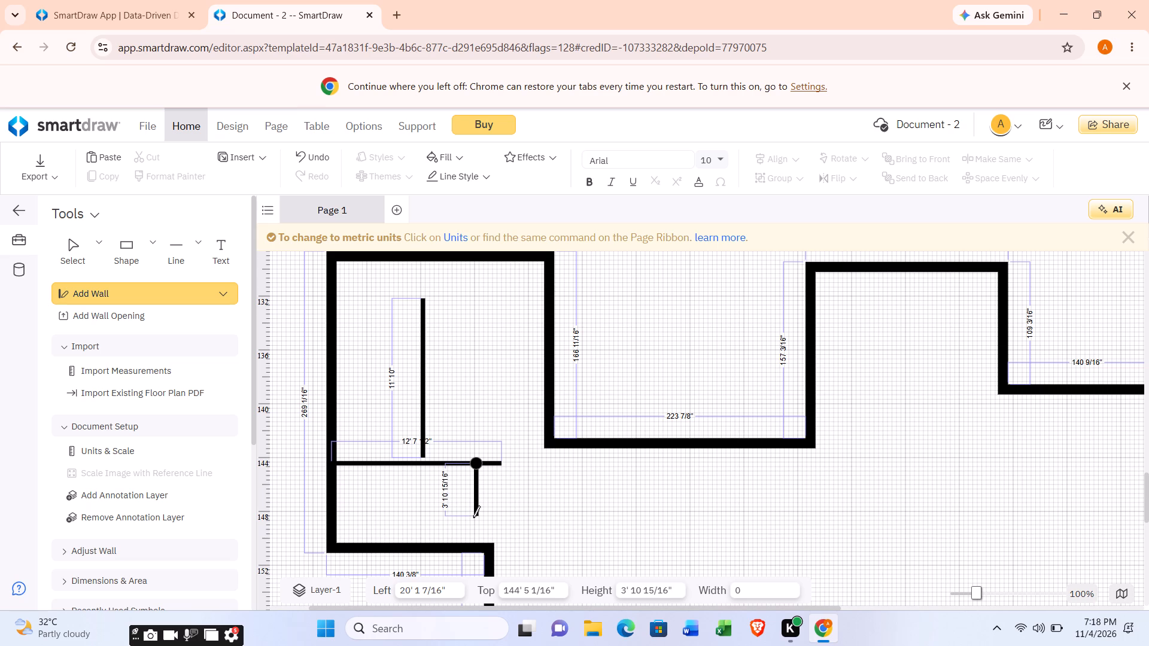
drag(473, 517, 475, 523)
drag(475, 523, 475, 522)
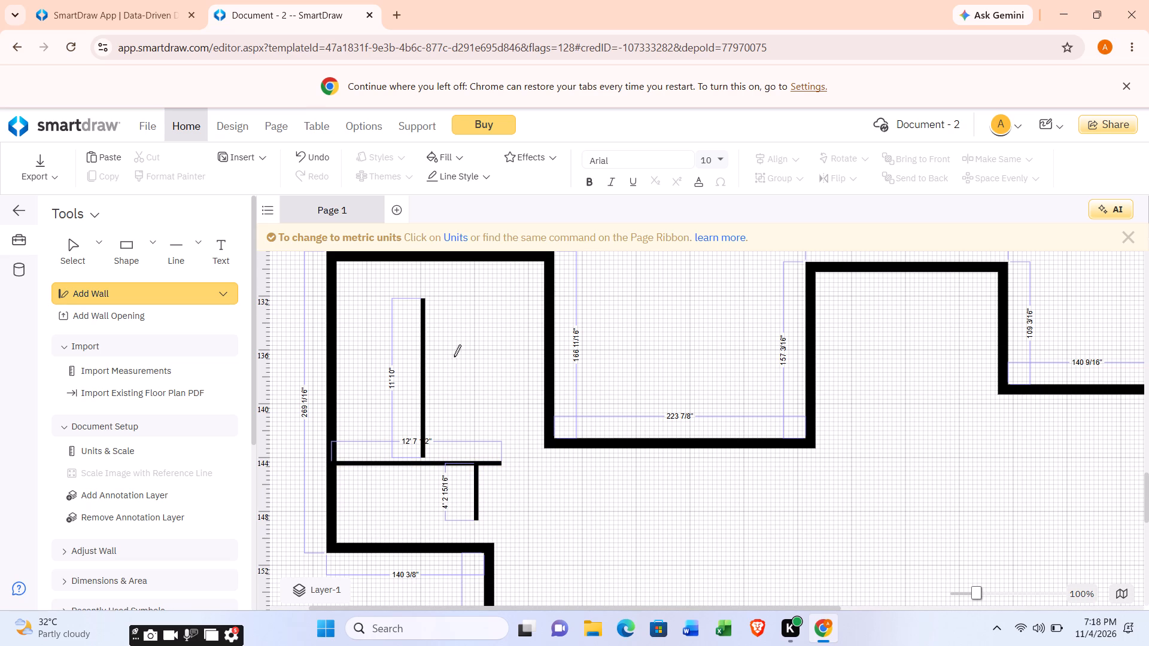
Draw a horizontal 4-inch interior wall about 6' 8" long in the upper-left room, ending at its right exterior wall.
drag(453, 358, 536, 357)
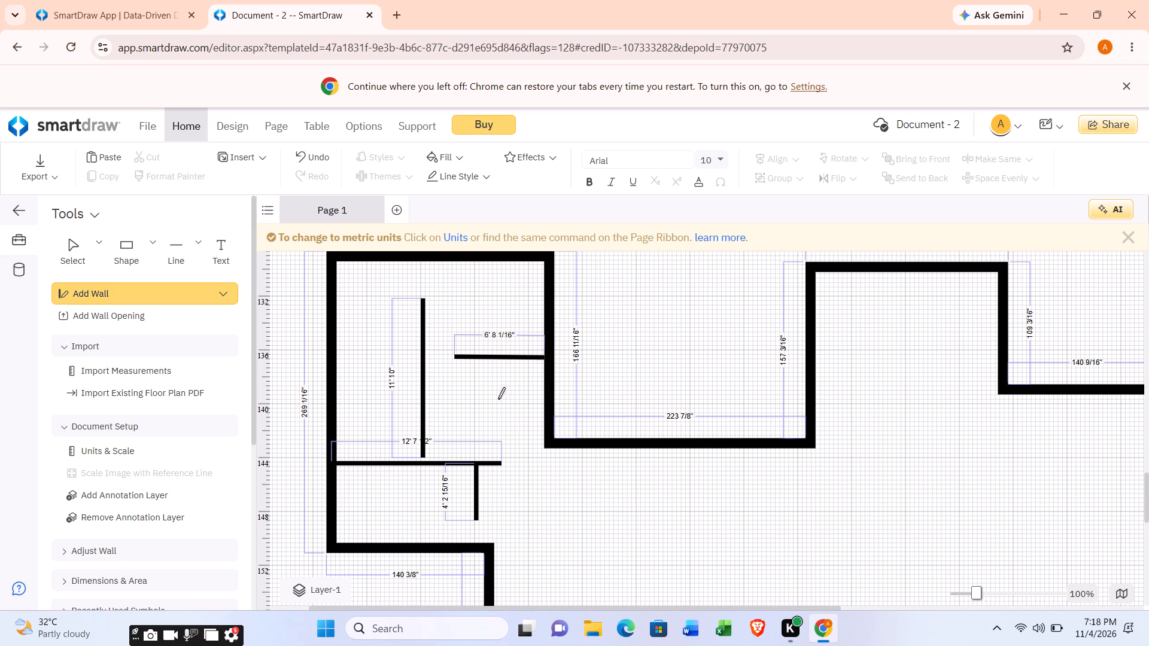
Draw a near-vertical 4-inch interior wall about 3' 10" long ending at the 190 1/8" bottom exterior wall.
scroll(629, 420, down, 1)
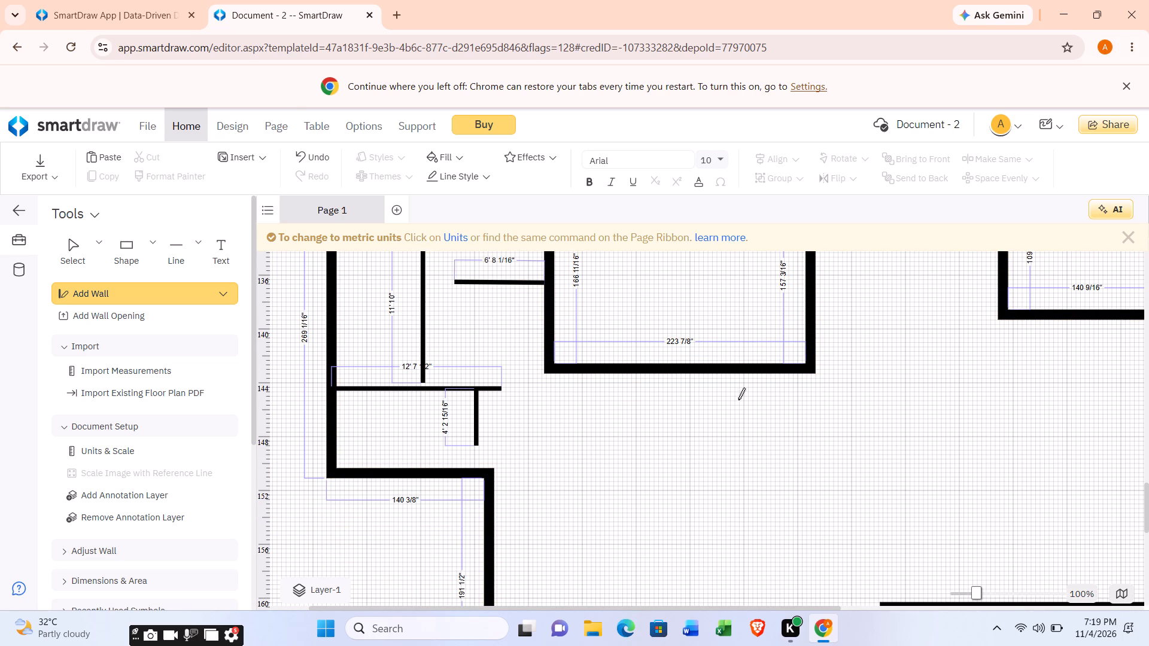
scroll(524, 452, up, 2)
scroll(519, 462, down, 2)
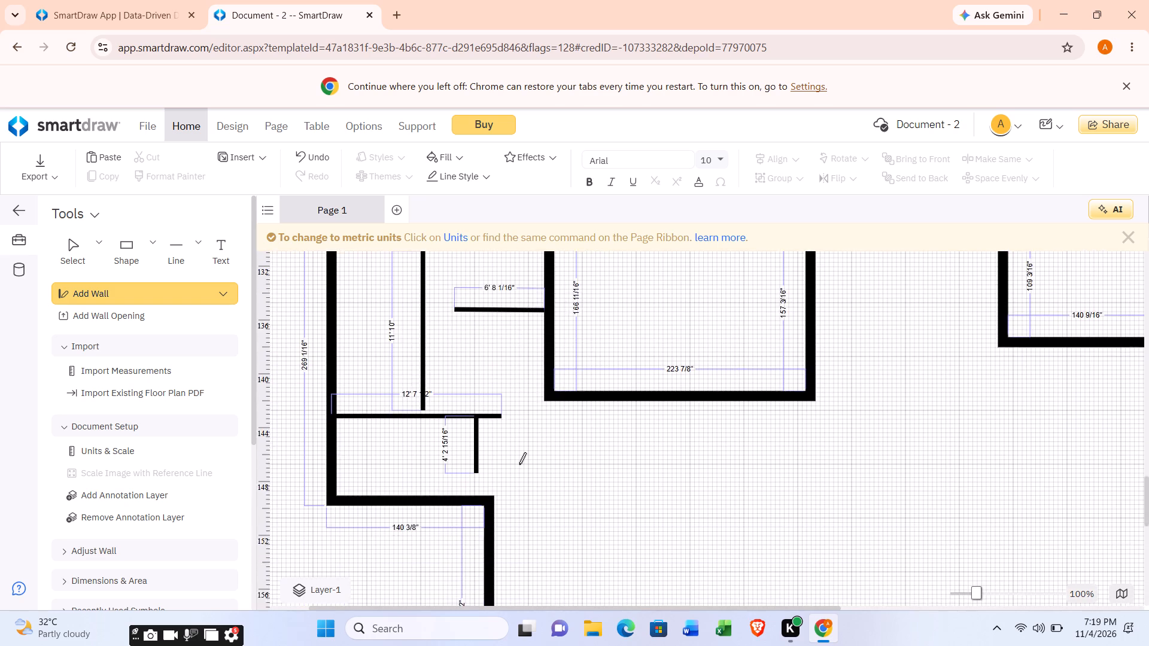
scroll(519, 465, down, 1)
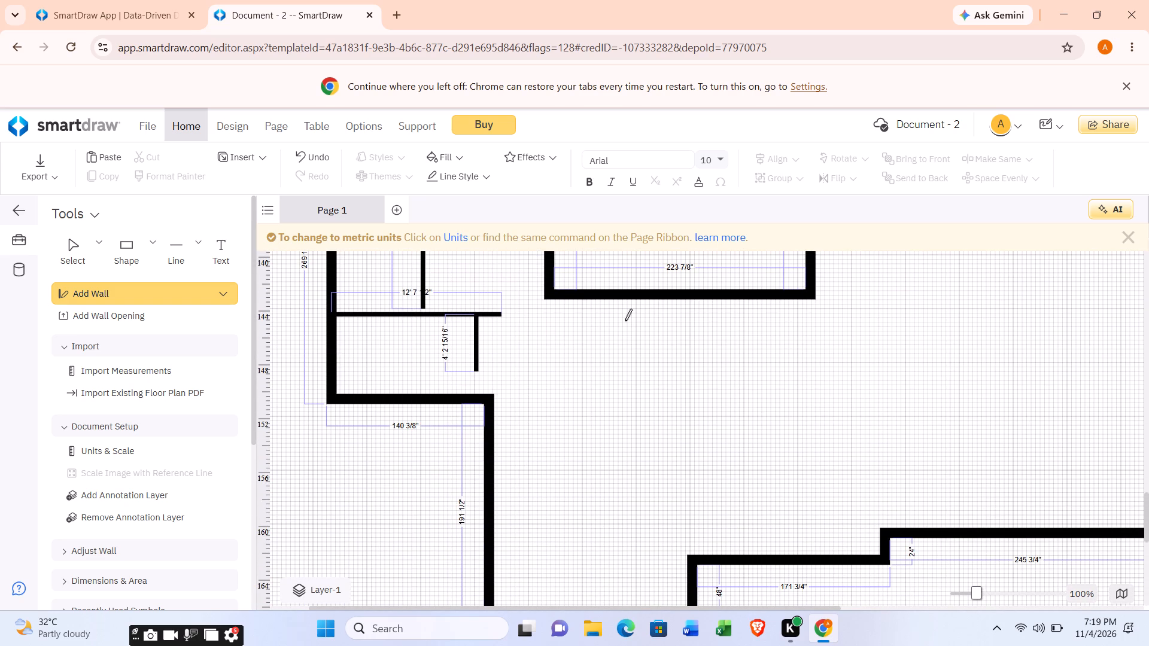
scroll(638, 345, down, 1)
scroll(609, 391, down, 1)
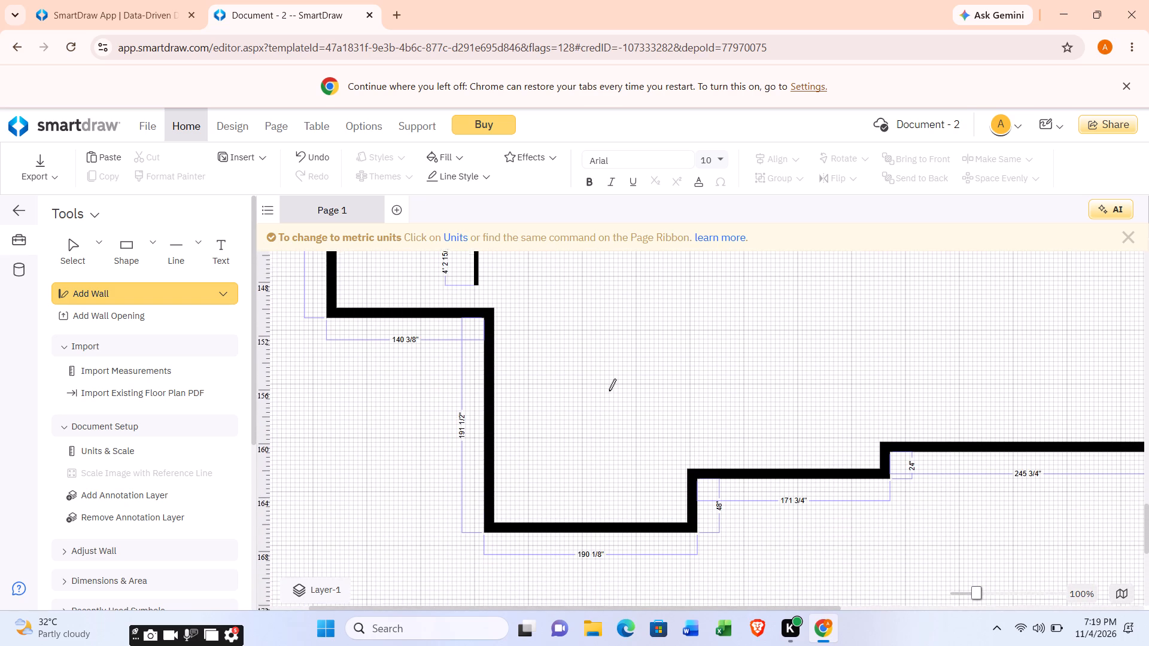
scroll(609, 386, up, 1)
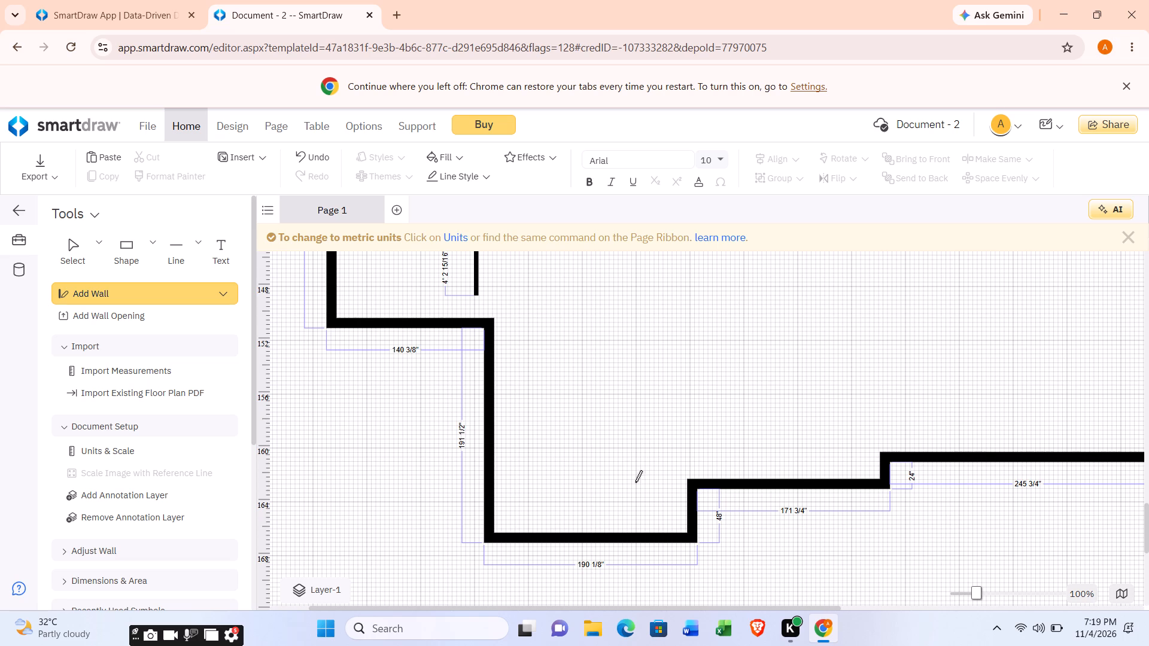
drag(635, 483, 642, 516)
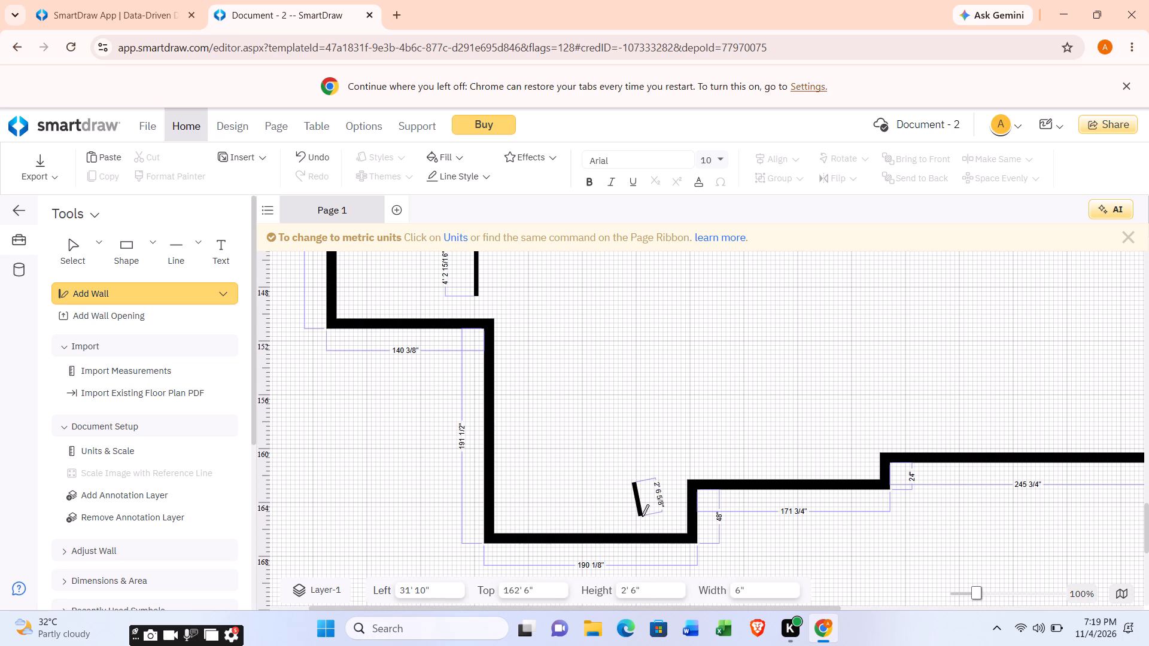
drag(642, 516, 637, 524)
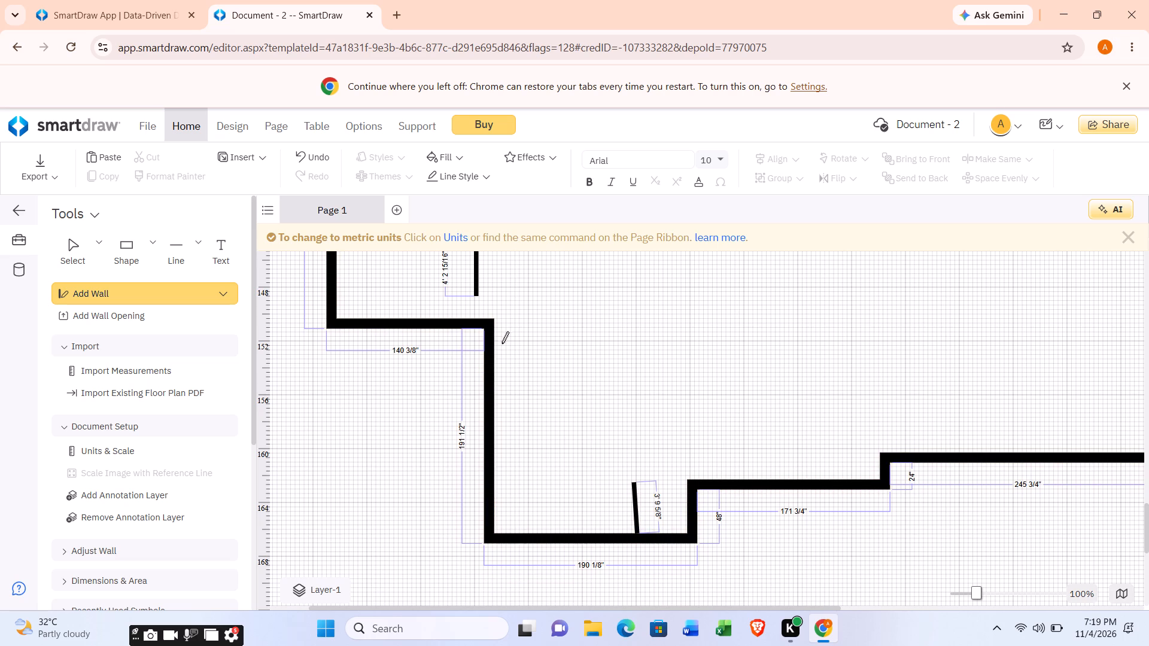
Draw a roughly horizontal two-segment interior wall, about 3' 3" plus 4' 6" long, from the top of the 191 1/2" exterior wall.
drag(498, 342, 533, 343)
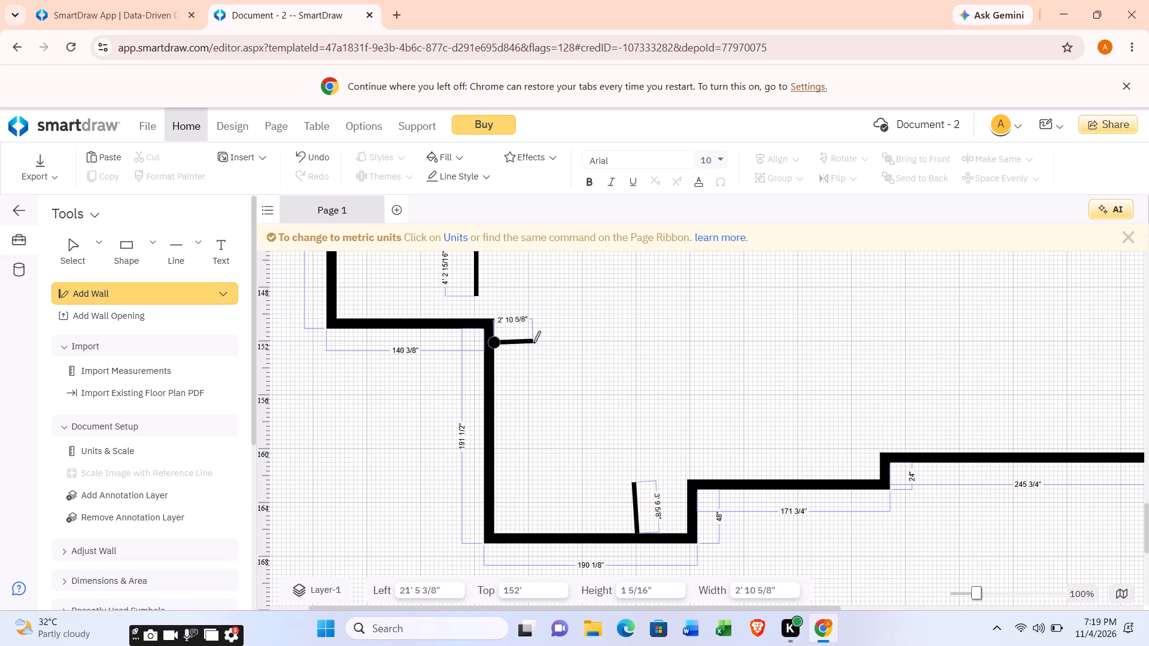
drag(533, 343, 537, 343)
drag(539, 343, 598, 343)
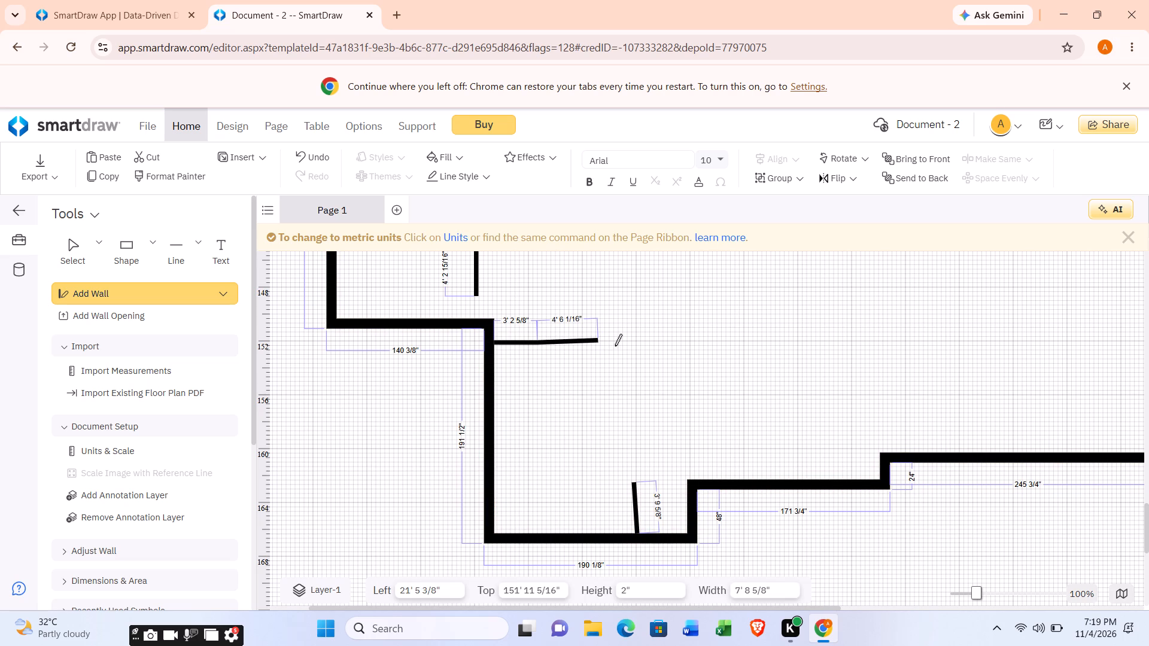
click(615, 346)
click(602, 349)
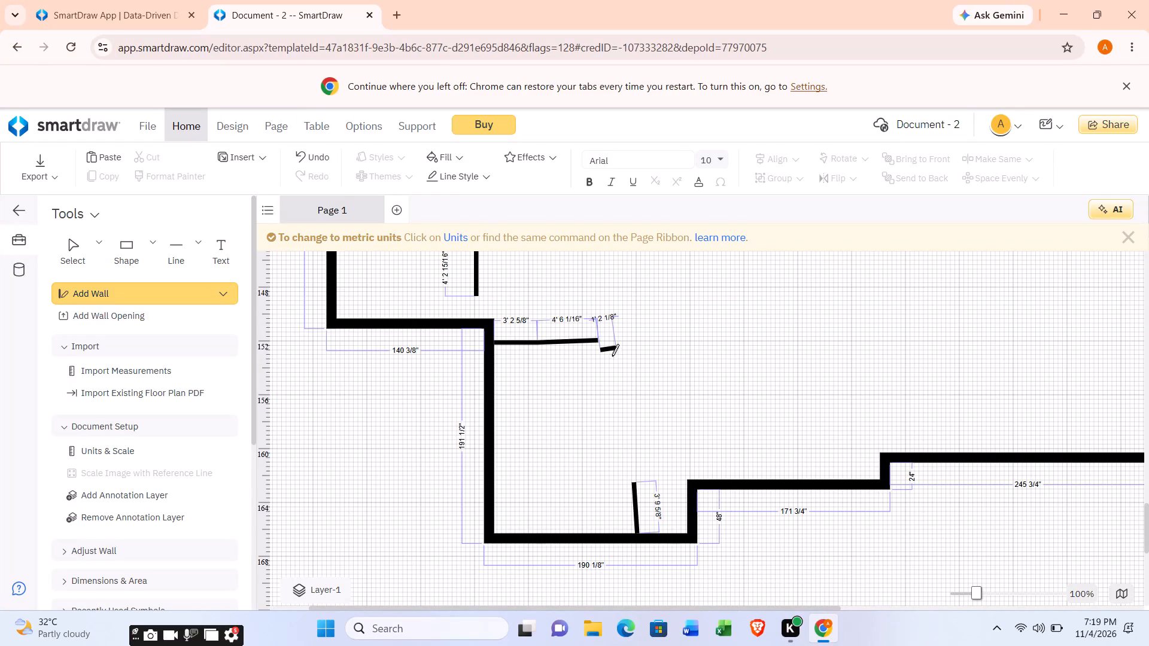
Delete the short stray wall just beyond the free end of the two-segment horizontal interior wall.
click(111, 242)
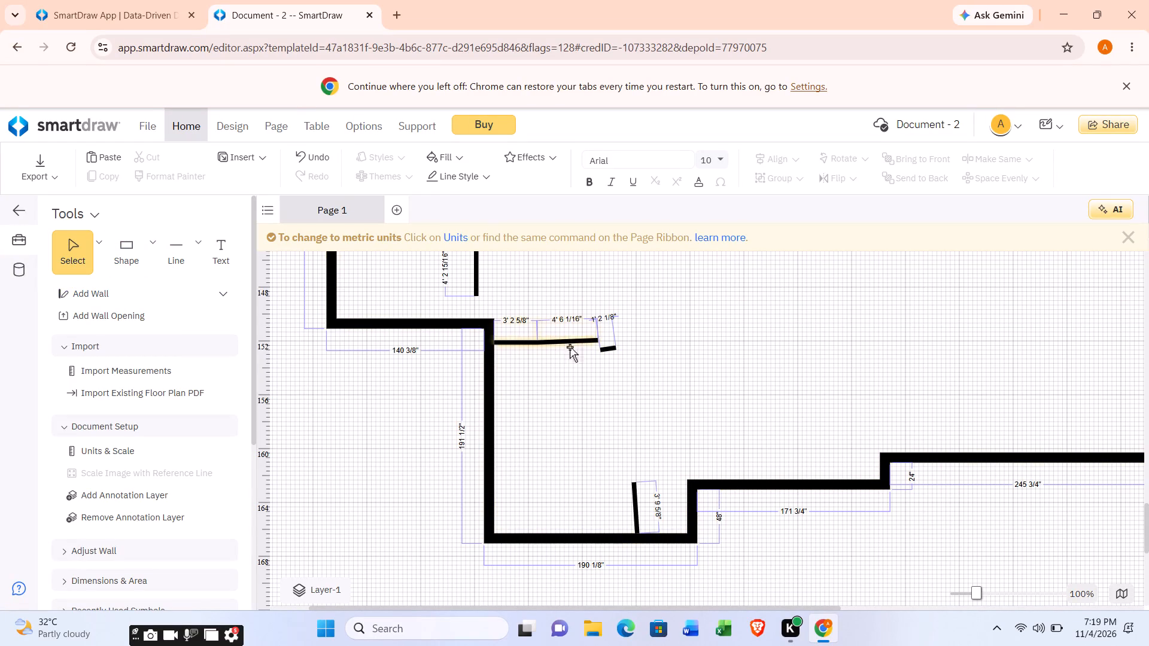
click(607, 352)
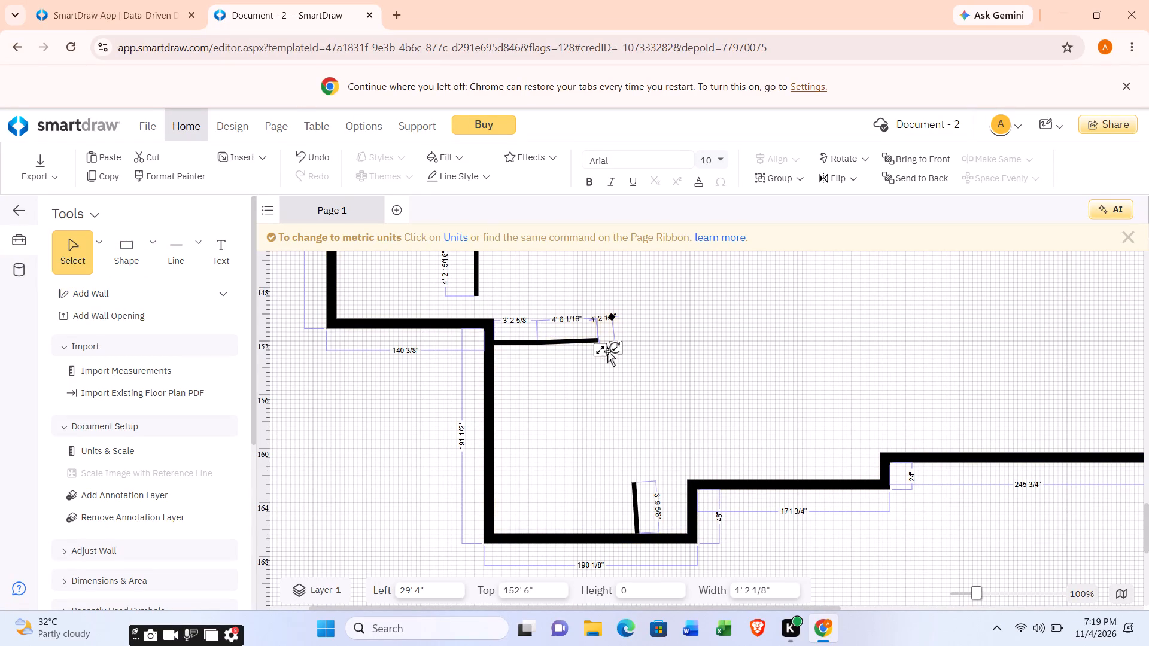
key(Delete)
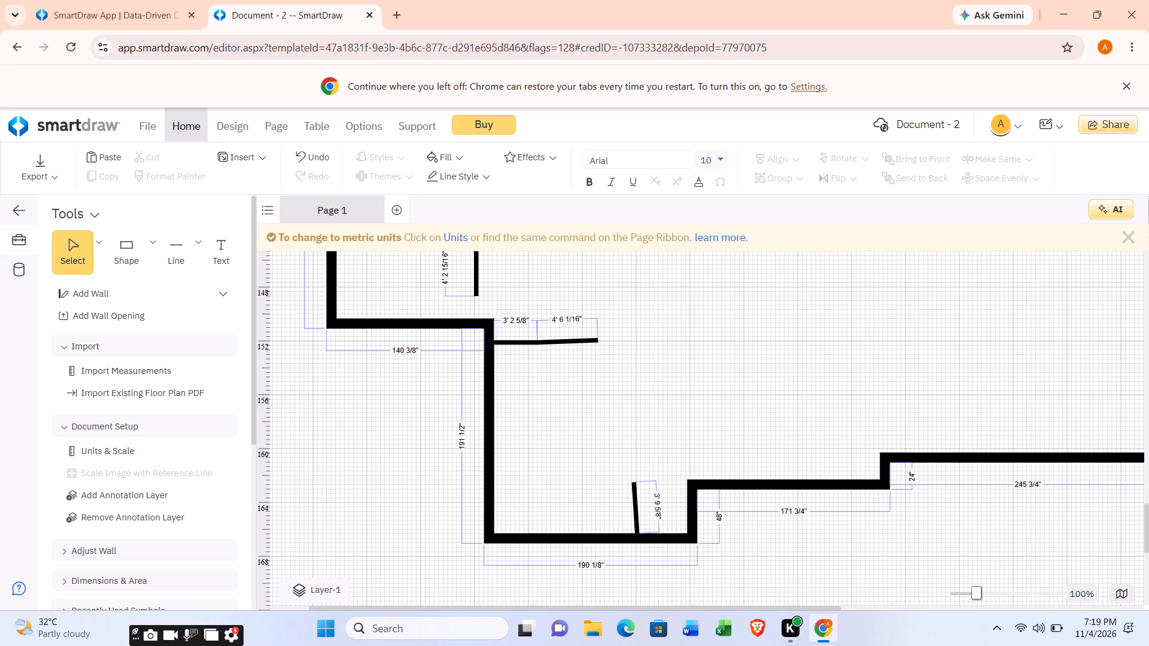
Delete the two-segment horizontal interior wall and the near-vertical interior wall standing on the 190 1/8" bottom exterior wall.
click(563, 339)
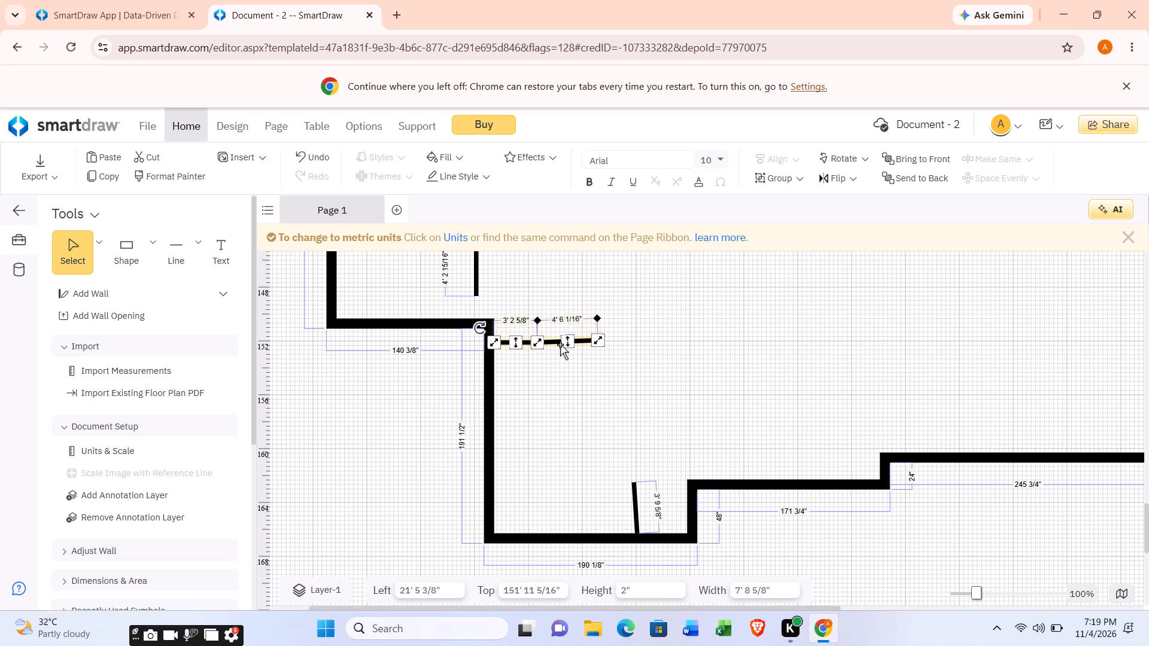
key(Delete)
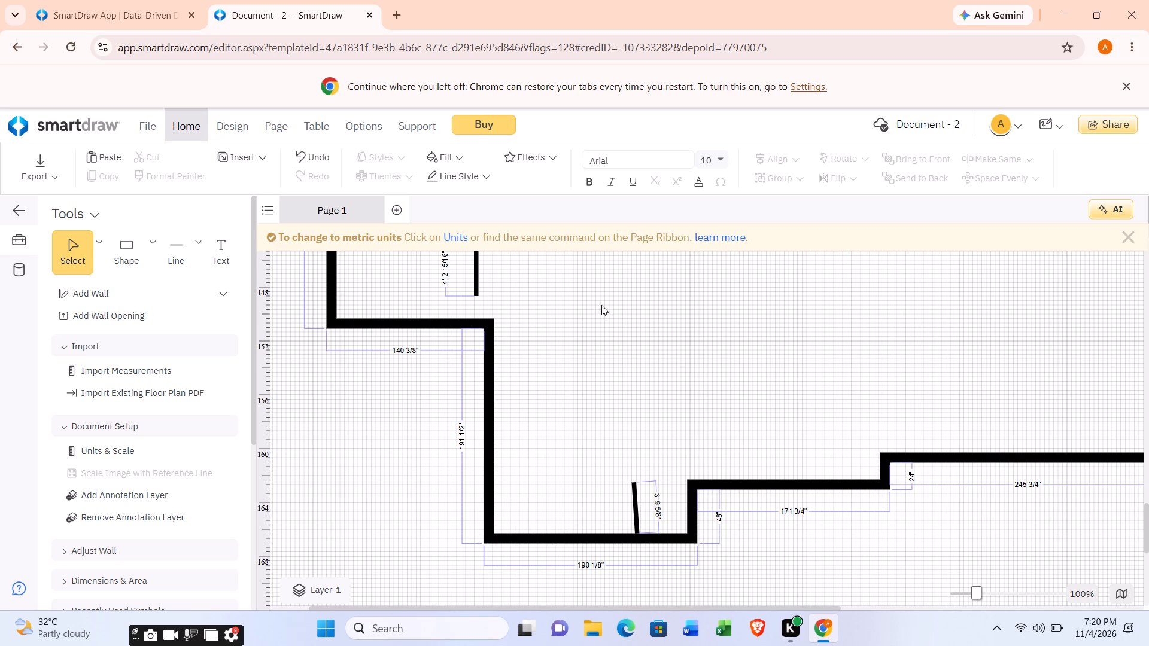
click(634, 502)
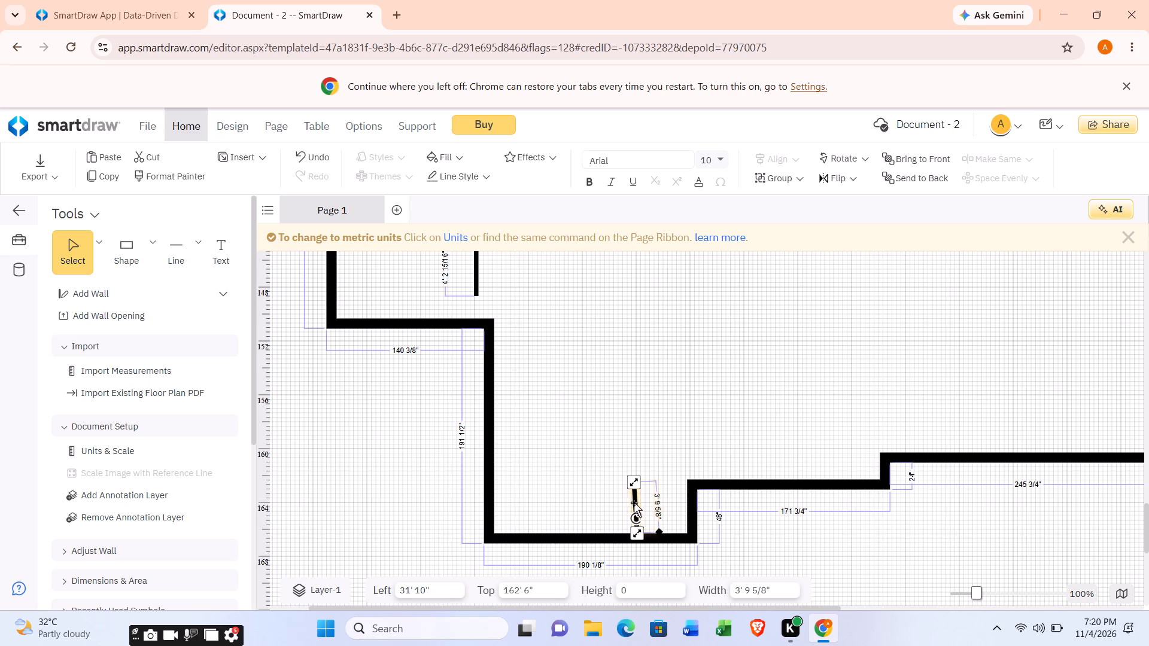
key(Delete)
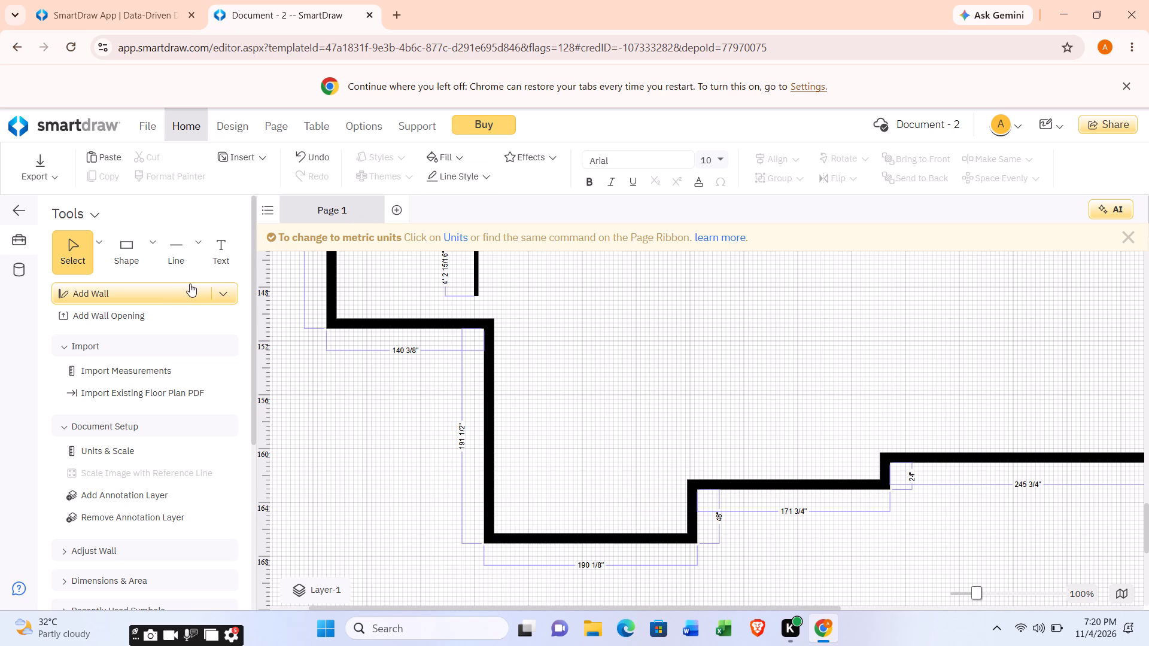
Draw a vertical 4-inch interior wall about 2' 6" long ending at the 190 1/8" bottom exterior wall.
click(223, 288)
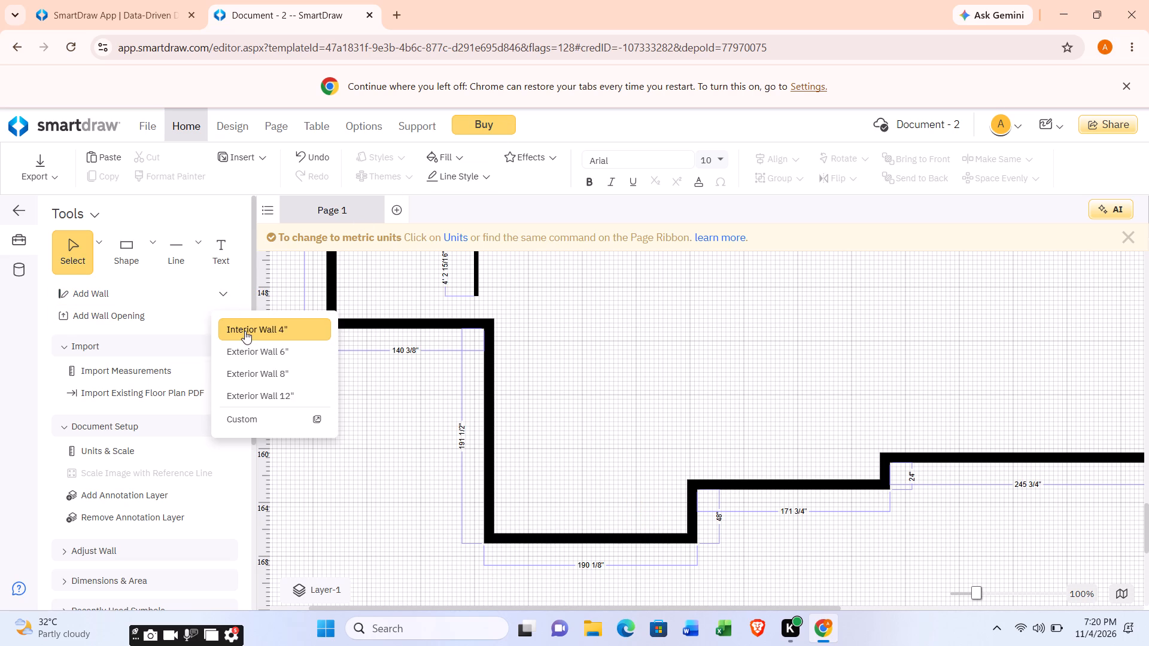
click(254, 326)
scroll(358, 293, down, 1)
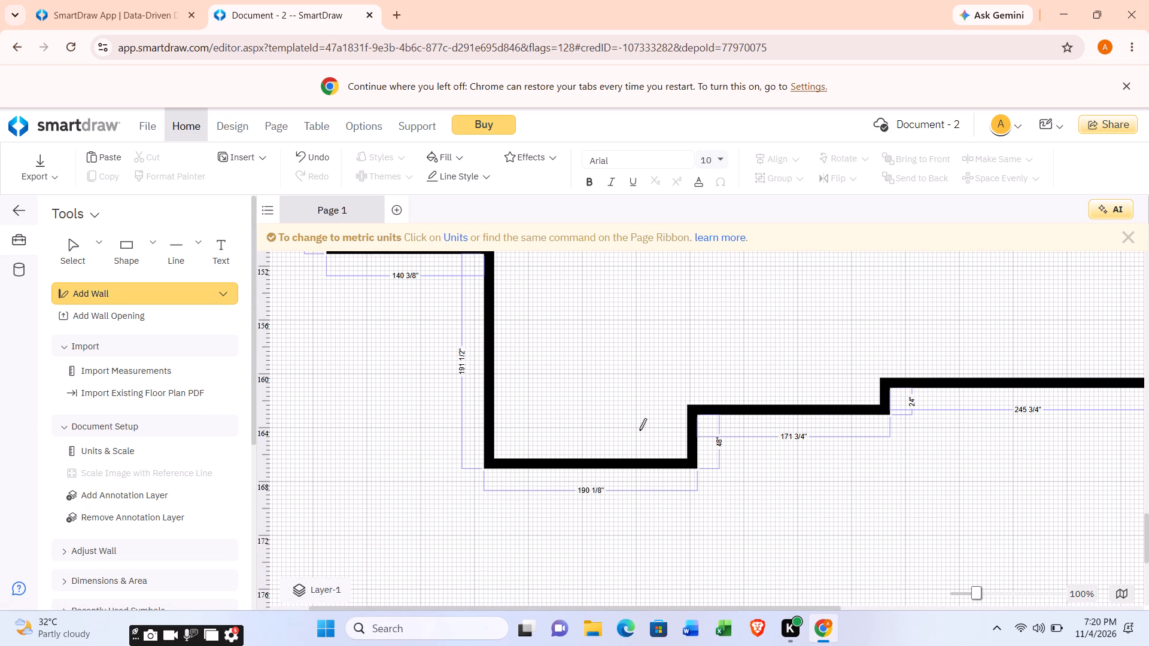
drag(636, 426, 636, 428)
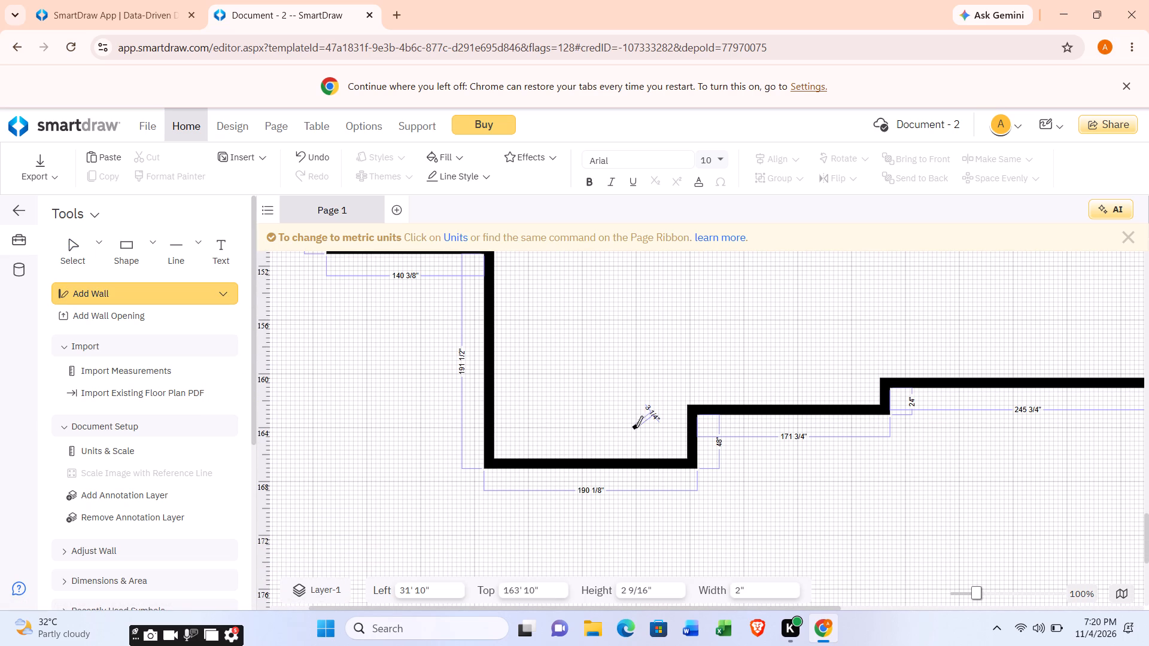
drag(636, 428, 634, 450)
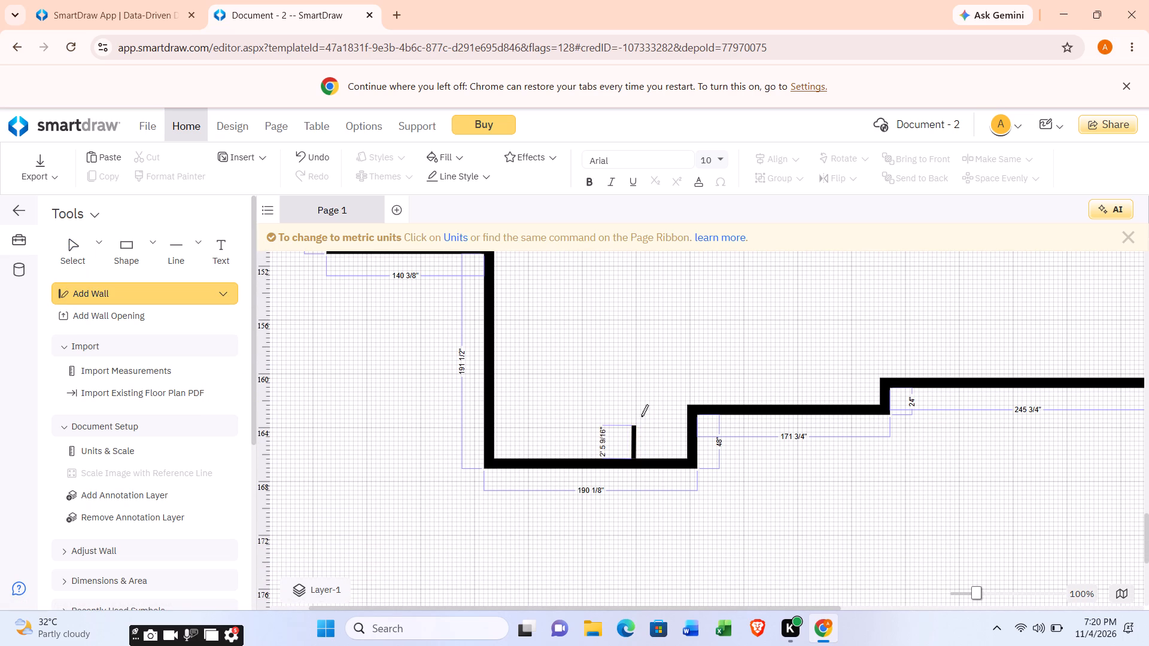
Draw a horizontal interior wall about 10' 11" long, starting near the top of the 191 1/2" exterior wall.
scroll(676, 333, up, 1)
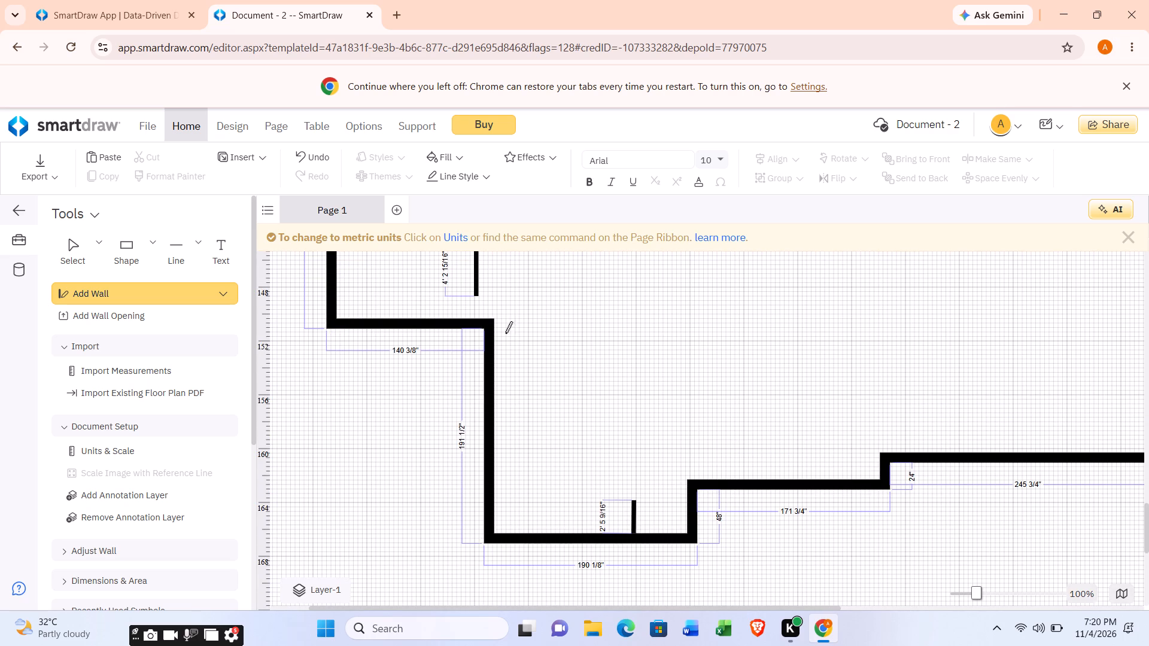
drag(497, 342, 499, 342)
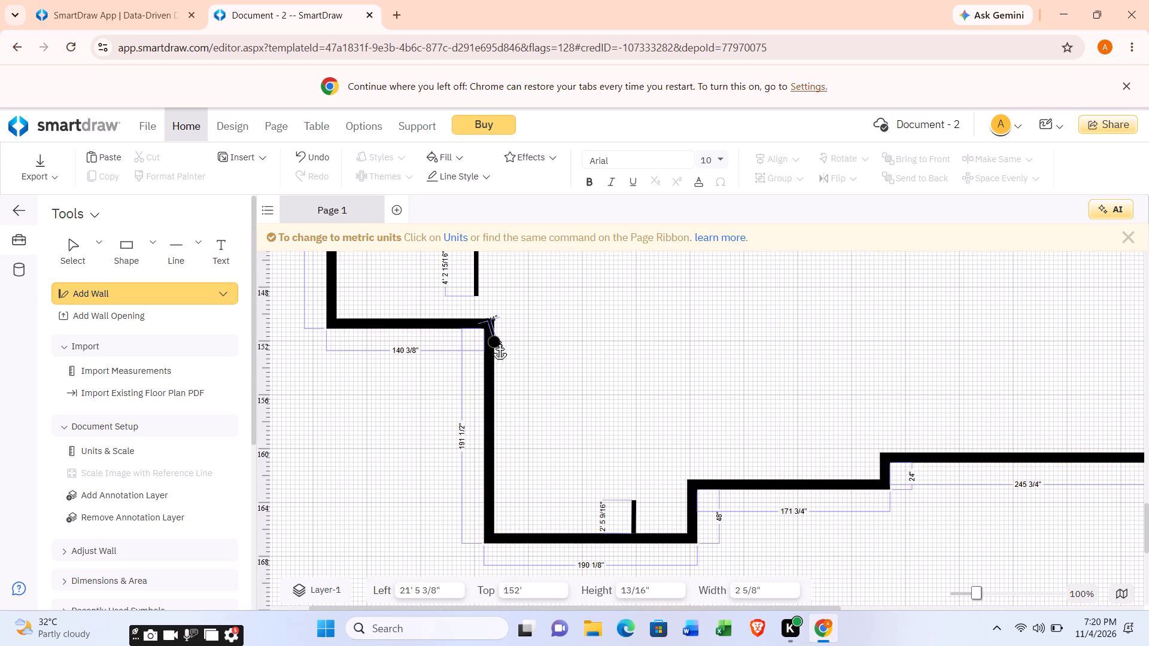
drag(499, 342, 561, 348)
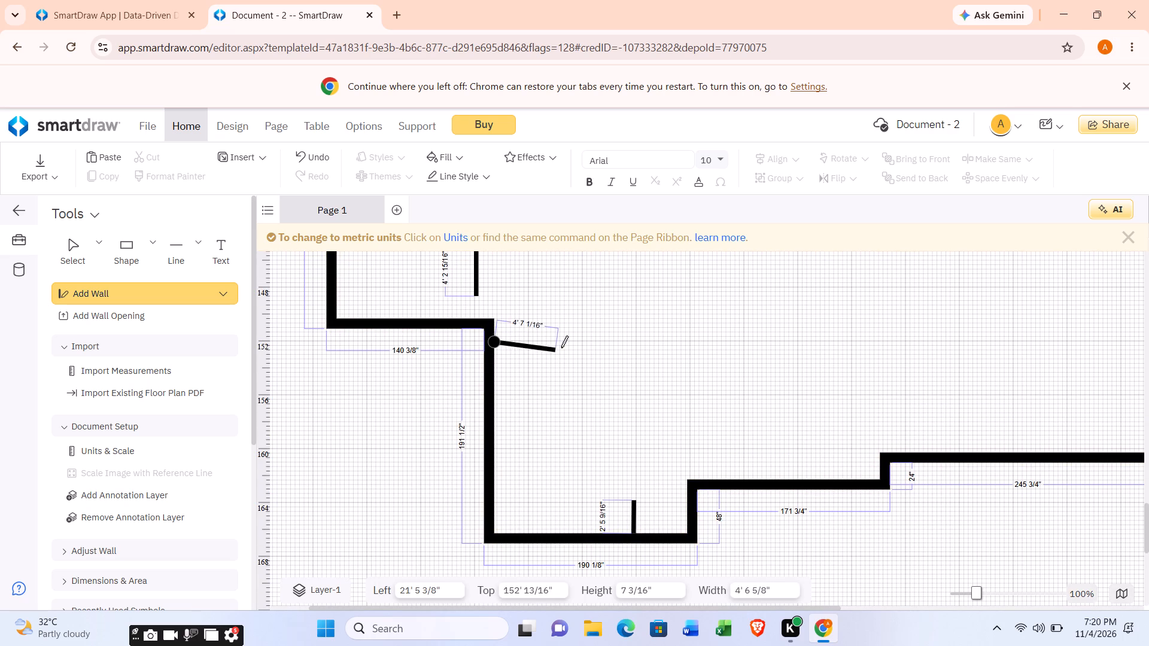
drag(561, 348, 639, 346)
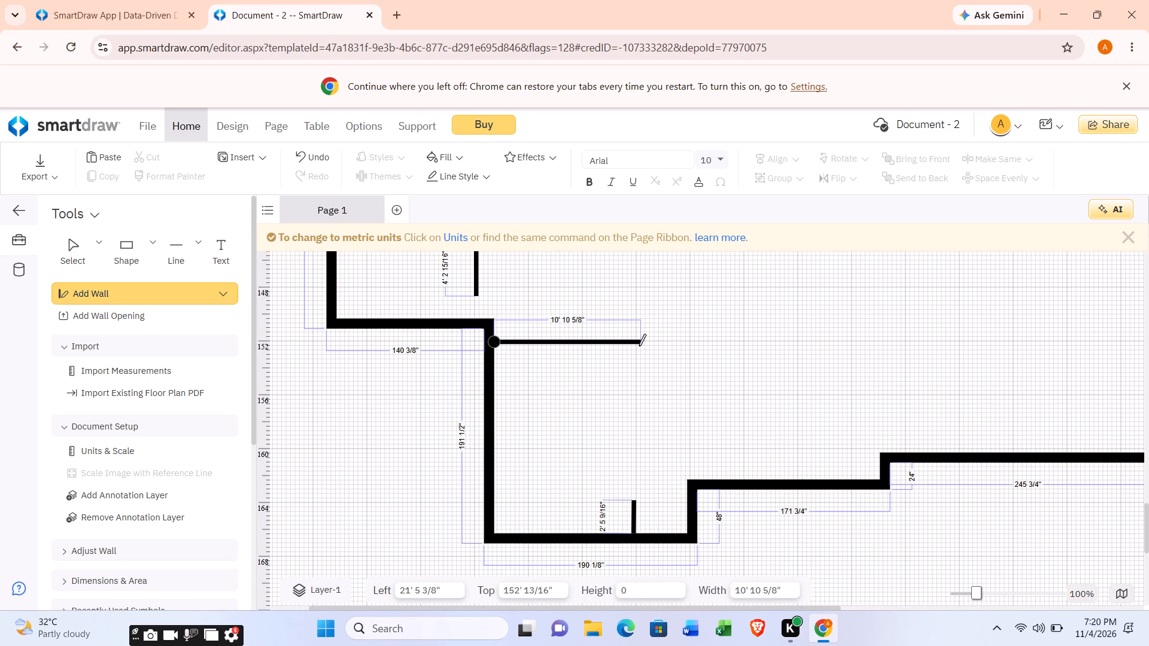
Draw a vertical interior wall about 7' 6" long below the horizontal wall's free end and join them with a segment about 10" long.
drag(639, 347, 642, 356)
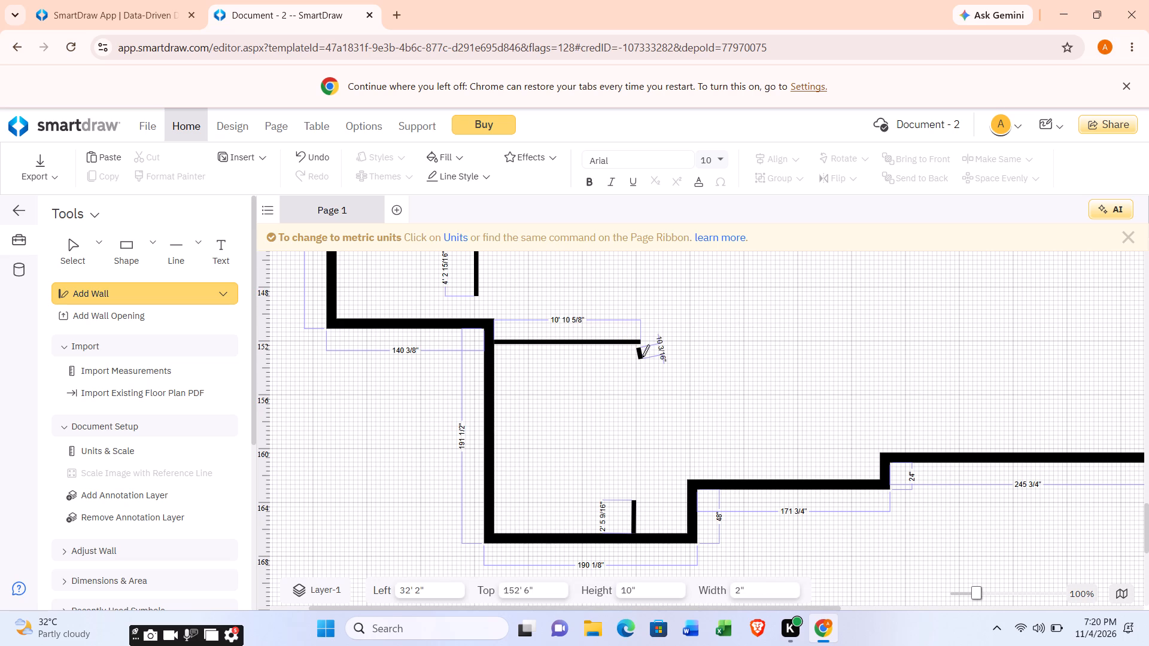
drag(642, 356, 634, 419)
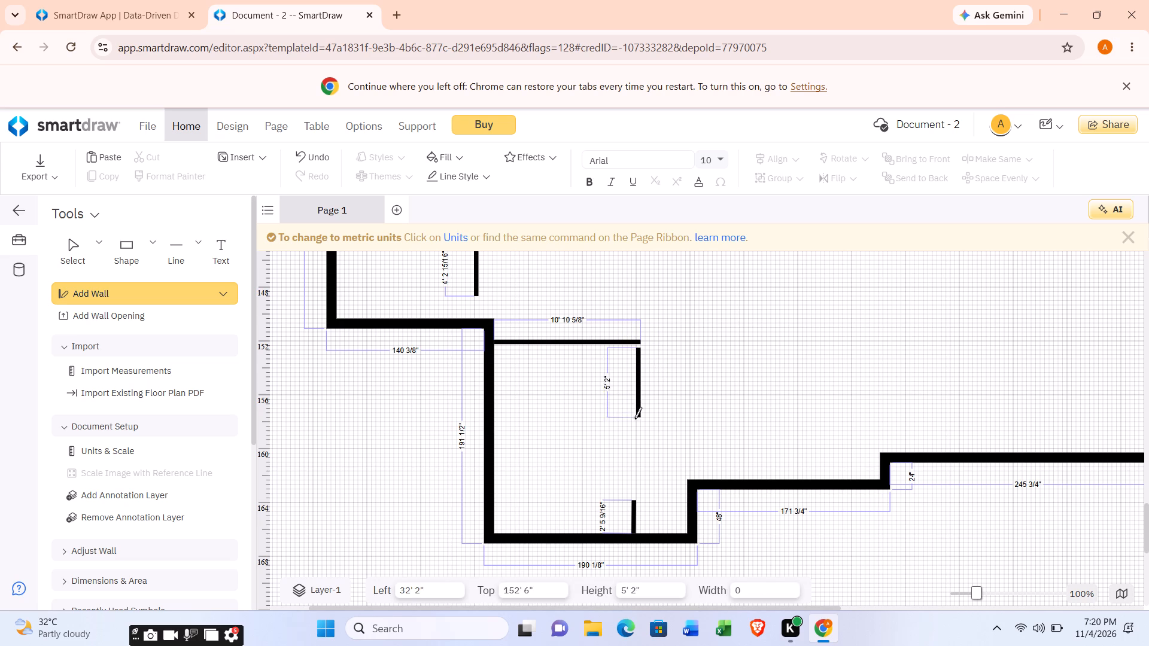
drag(634, 419, 636, 448)
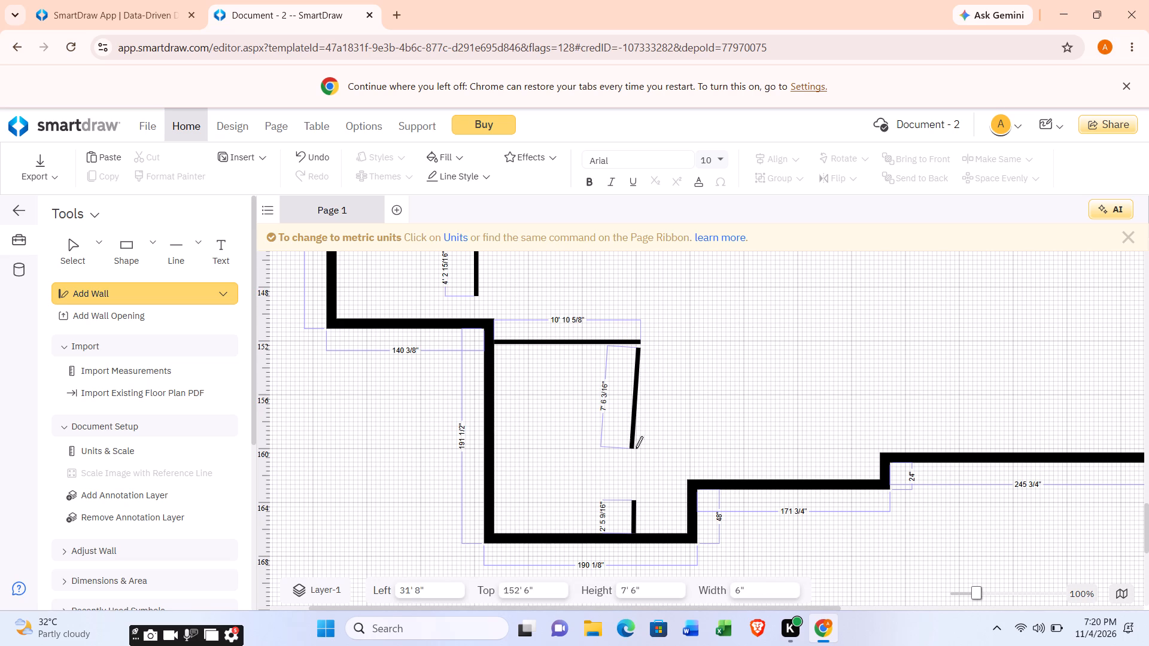
drag(636, 448, 636, 448)
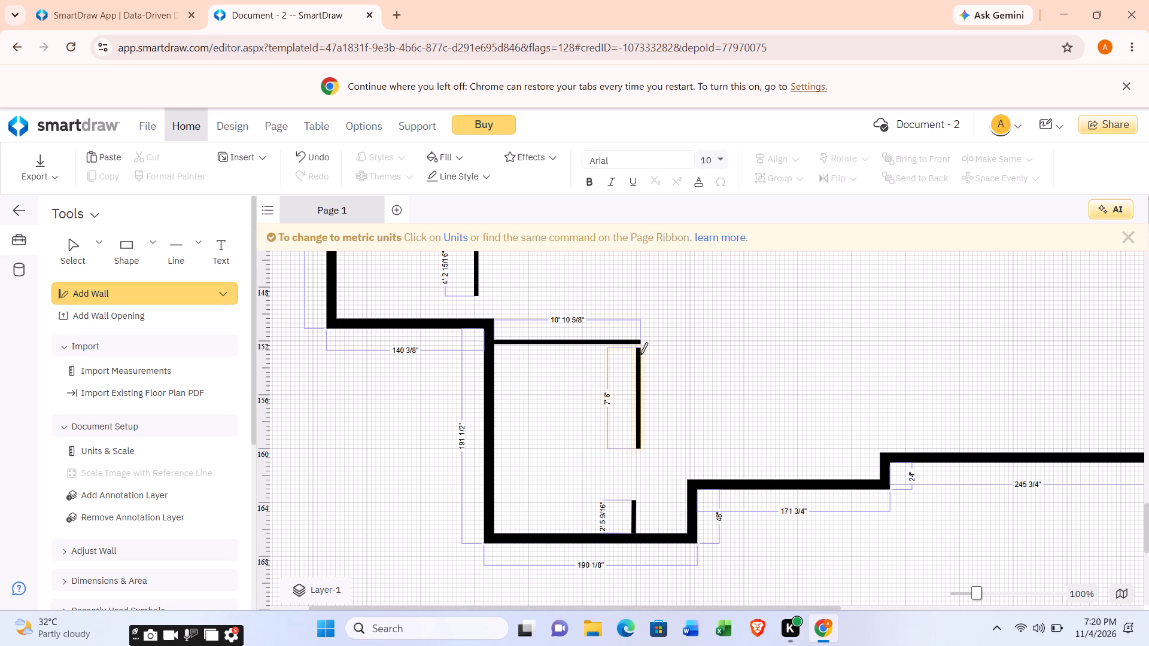
drag(639, 352, 637, 342)
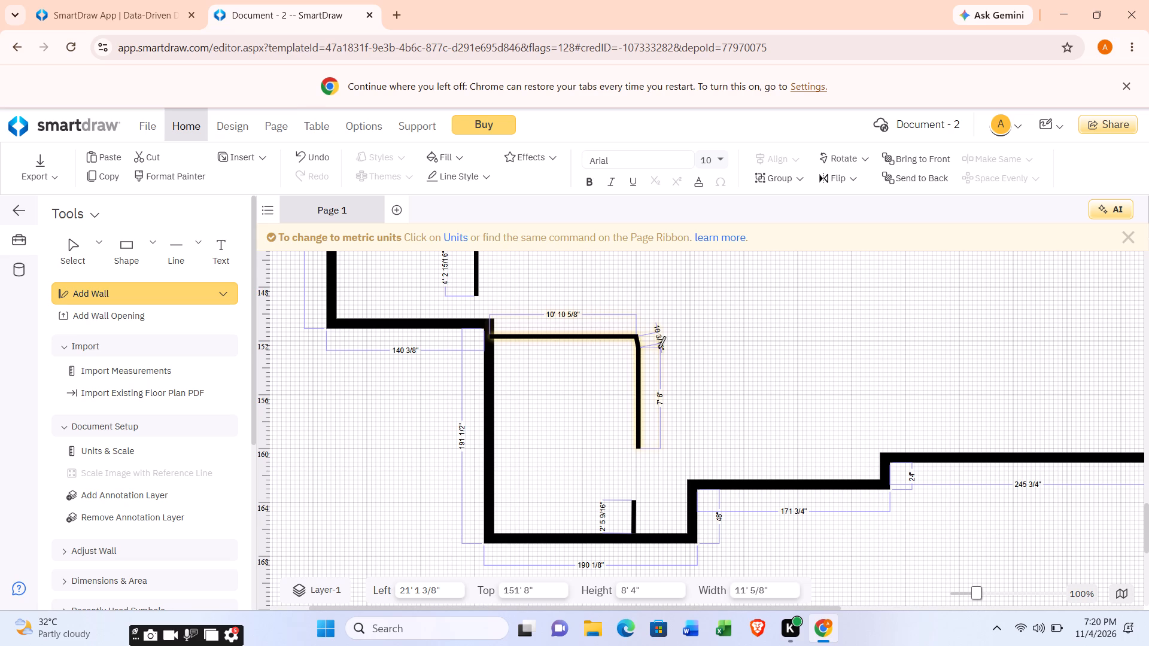
Draw a vertical interior wall about 6' long downward from the middle of the 223 7/8" exterior wall.
scroll(659, 358, up, 1)
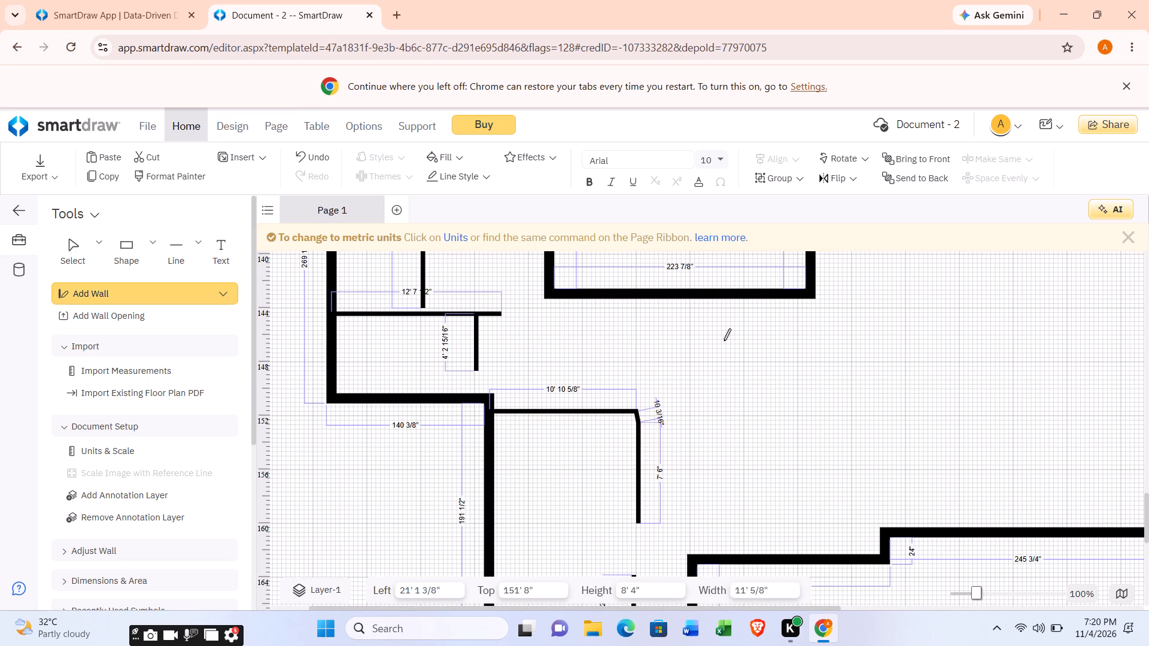
drag(692, 300, 692, 330)
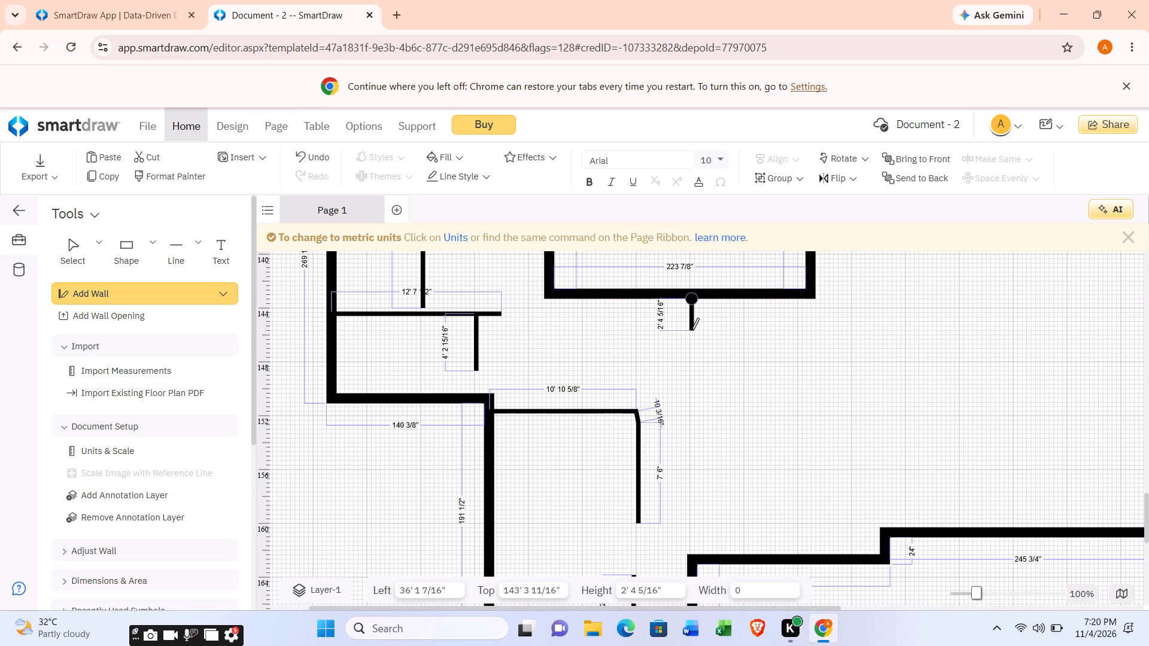
drag(692, 330, 691, 380)
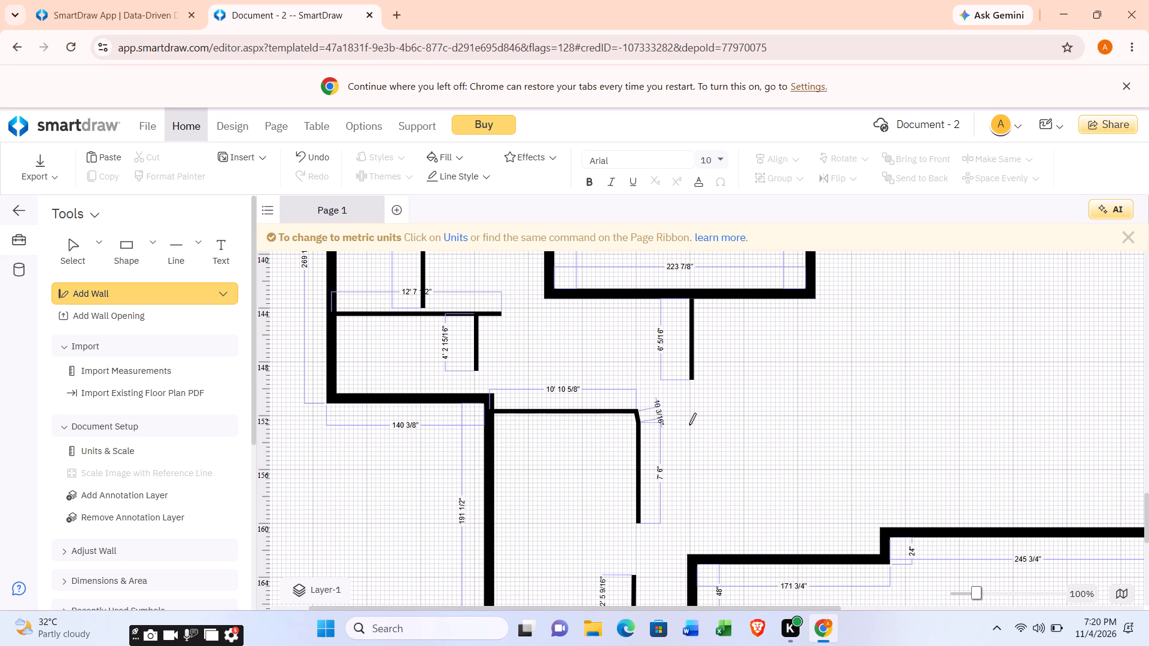
Draw a vertical interior wall about 9' 6" long ending at the corner where the 171 3/4" exterior wall begins.
drag(689, 425, 677, 505)
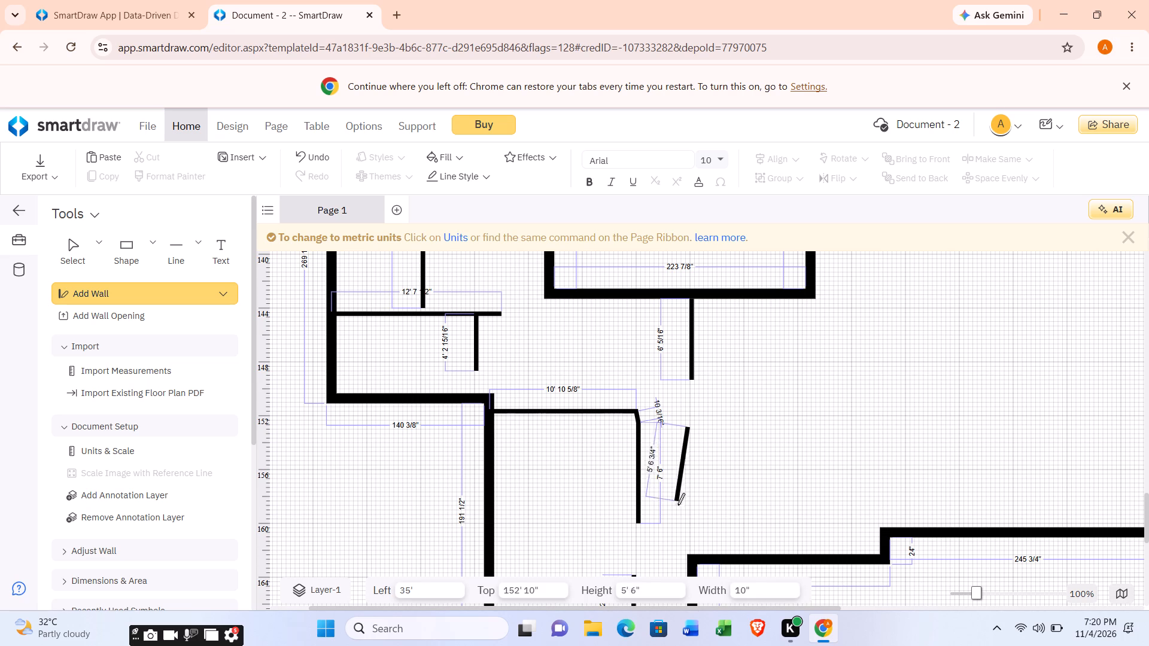
drag(677, 505, 691, 554)
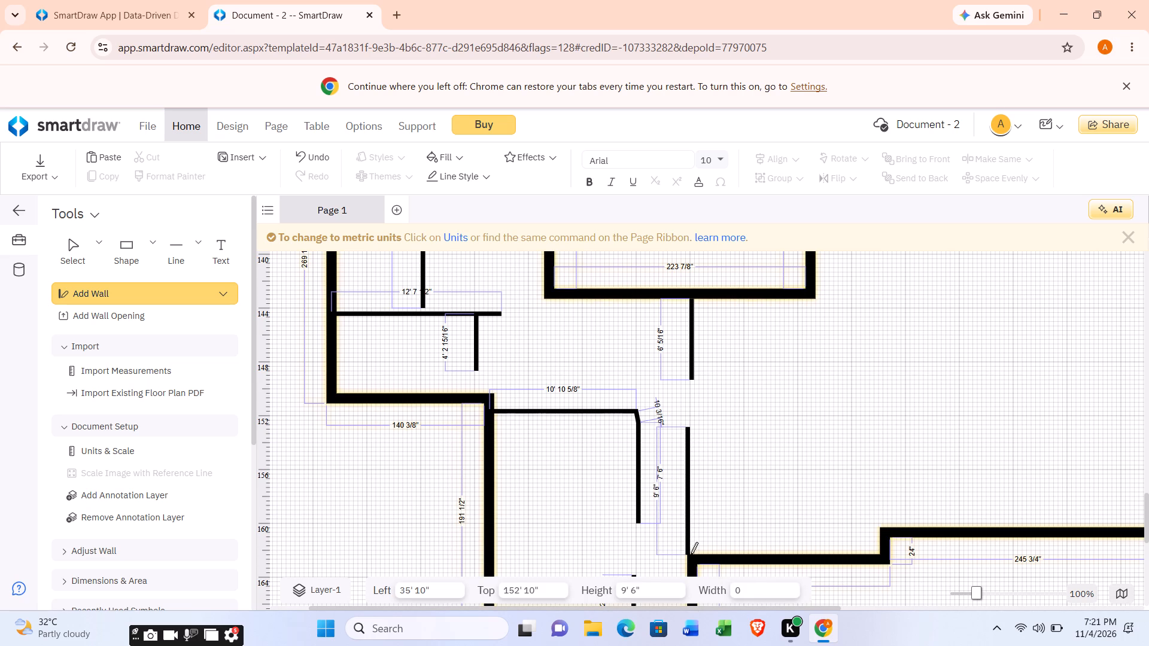
drag(691, 554, 691, 554)
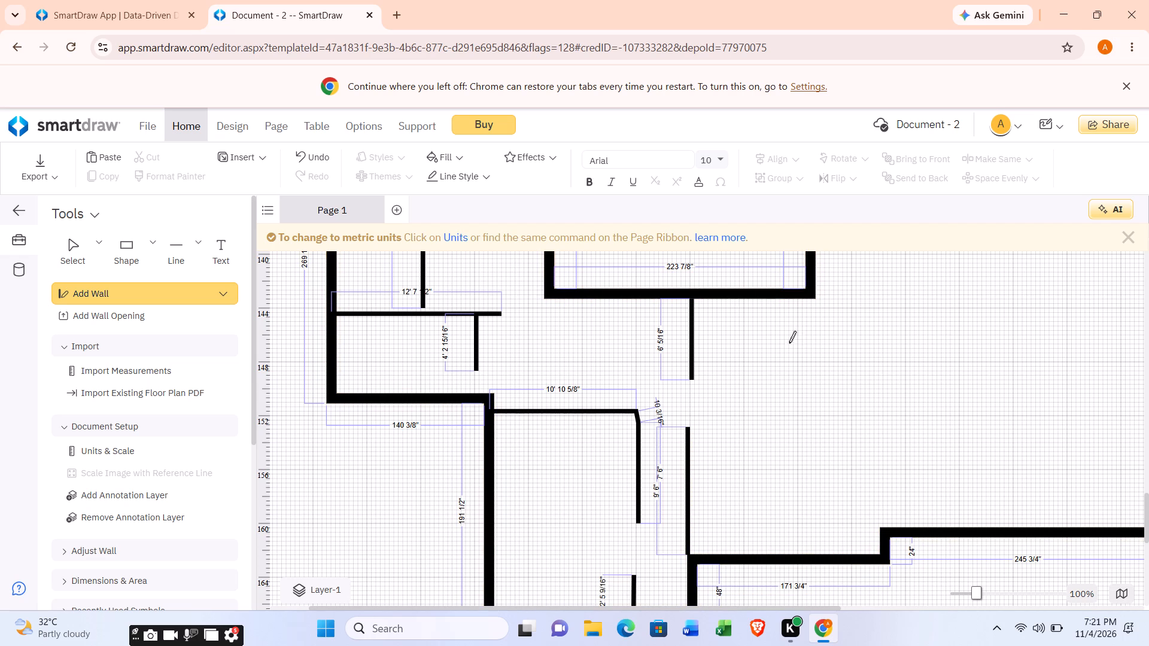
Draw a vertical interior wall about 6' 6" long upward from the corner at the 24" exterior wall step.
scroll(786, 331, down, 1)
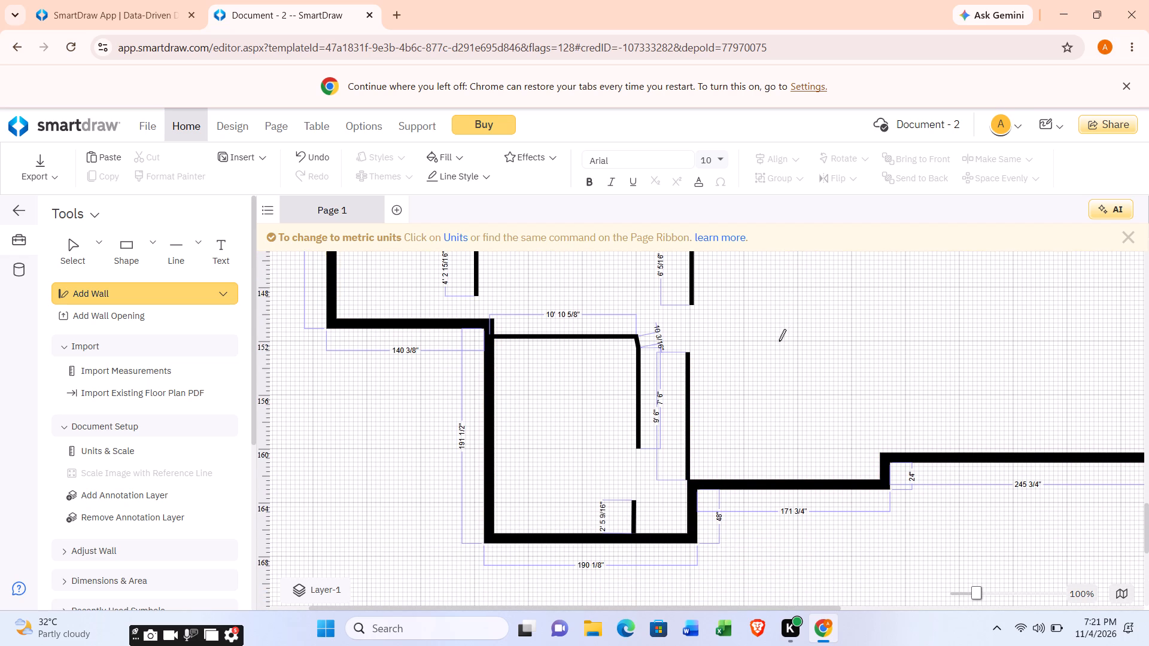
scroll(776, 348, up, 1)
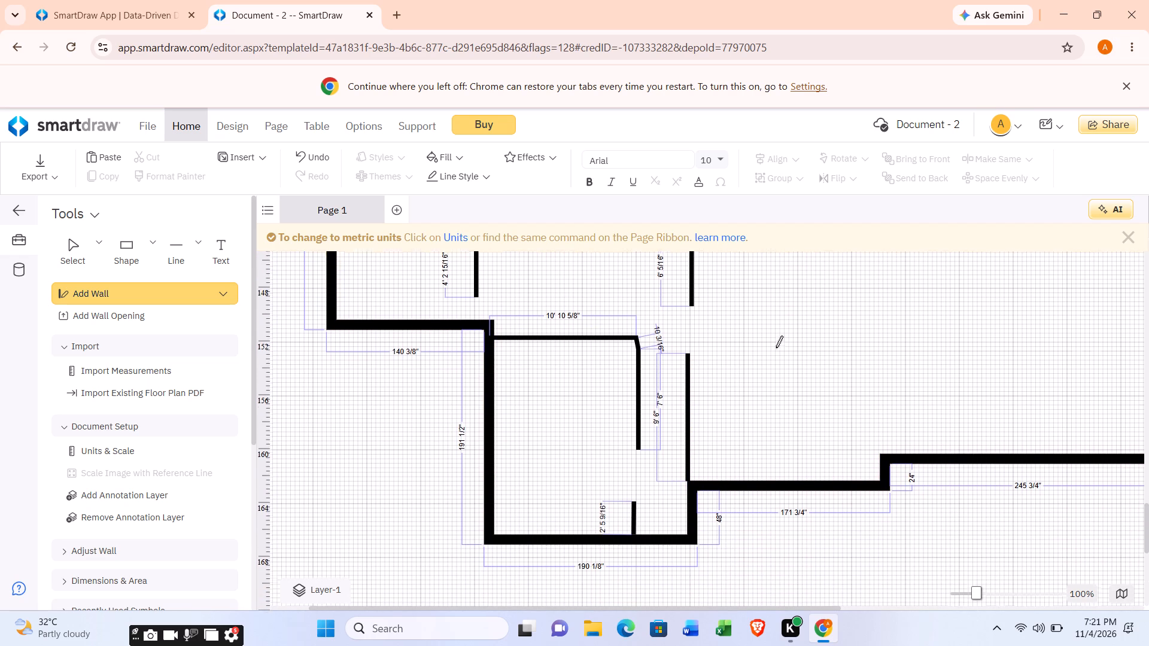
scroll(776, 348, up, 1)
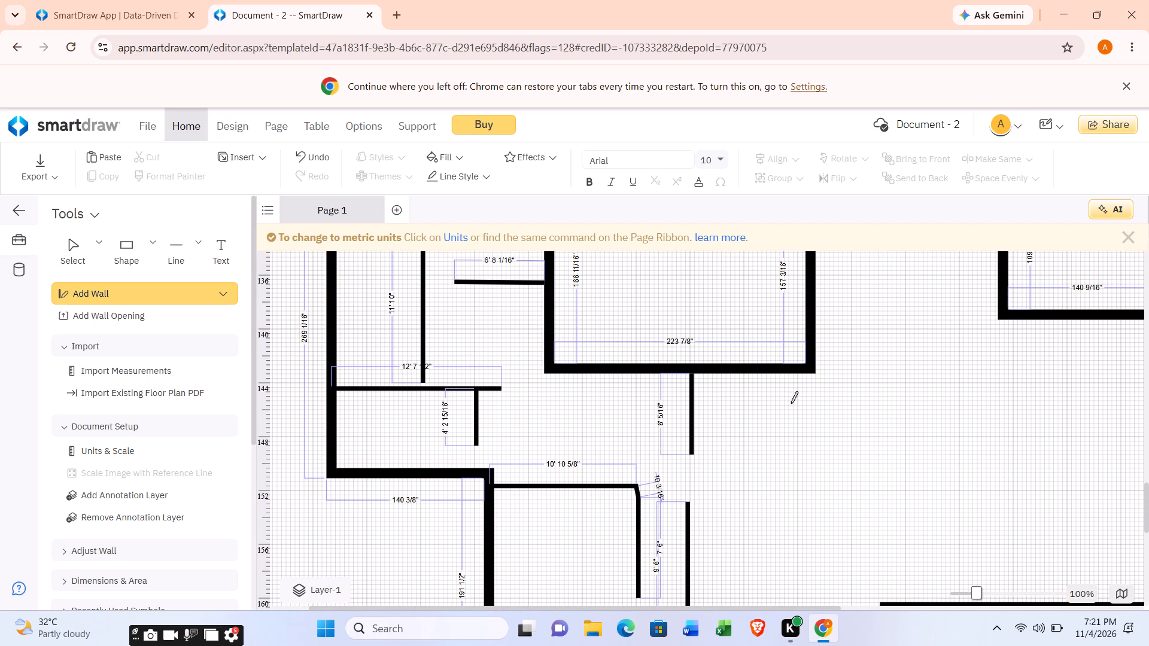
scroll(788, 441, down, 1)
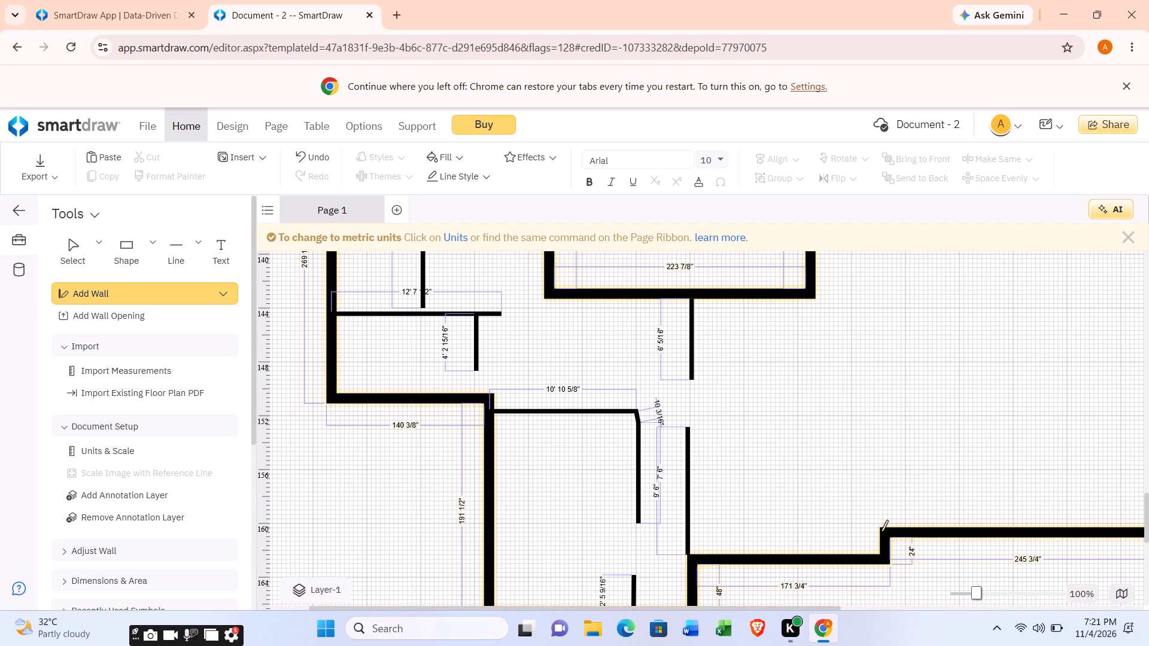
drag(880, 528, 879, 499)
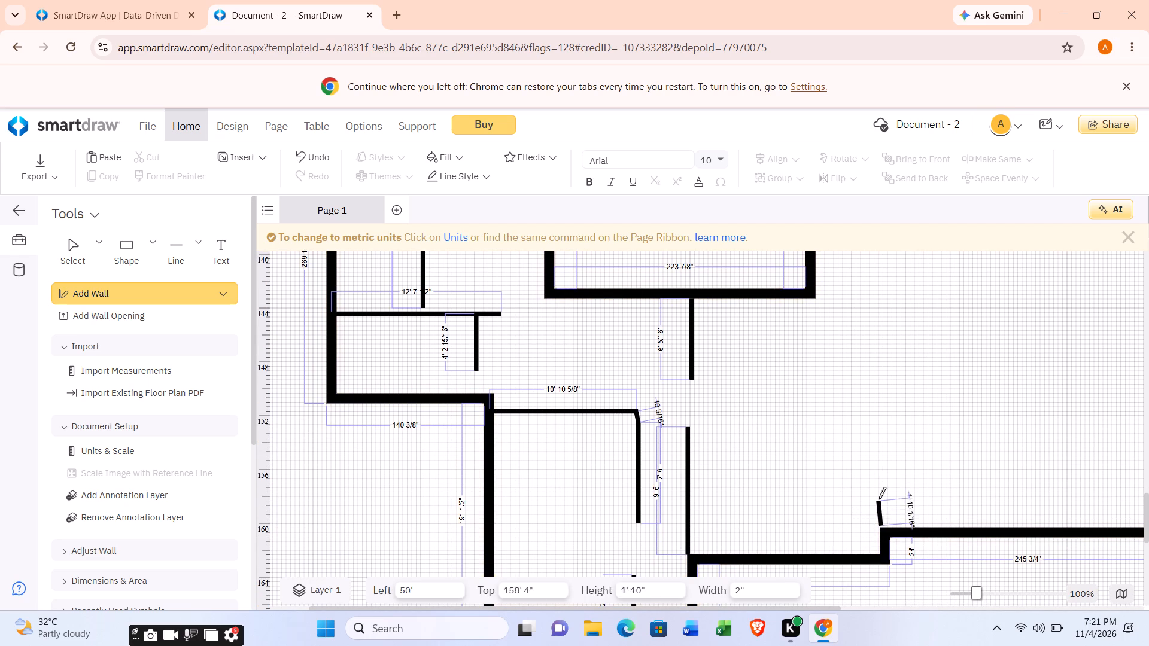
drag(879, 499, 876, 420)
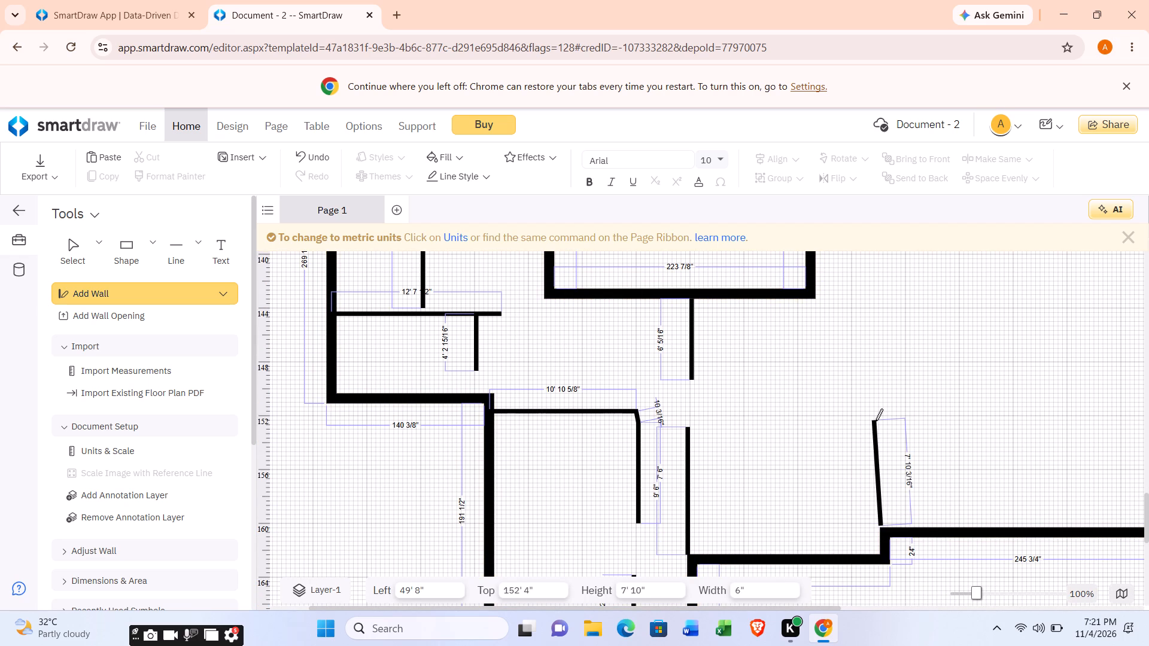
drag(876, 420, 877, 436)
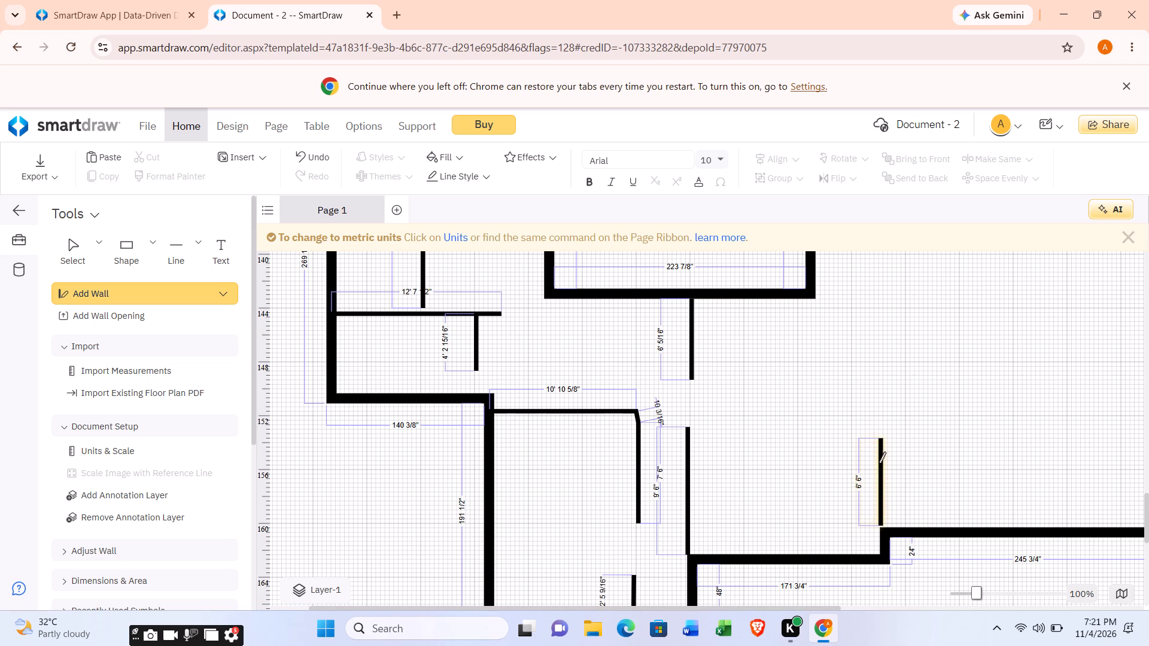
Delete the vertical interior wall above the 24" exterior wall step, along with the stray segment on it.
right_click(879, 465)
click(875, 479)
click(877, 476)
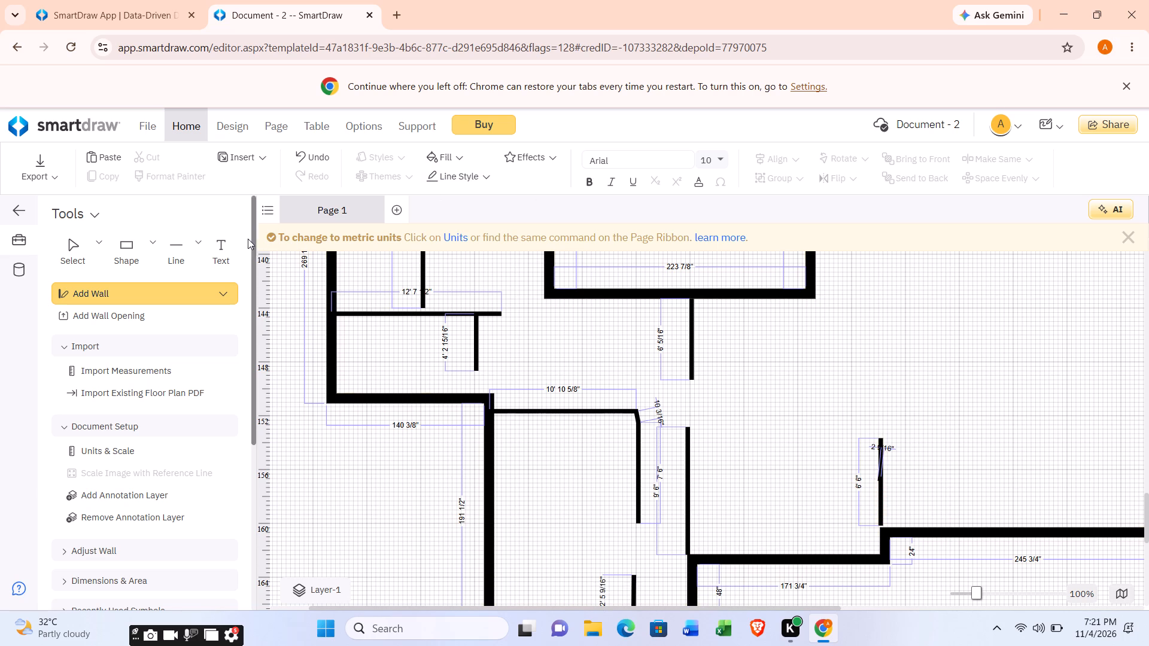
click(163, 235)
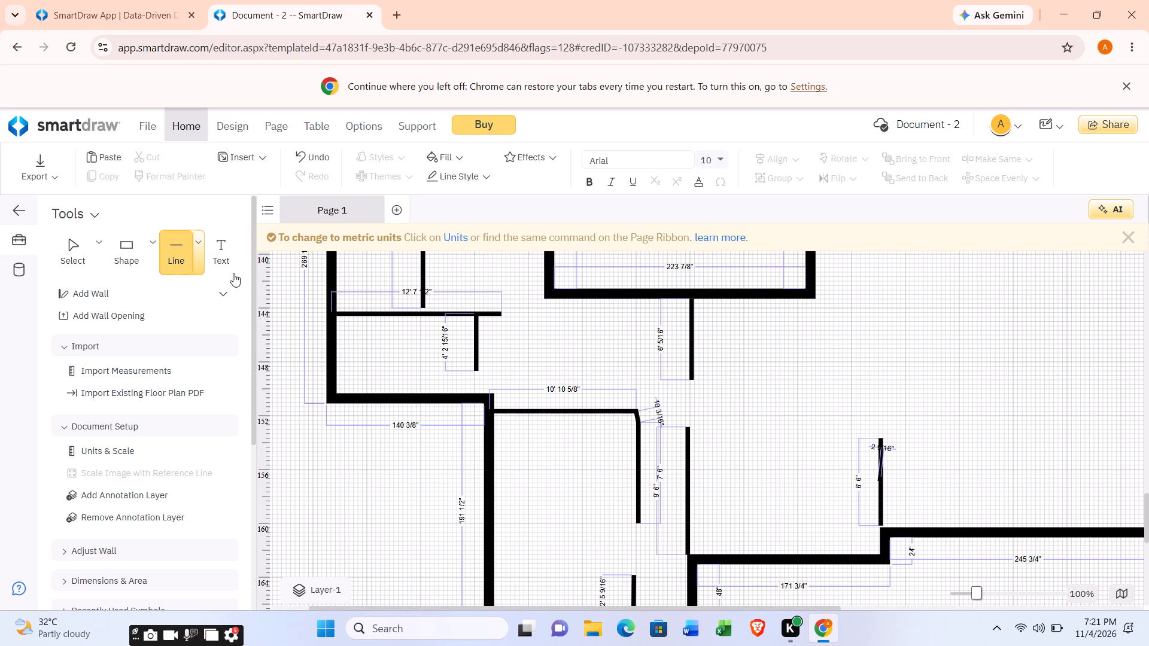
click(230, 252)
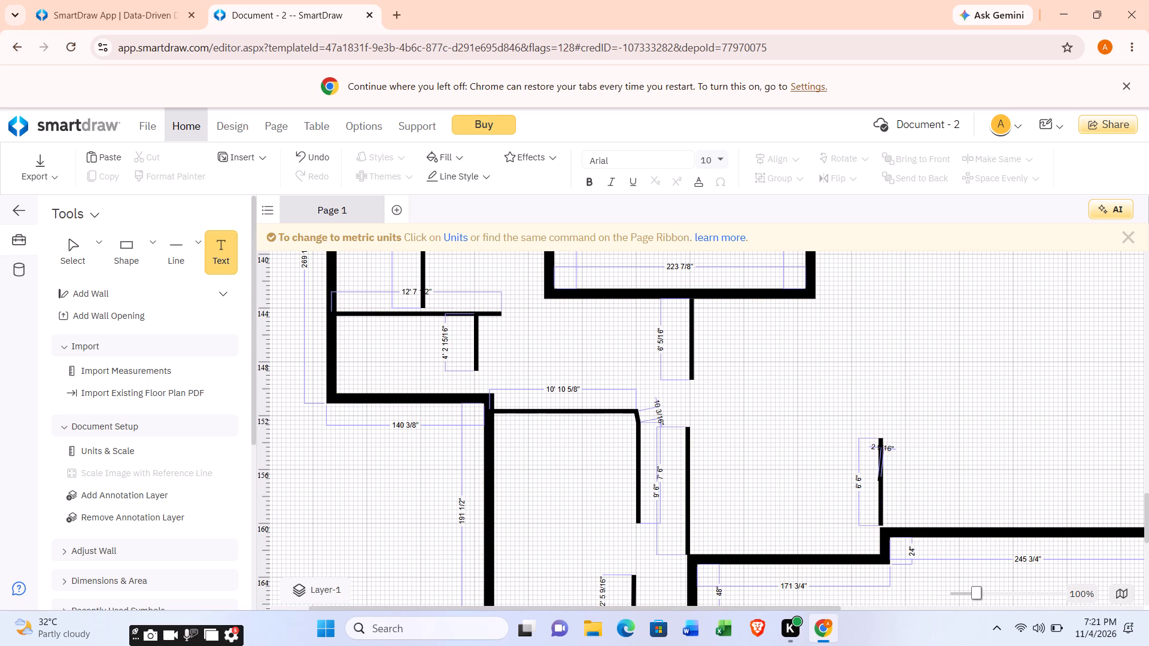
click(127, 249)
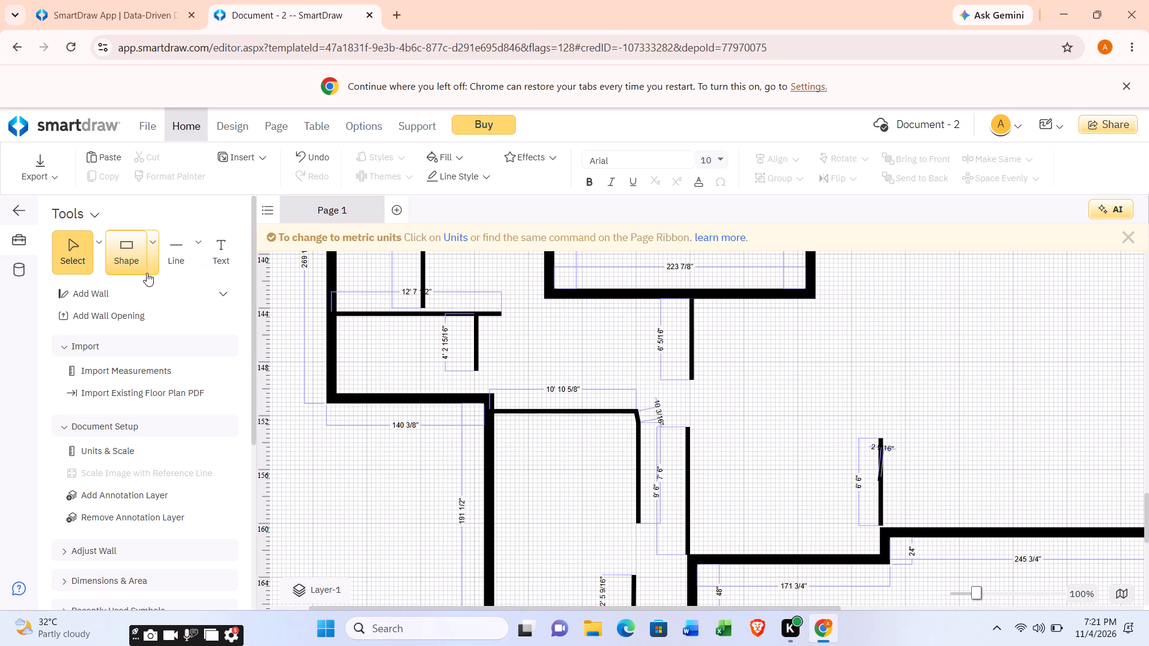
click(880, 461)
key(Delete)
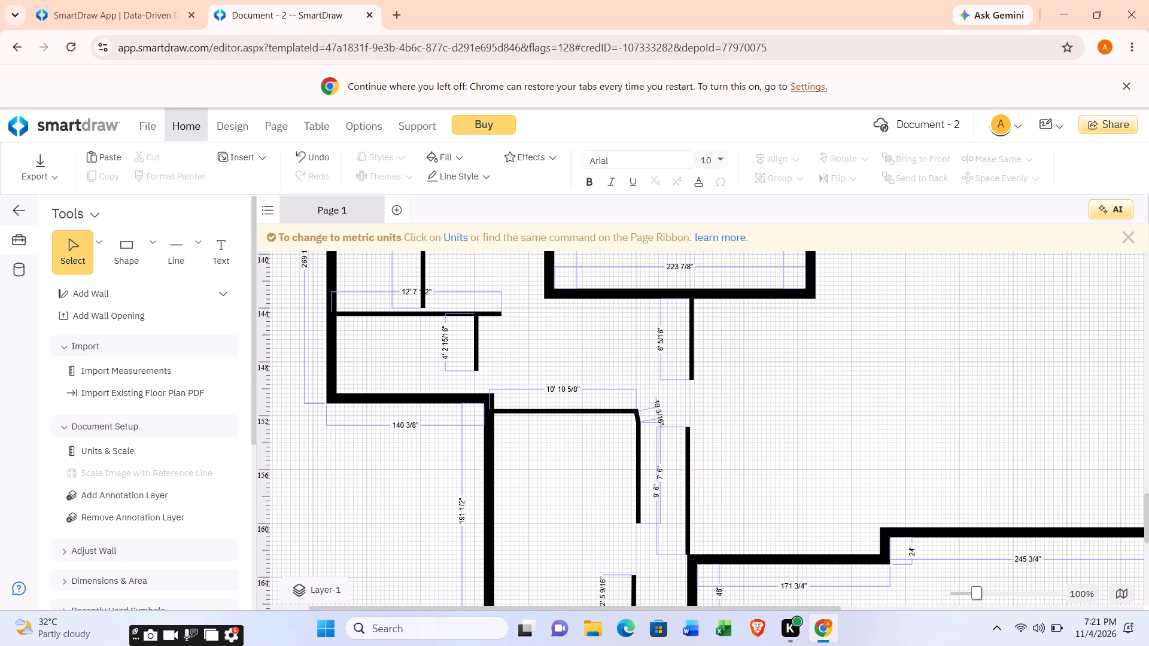
Draw a vertical 4" interior wall about 8' 6" long upward from the corner at the 24" exterior wall step.
click(214, 293)
click(239, 329)
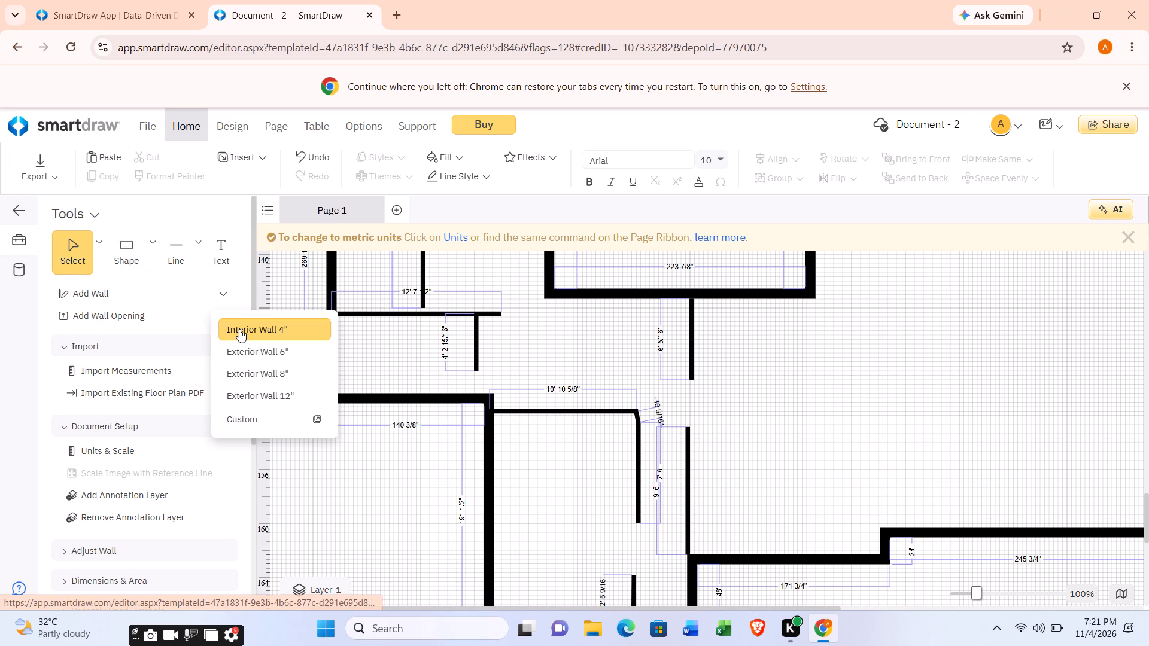
click(243, 325)
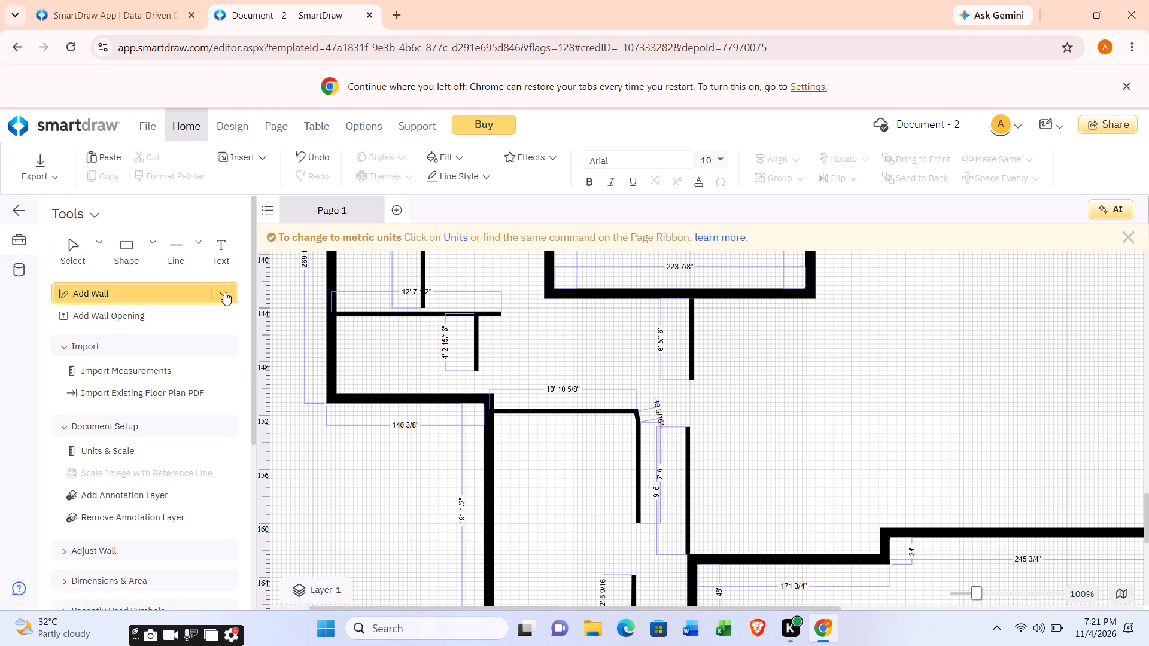
click(224, 292)
click(245, 329)
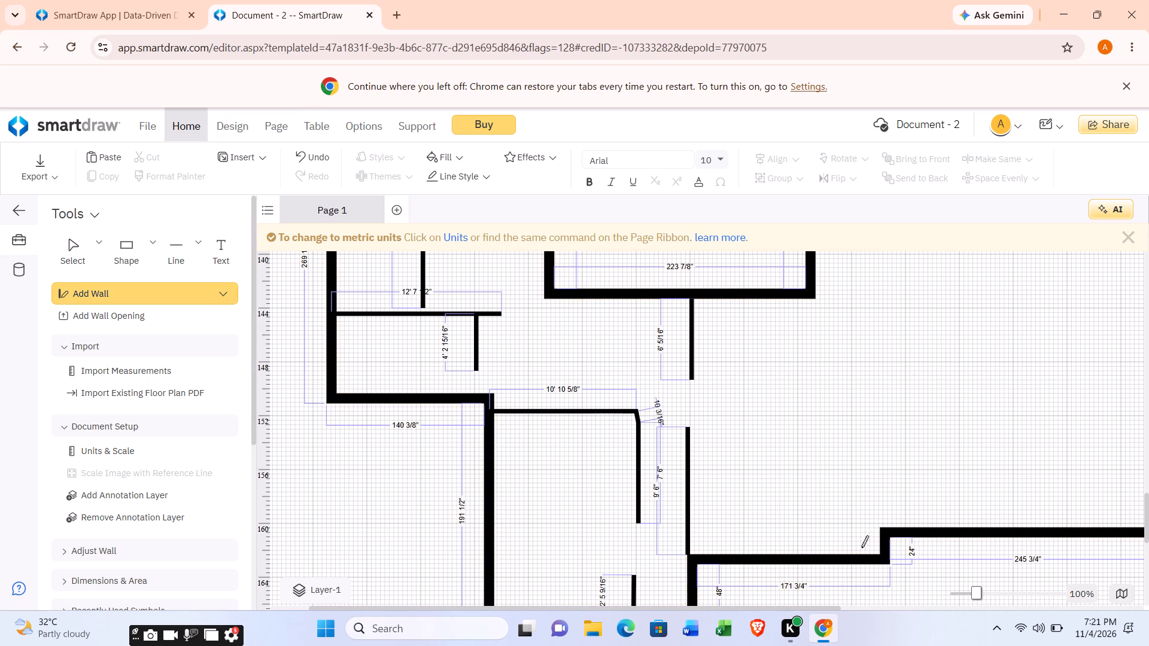
scroll(881, 526, up, 1)
scroll(881, 527, down, 1)
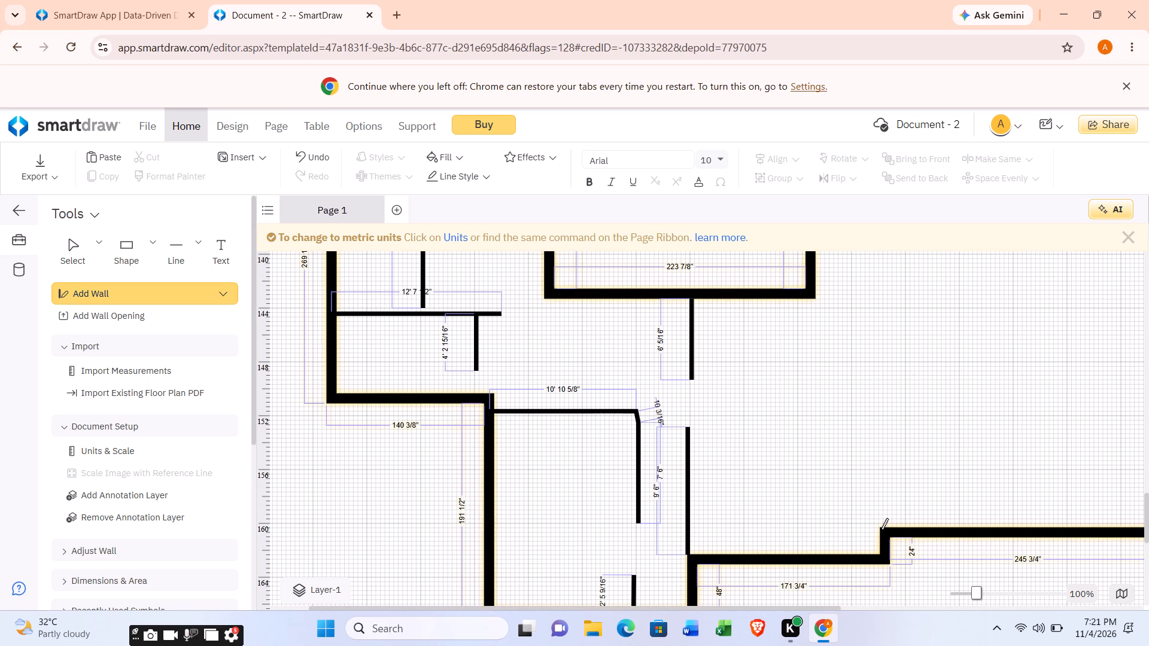
drag(881, 530, 873, 454)
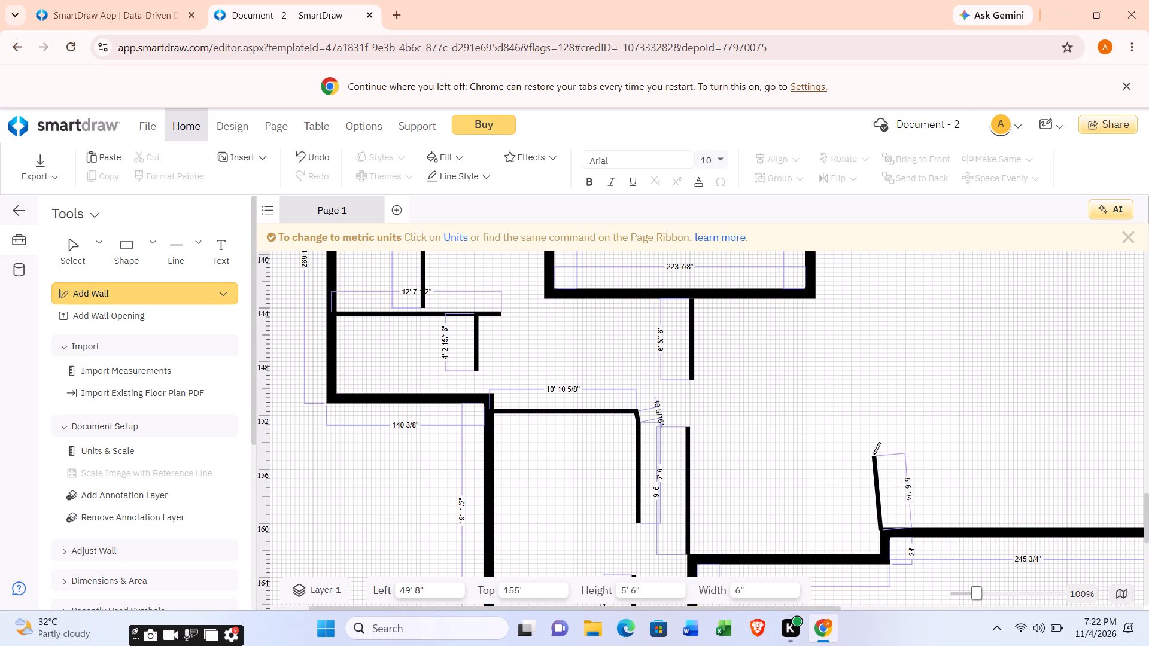
drag(873, 454, 881, 418)
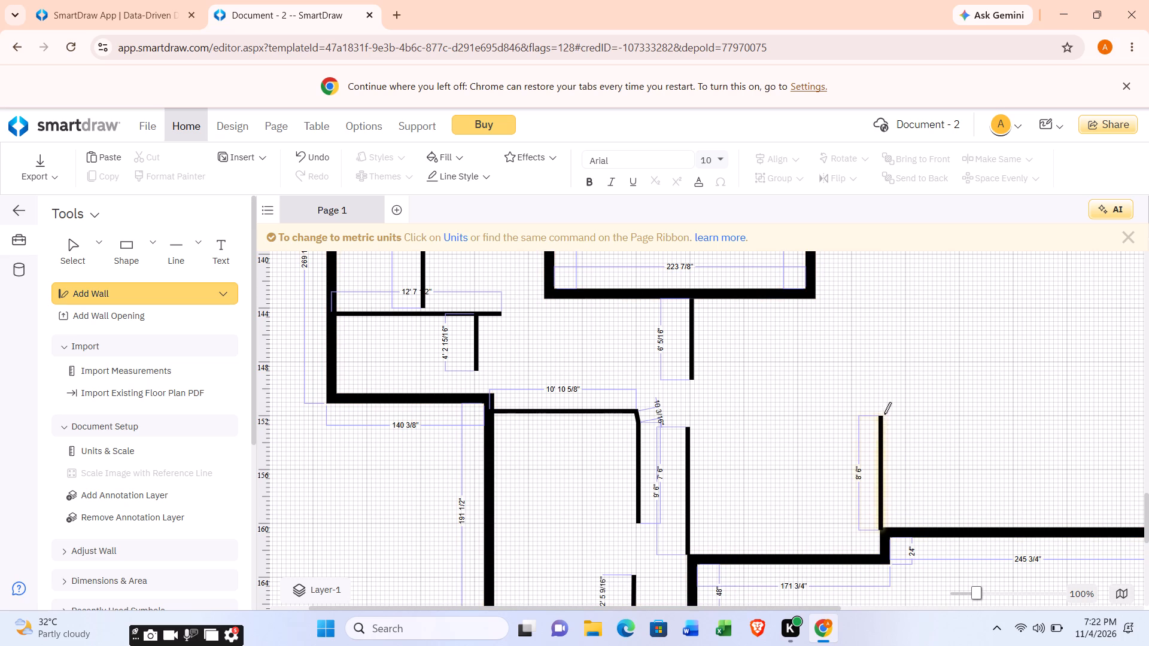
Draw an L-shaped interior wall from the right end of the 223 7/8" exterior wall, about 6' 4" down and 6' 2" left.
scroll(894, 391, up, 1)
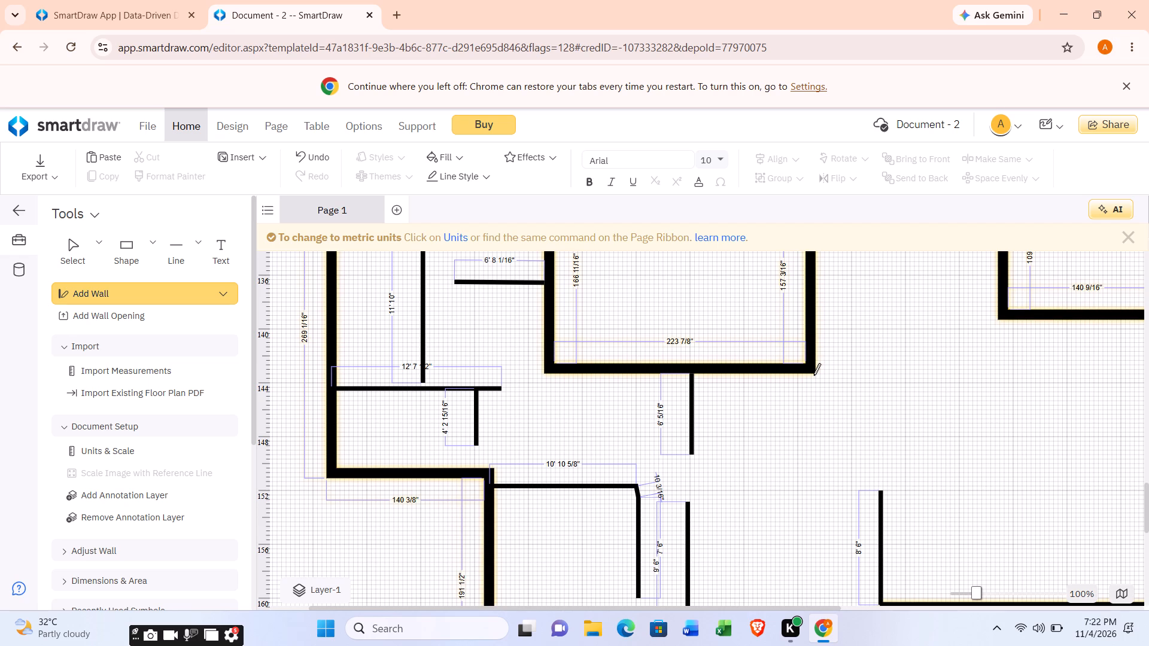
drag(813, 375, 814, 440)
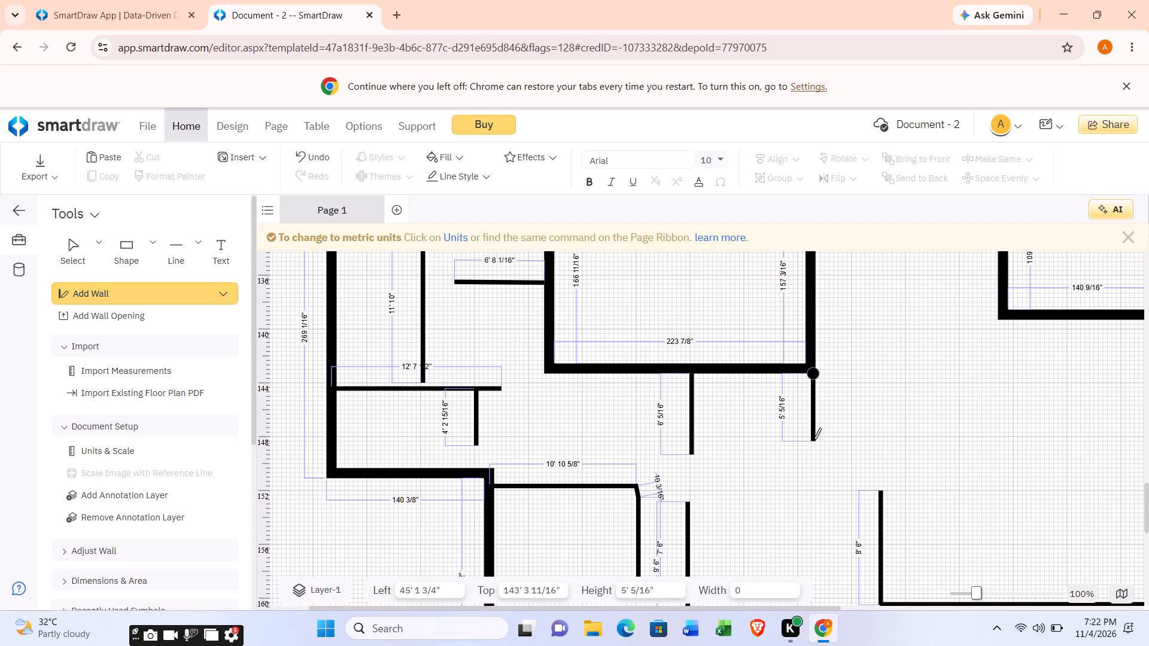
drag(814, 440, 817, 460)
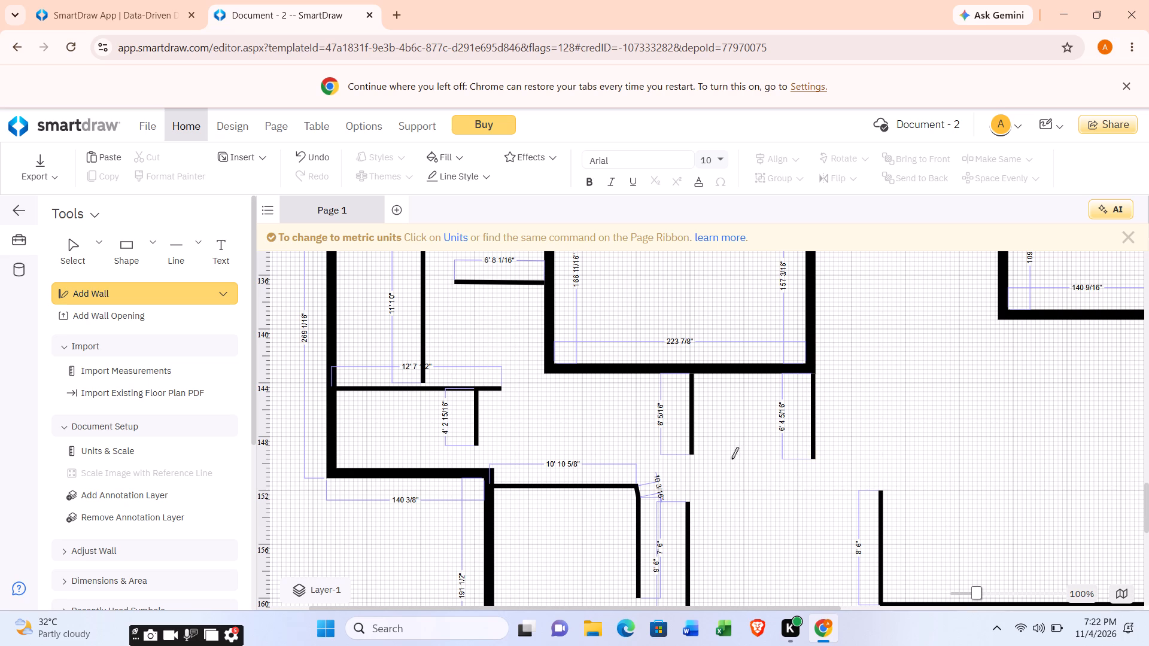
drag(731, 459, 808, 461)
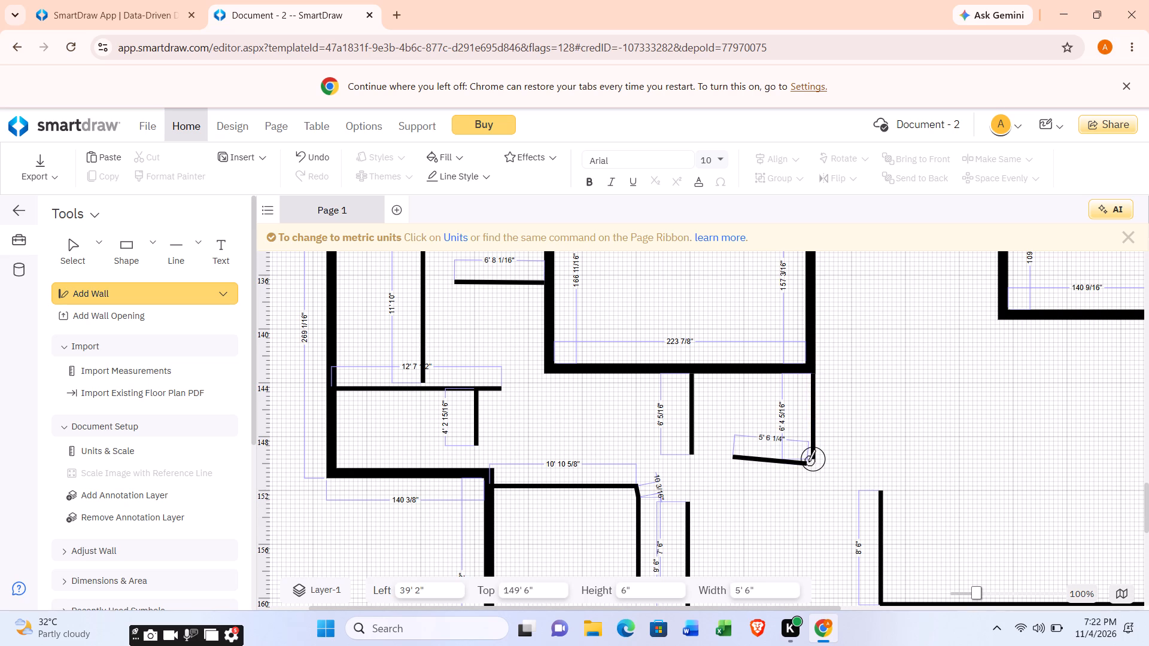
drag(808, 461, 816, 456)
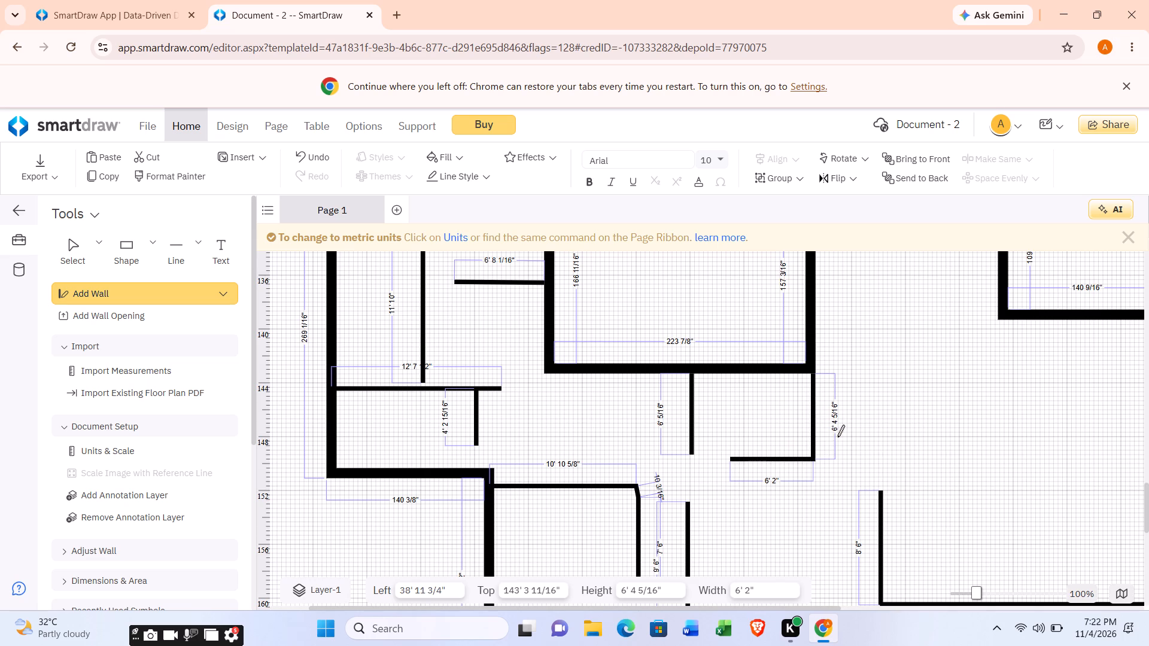
Draw a slightly sloped interior wall about 9' 6" long leftward from the top of the 8' 6" interior wall.
scroll(890, 492, up, 3)
scroll(890, 499, down, 3)
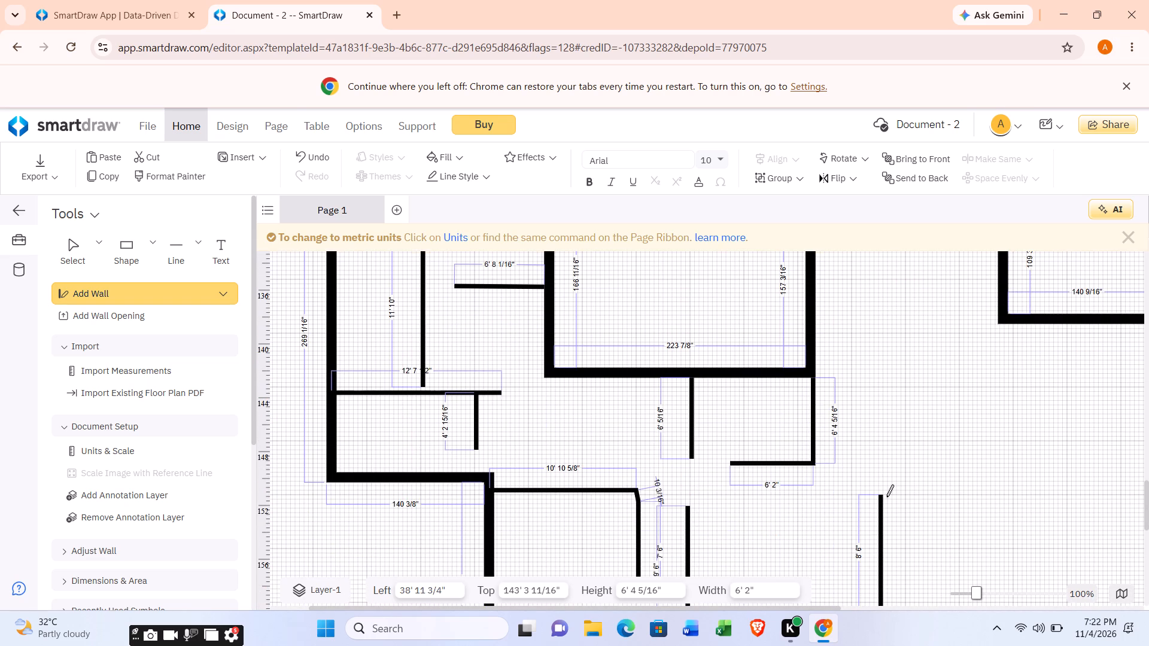
scroll(916, 474, down, 4)
scroll(910, 479, up, 2)
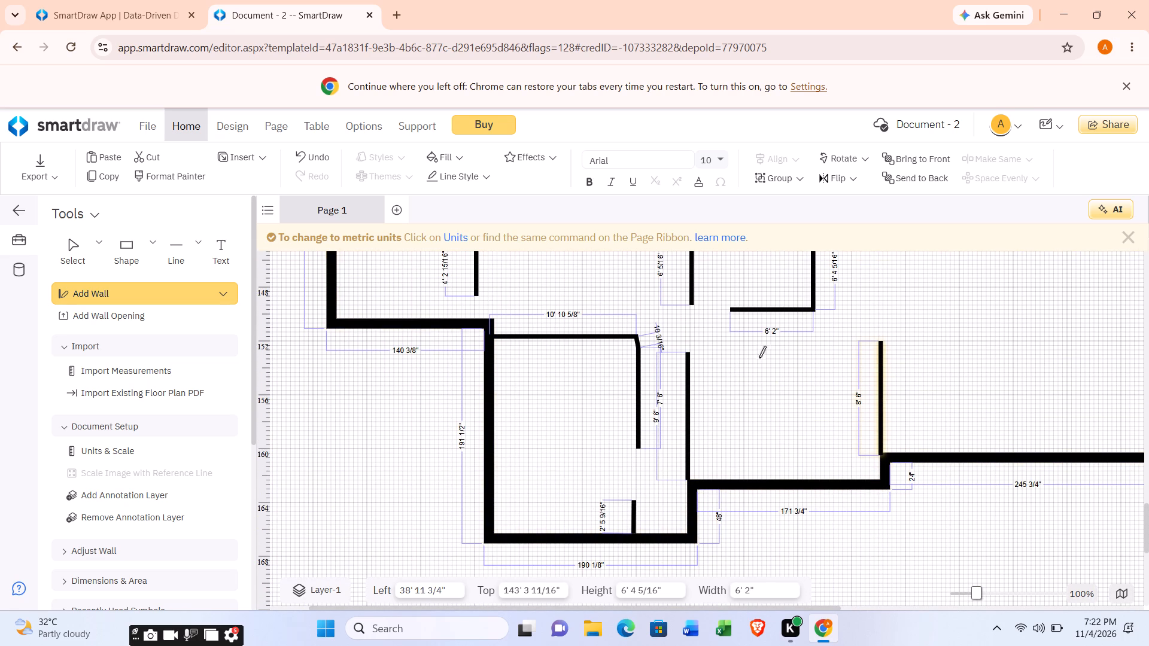
drag(745, 356, 768, 351)
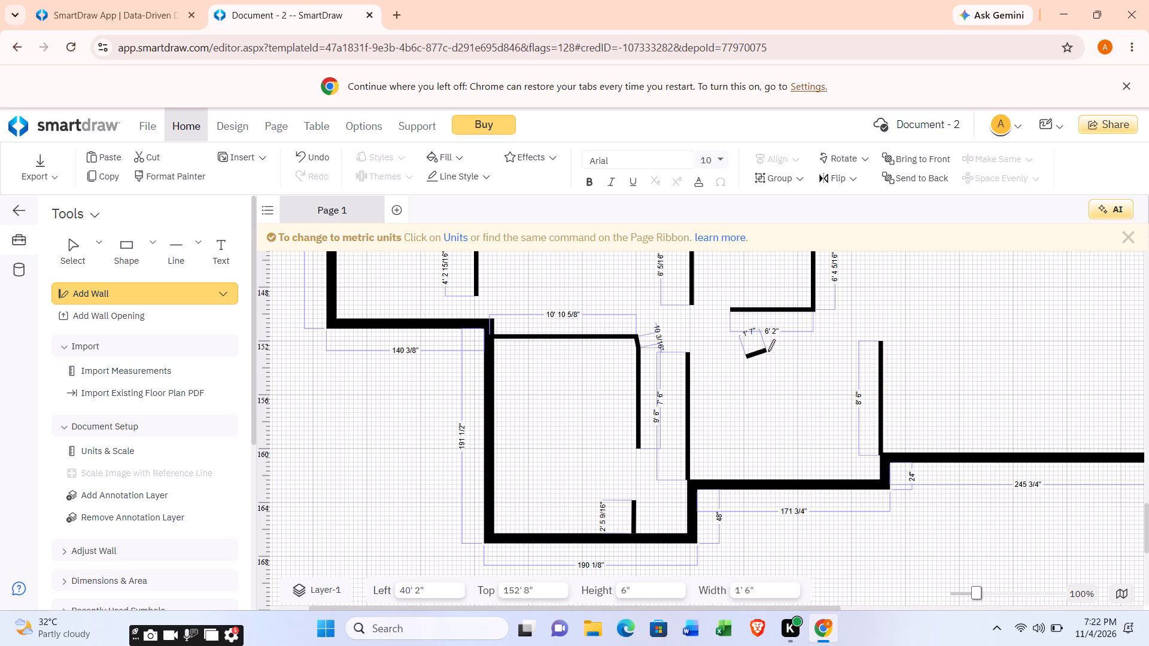
drag(768, 351, 869, 348)
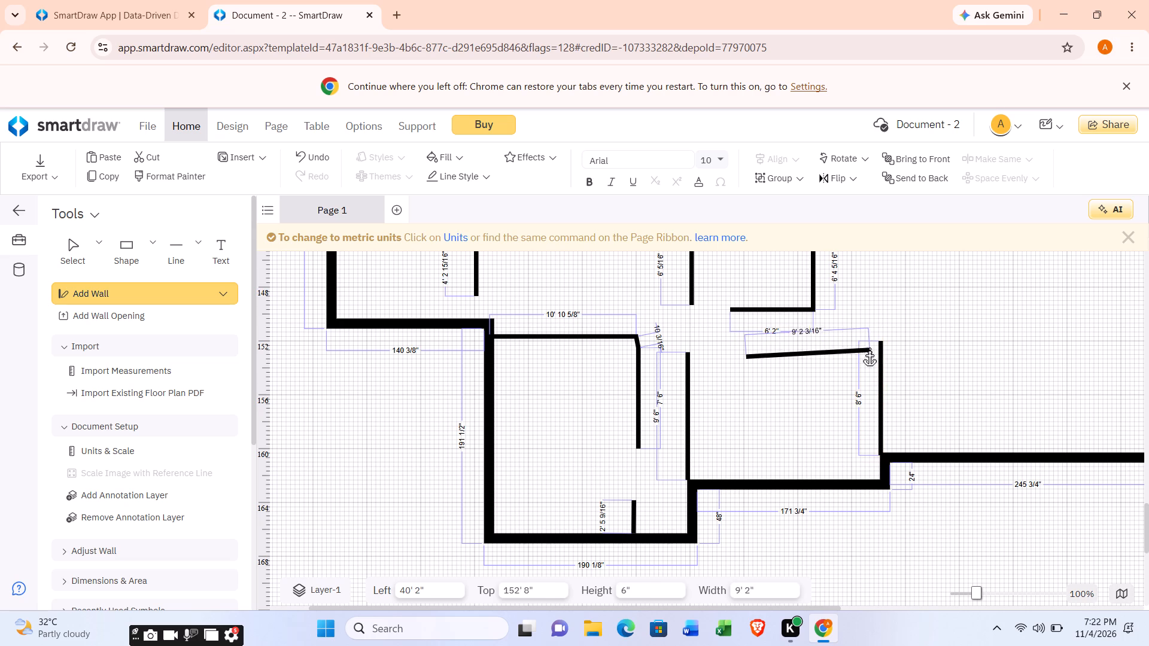
drag(869, 348, 874, 343)
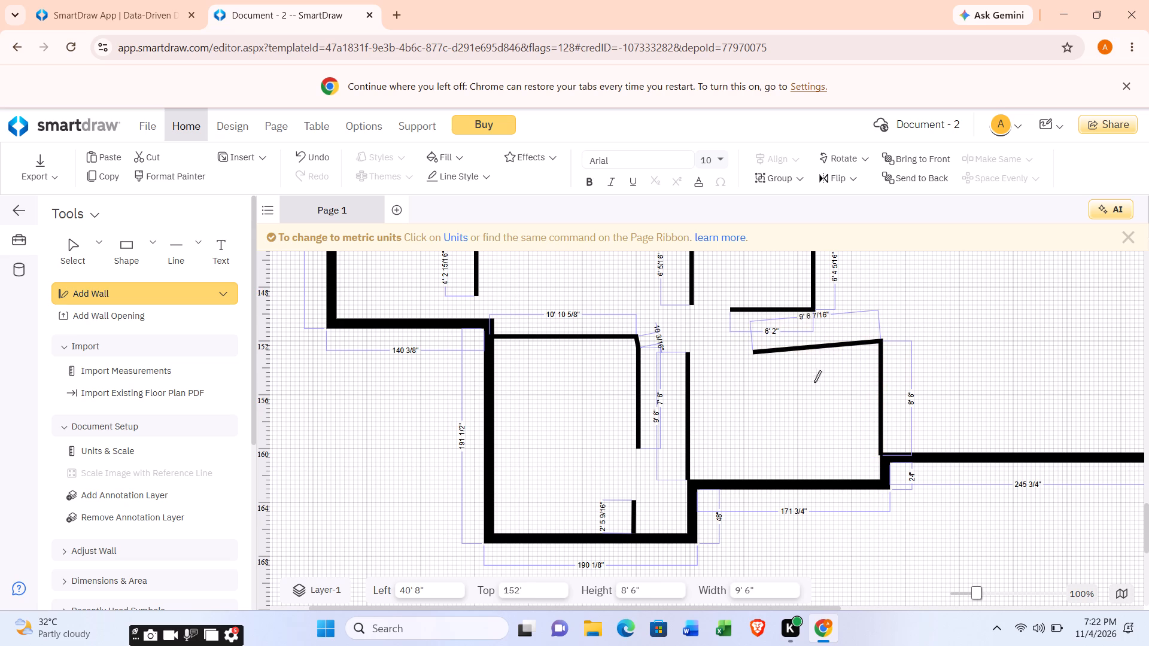
Draw a vertical interior wall about 11' 6" long downward from the middle of the 180 9/16" exterior wall.
scroll(810, 391, up, 2)
scroll(856, 413, up, 2)
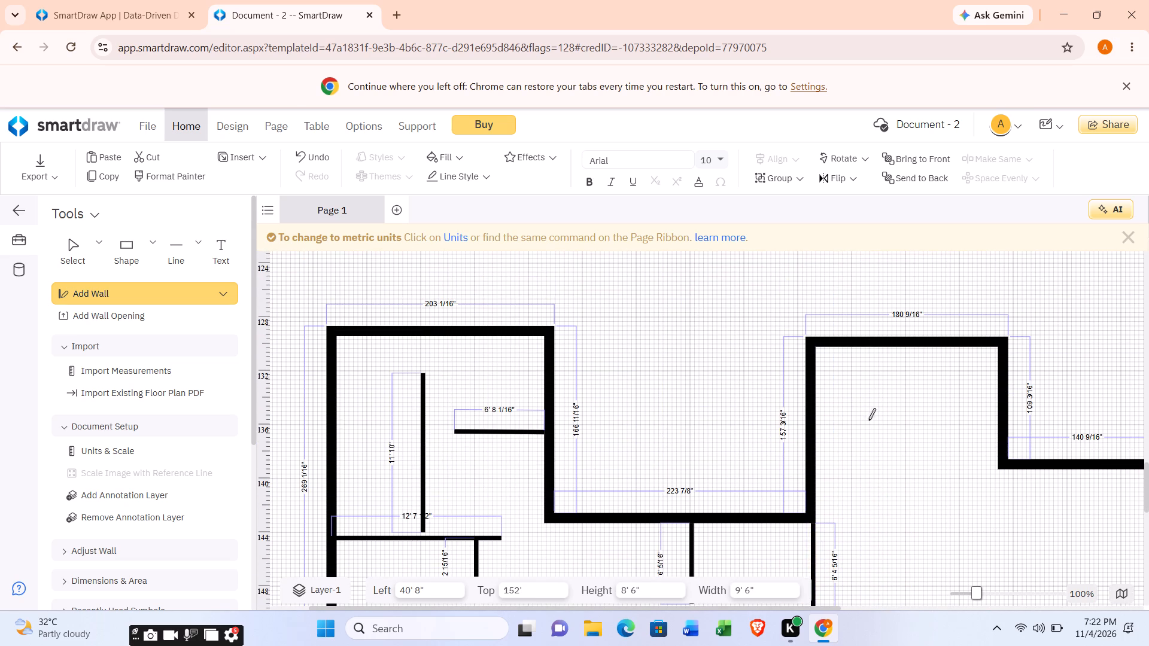
scroll(875, 414, down, 2)
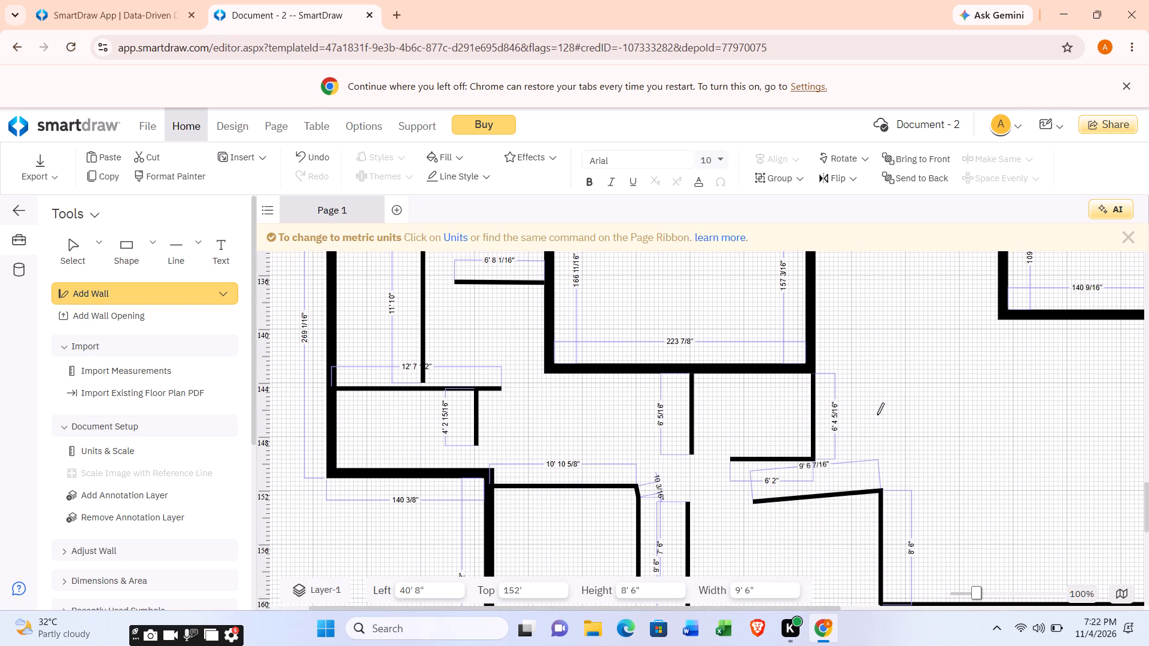
scroll(898, 402, up, 1)
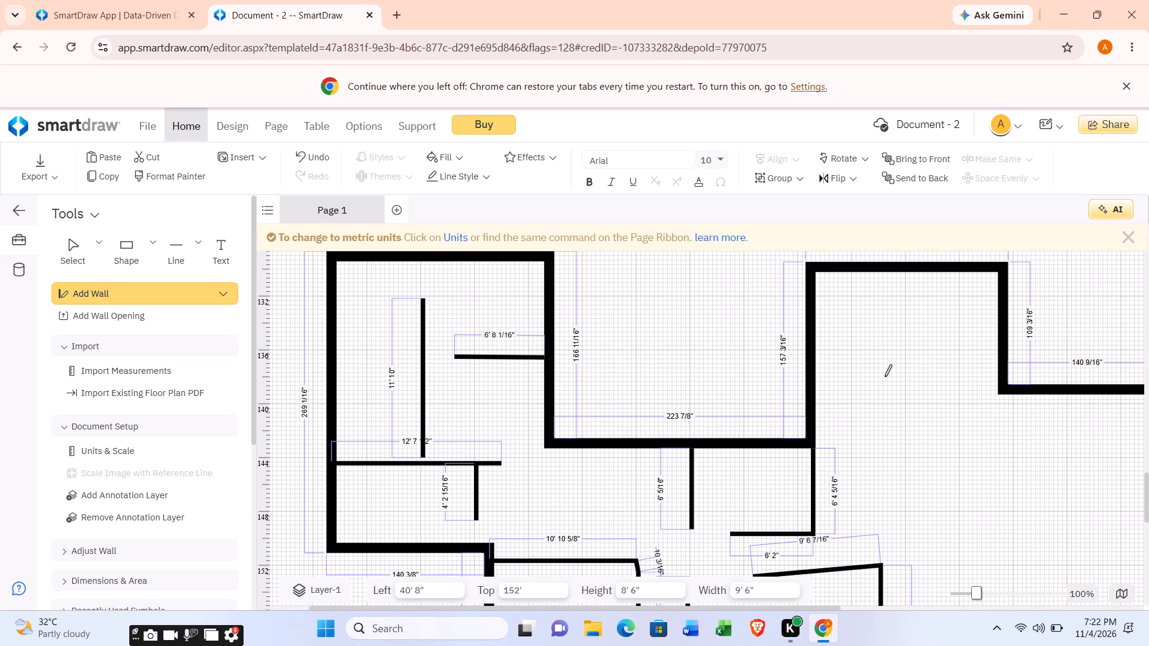
scroll(898, 352, down, 1)
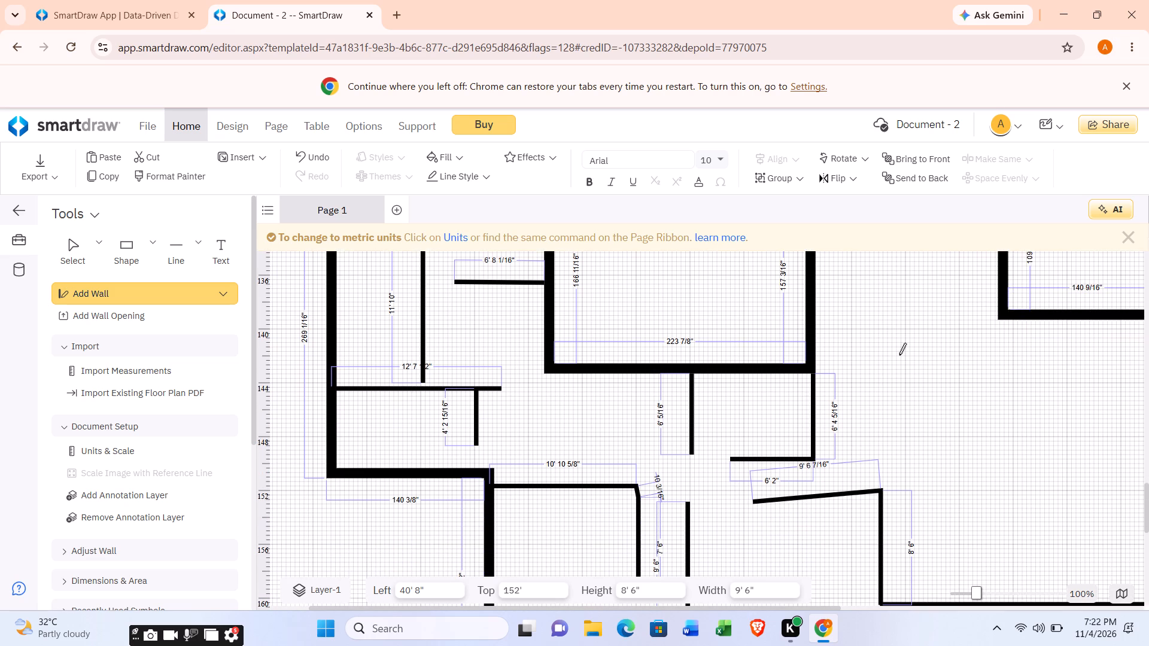
scroll(892, 354, down, 2)
scroll(894, 358, up, 4)
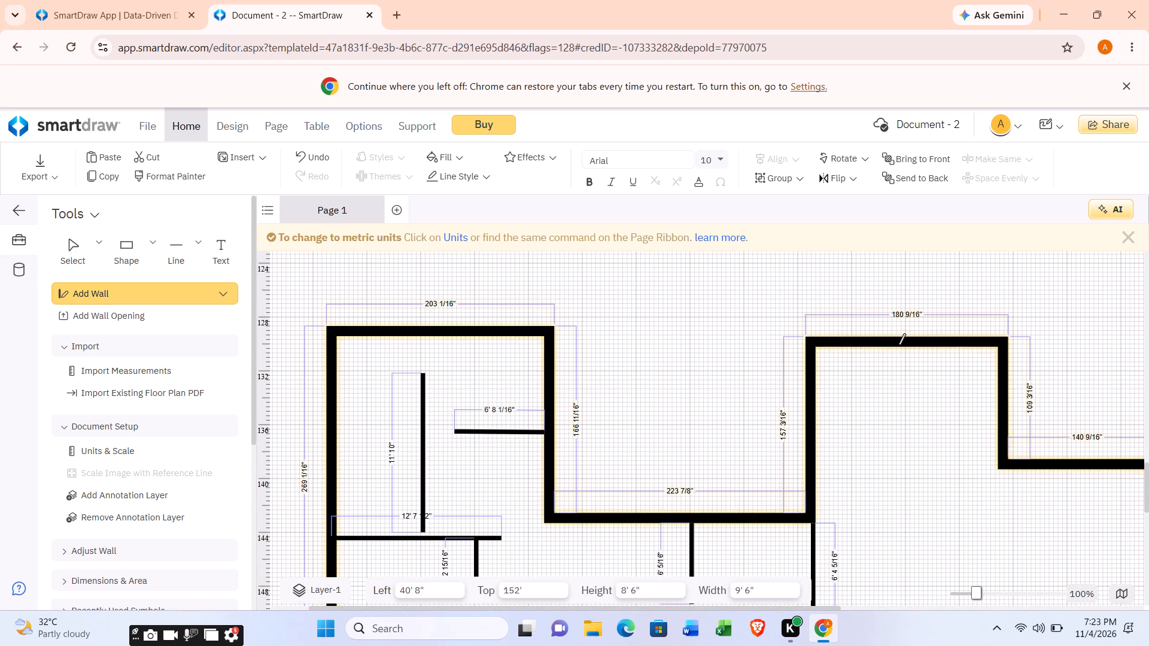
drag(901, 354, 898, 470)
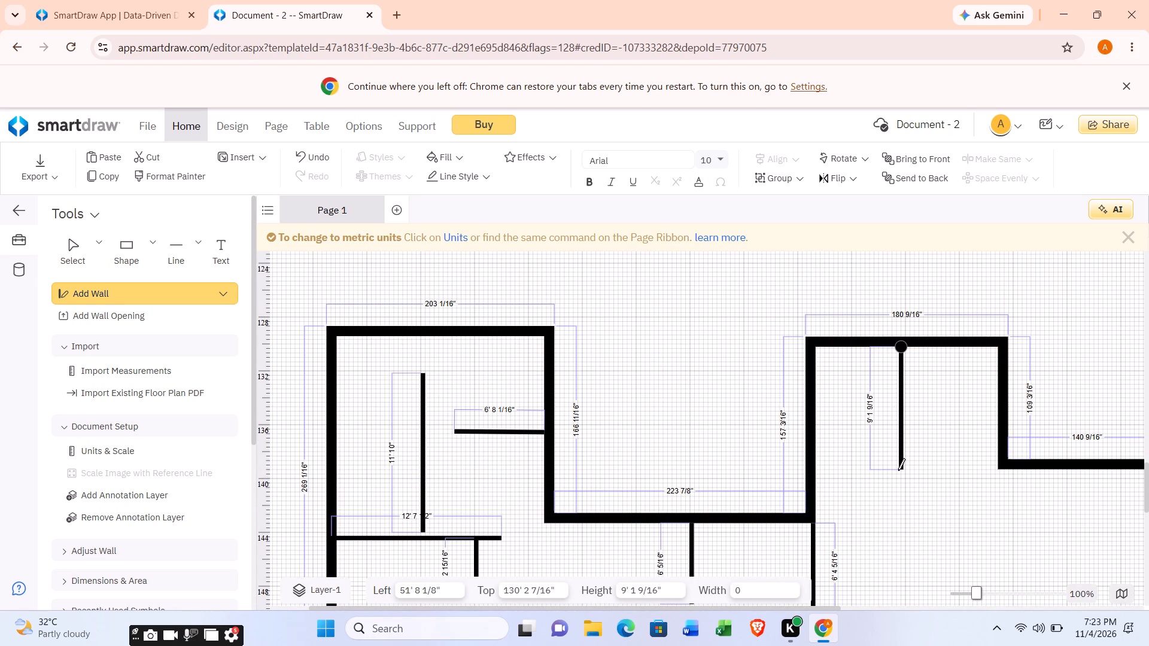
drag(898, 470, 898, 499)
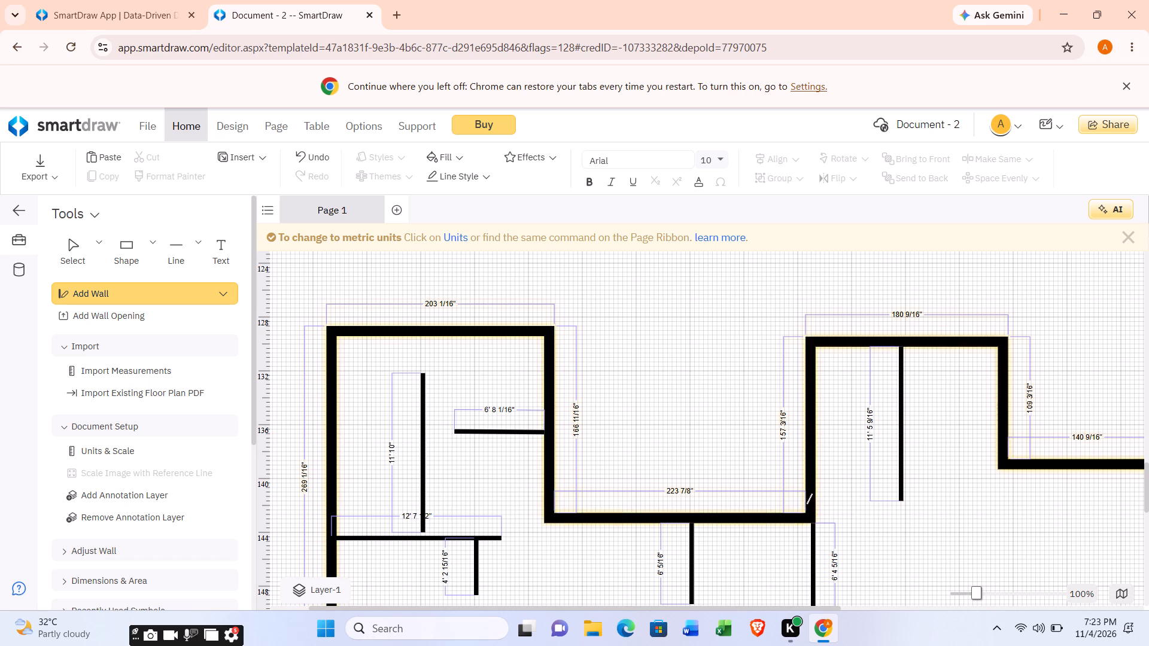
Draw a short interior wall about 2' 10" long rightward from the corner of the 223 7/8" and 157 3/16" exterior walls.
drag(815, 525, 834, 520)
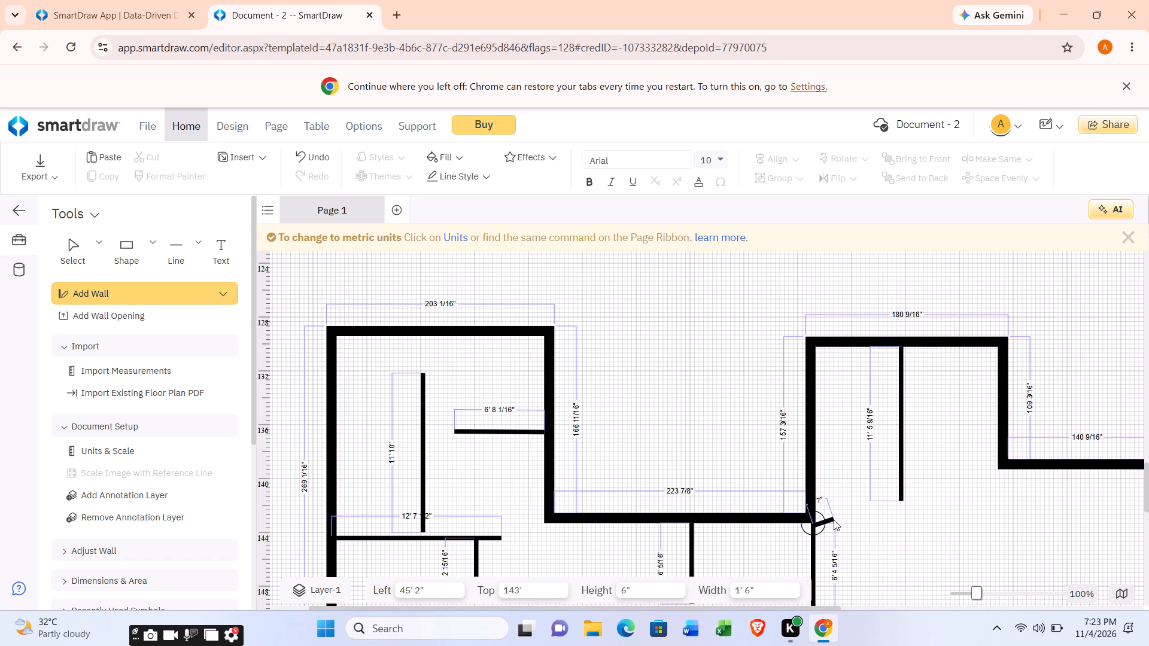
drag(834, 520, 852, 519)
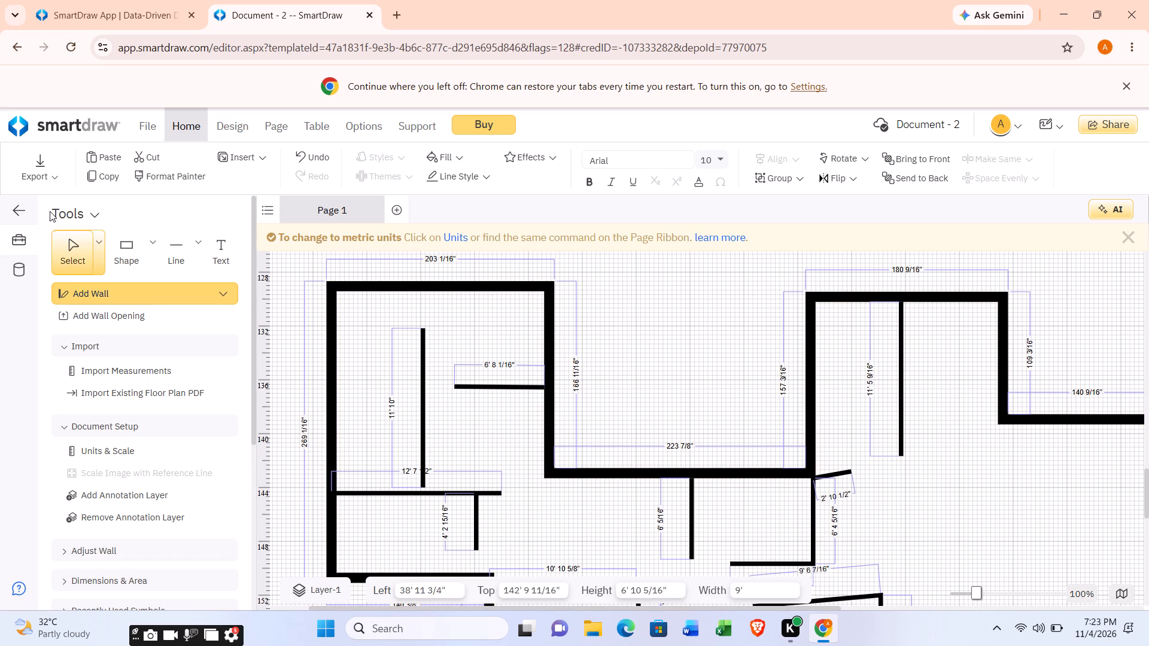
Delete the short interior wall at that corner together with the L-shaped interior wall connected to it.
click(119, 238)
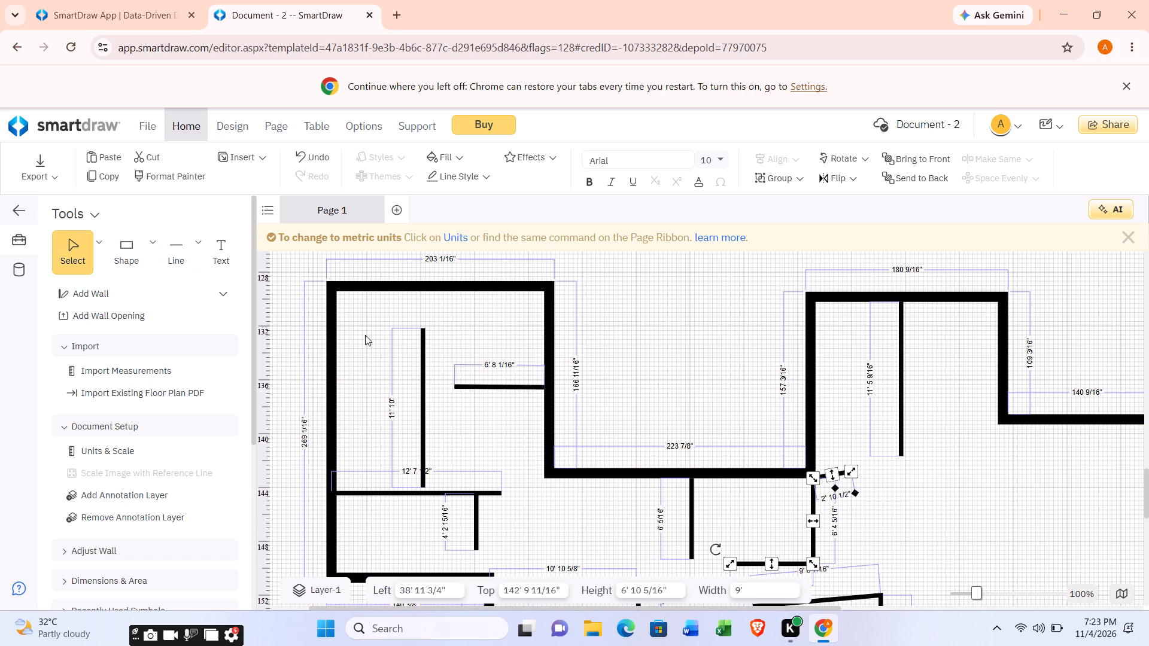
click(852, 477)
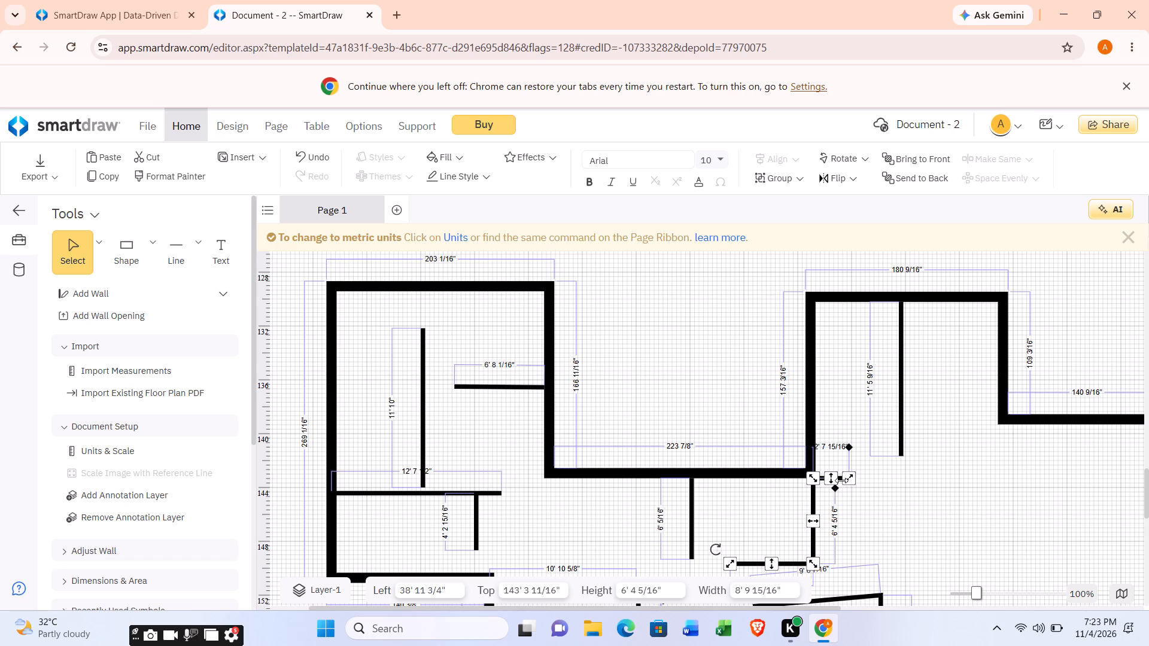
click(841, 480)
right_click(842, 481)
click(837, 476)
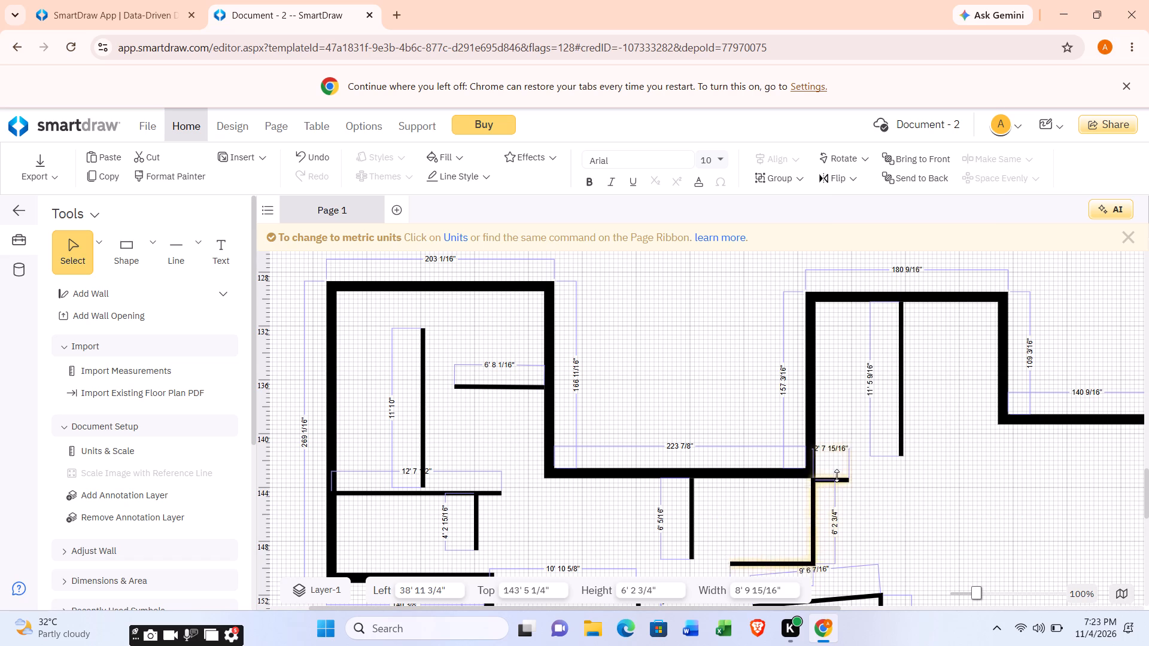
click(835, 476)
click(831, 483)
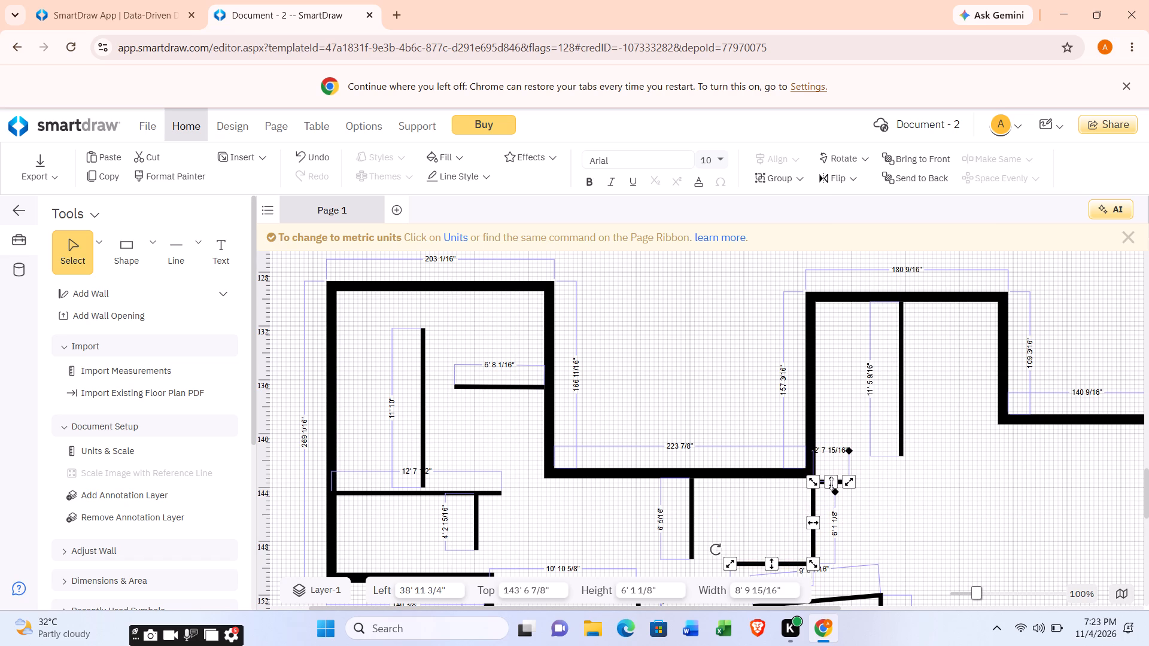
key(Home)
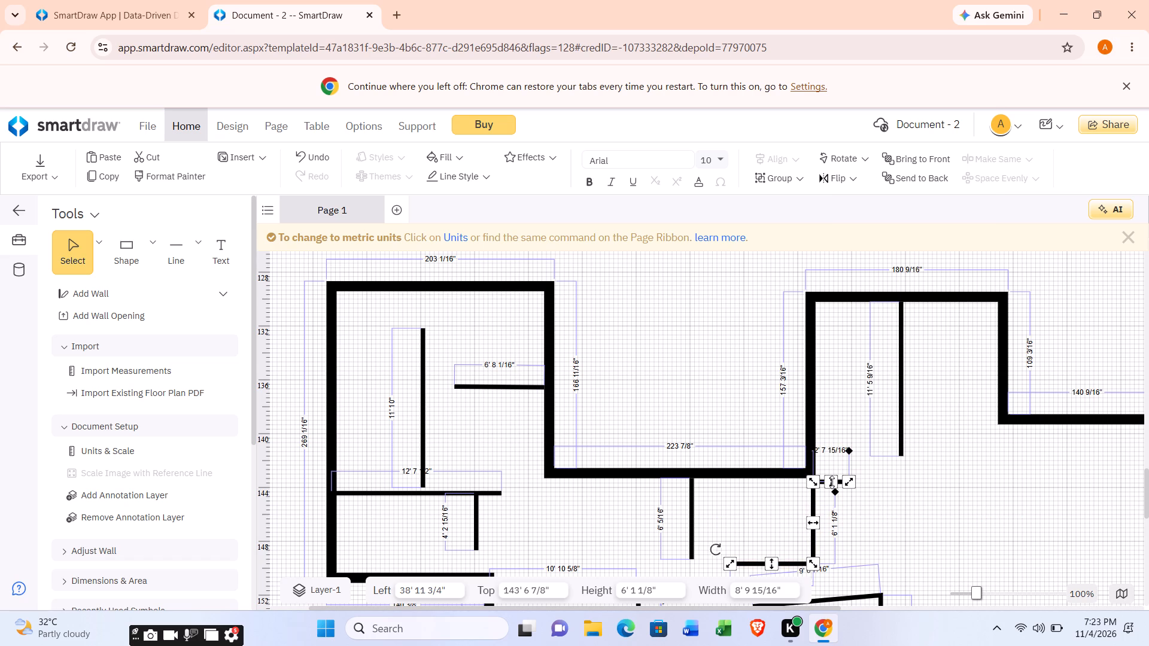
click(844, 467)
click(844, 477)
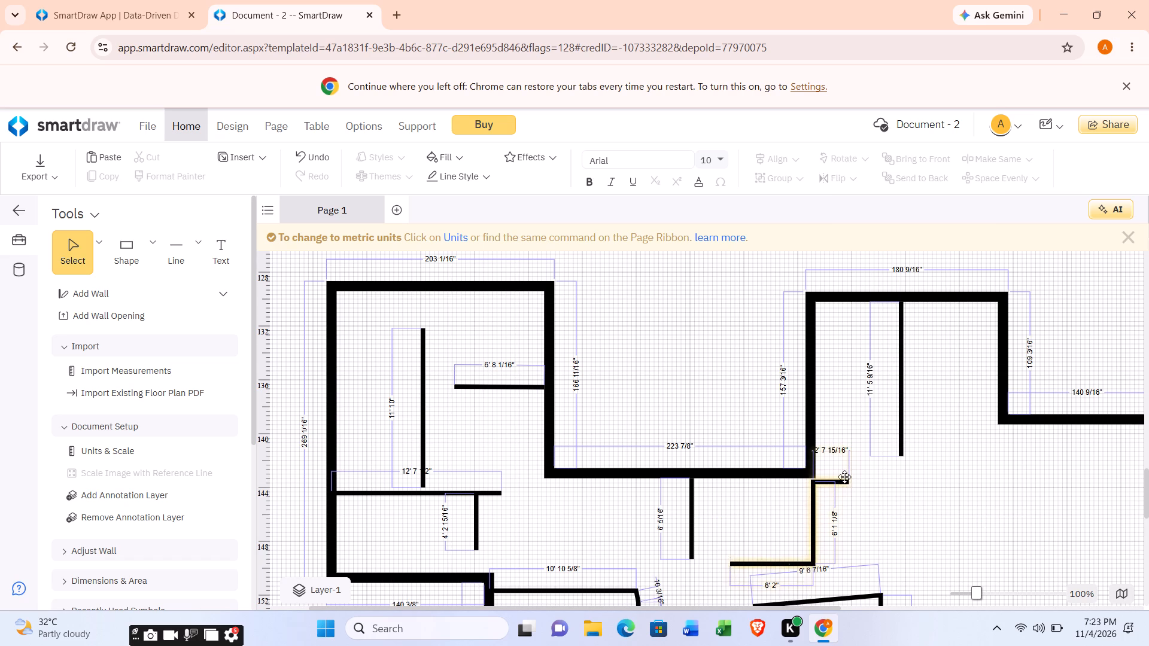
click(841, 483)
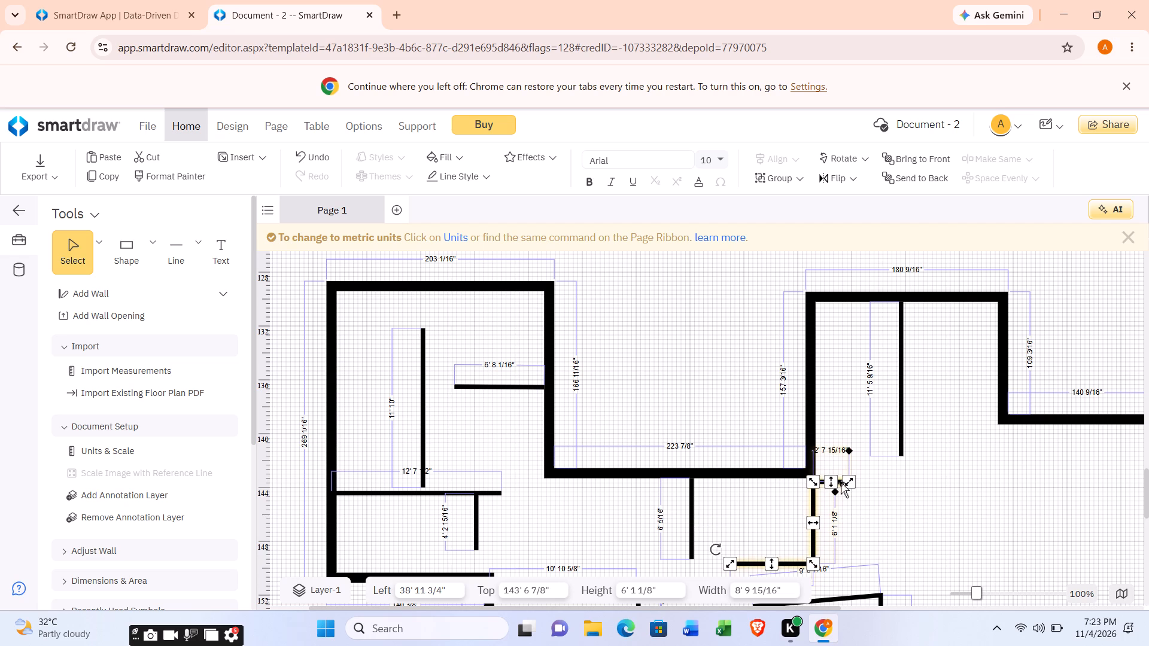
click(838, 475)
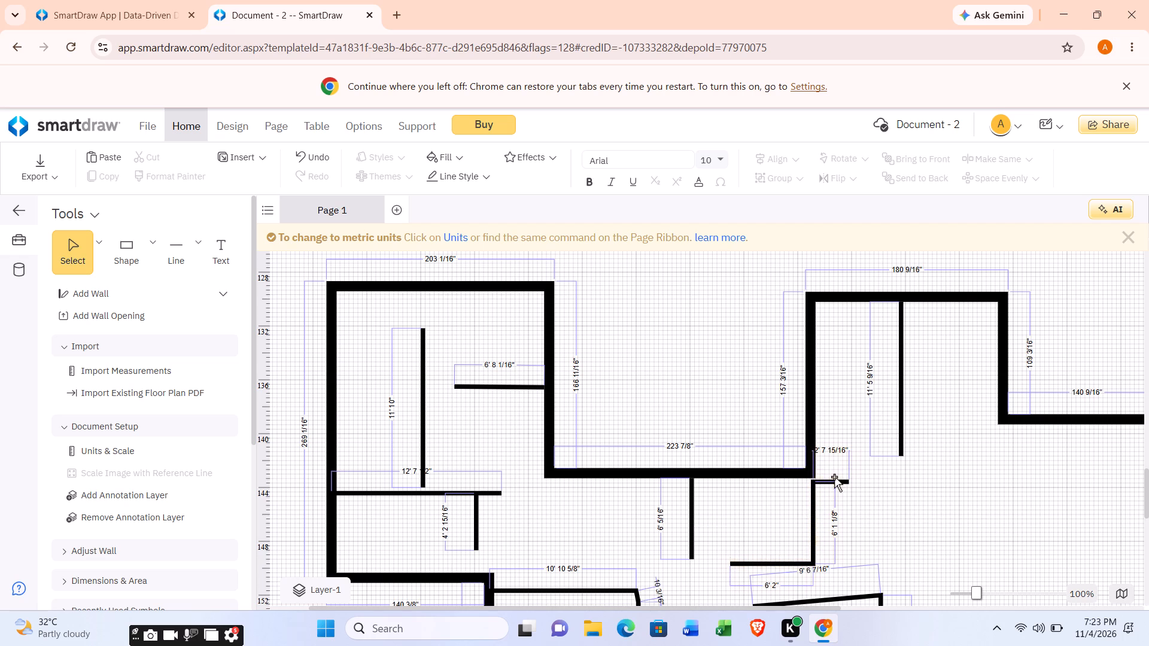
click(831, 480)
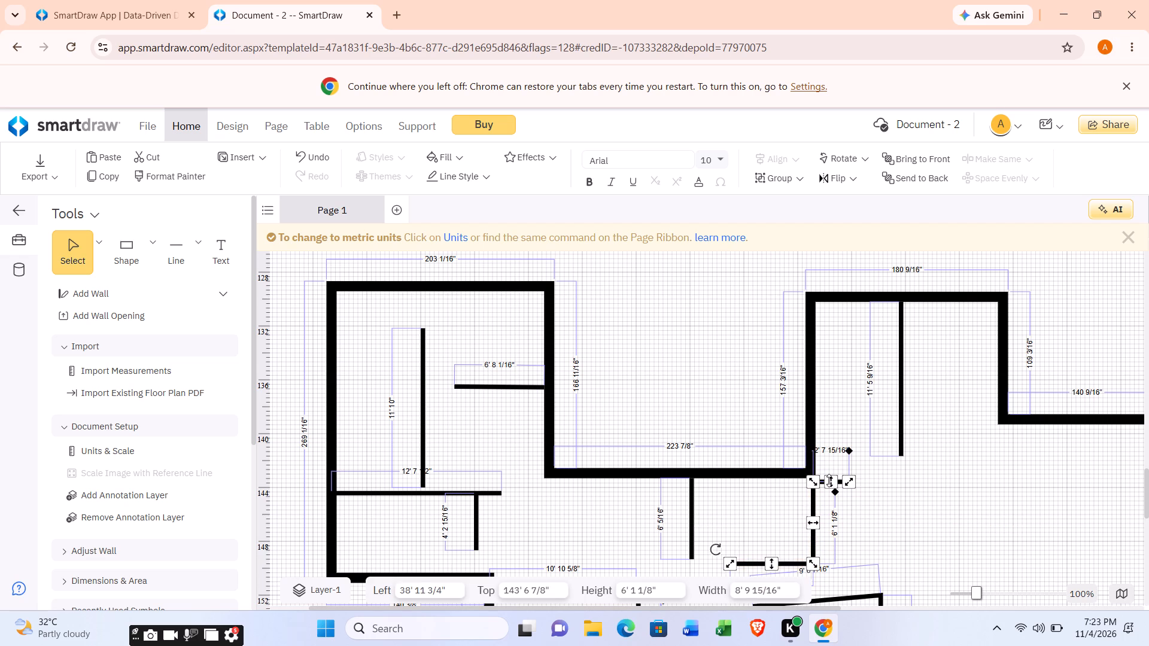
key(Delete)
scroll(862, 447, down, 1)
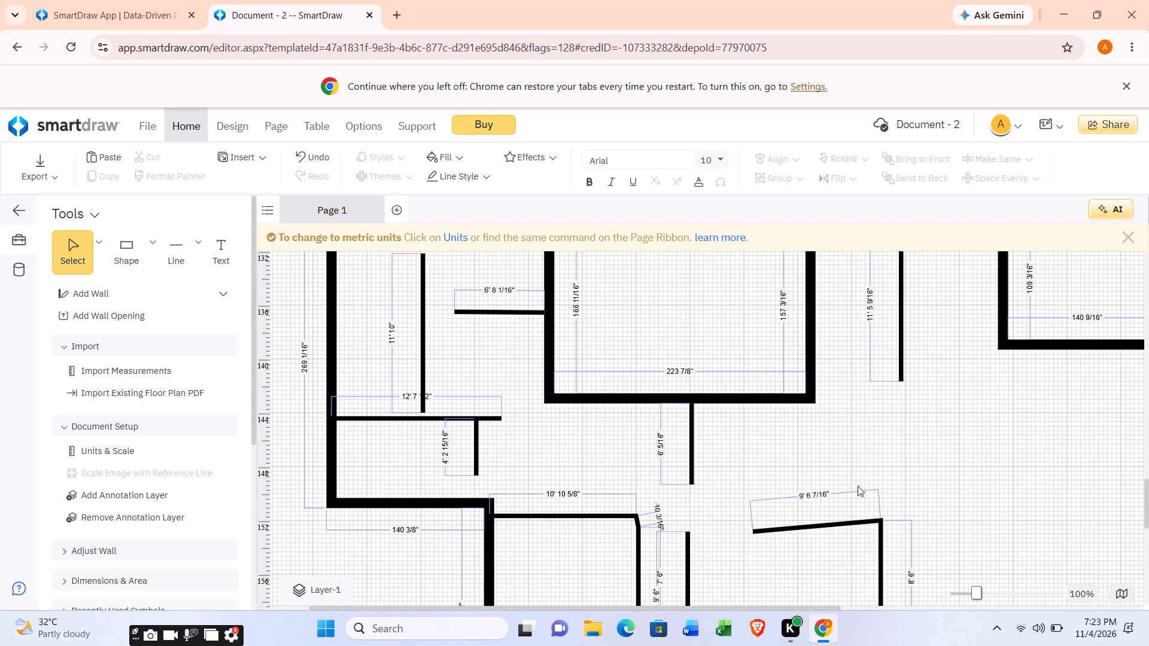
Draw a vertical 4-inch wall about 4' 8" long downward from the corner of the 223 7/8" and 157 3/16" exterior walls.
click(227, 297)
click(255, 332)
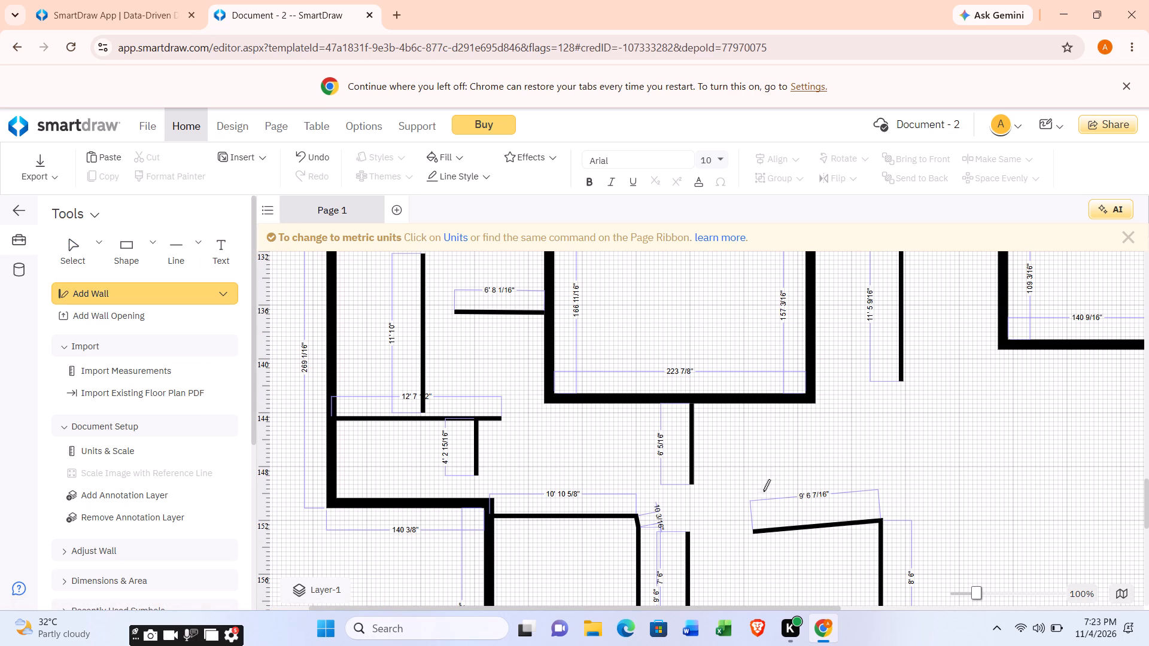
drag(815, 404, 819, 460)
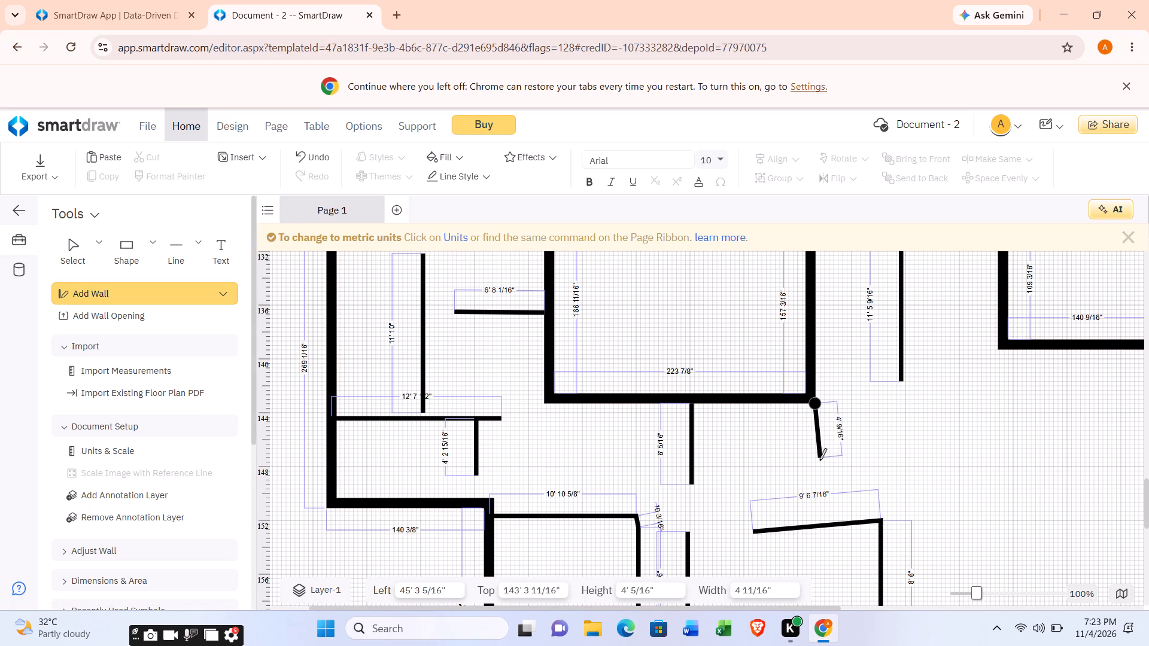
drag(819, 460, 817, 467)
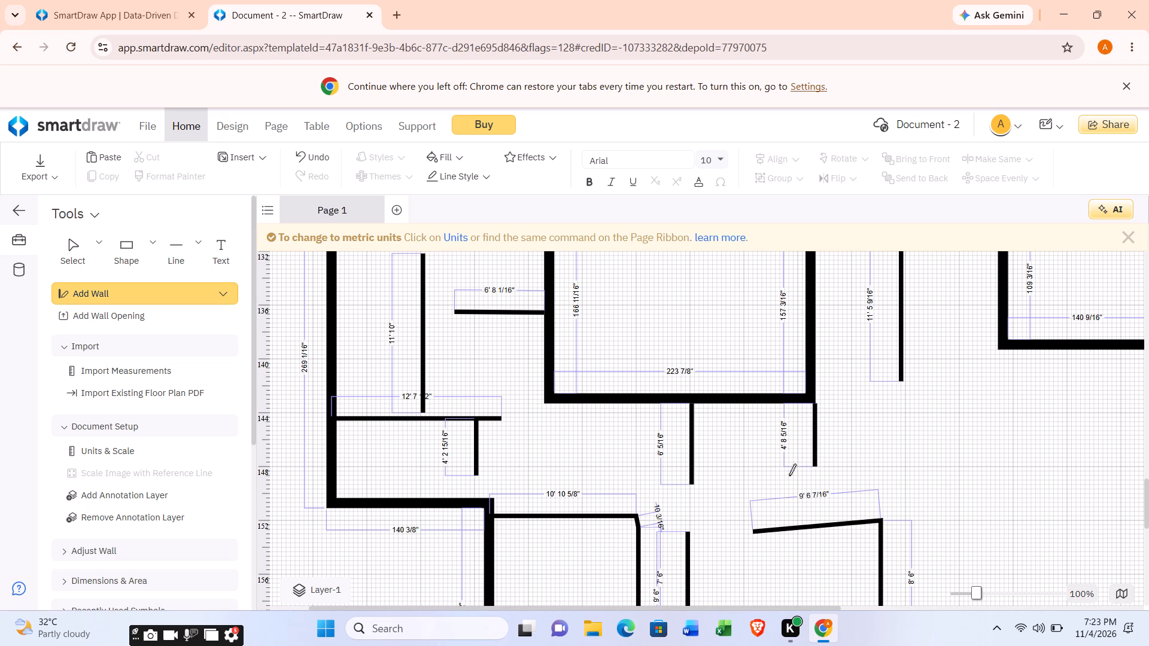
Draw a sloped interior wall about 6' 8" long, rising rightward to the lower end of that 4' 8" vertical wall.
drag(722, 499, 771, 480)
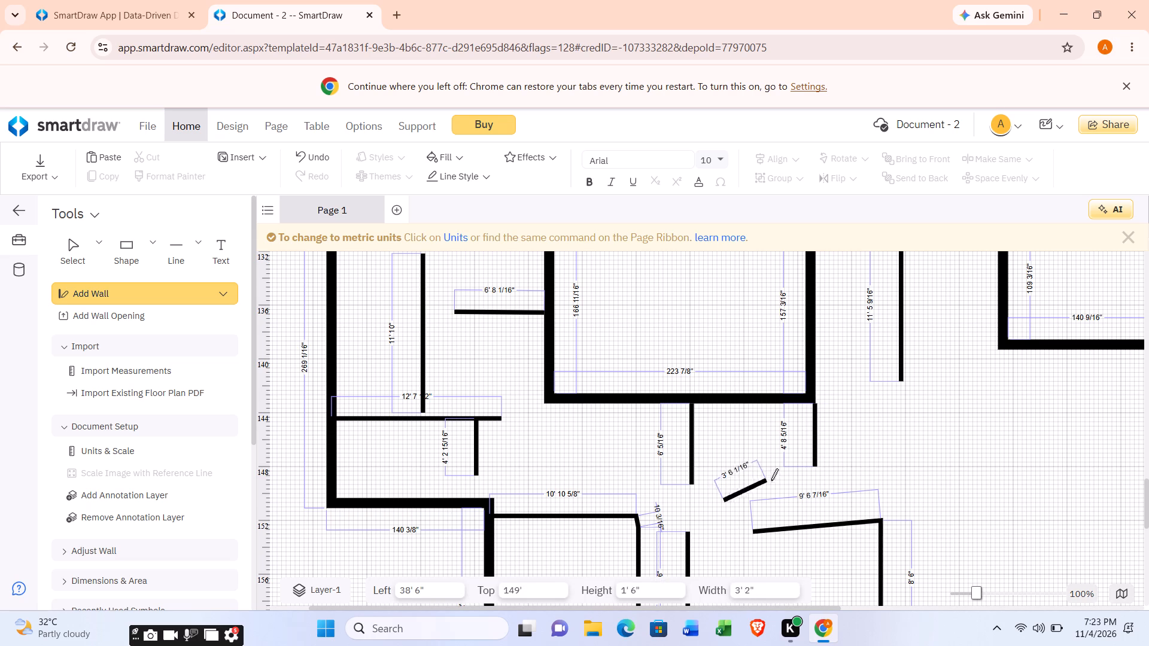
drag(771, 480, 808, 465)
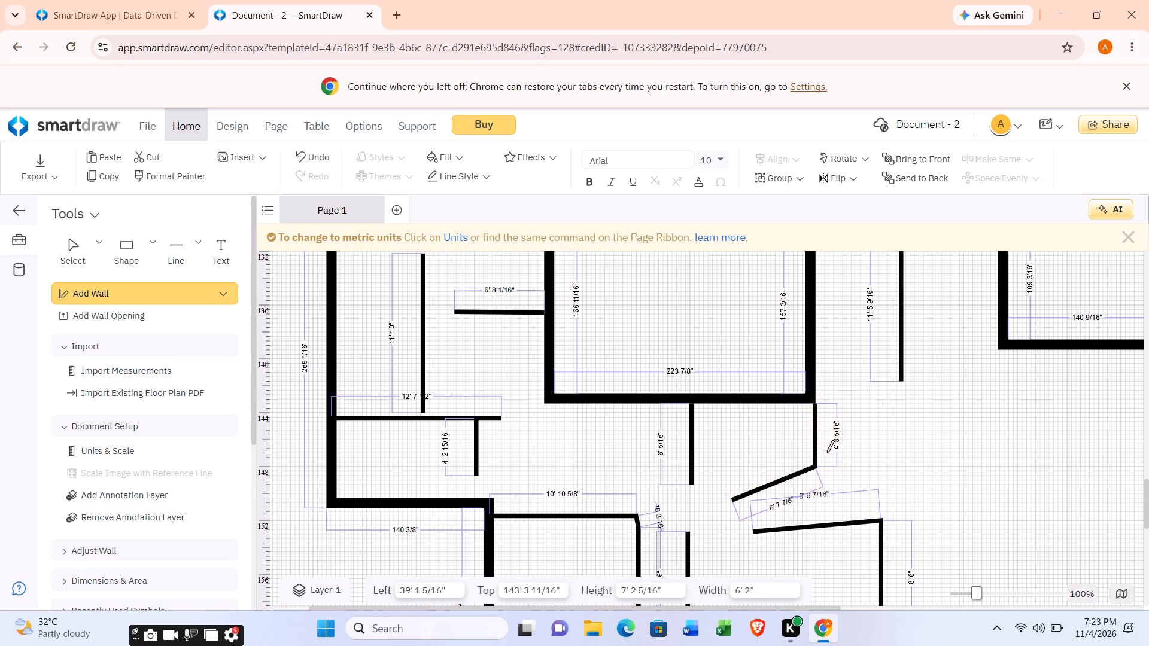
Draw a horizontal interior wall about 4' 8" long rightward from the corner of the 223 7/8" and 157 3/16" exterior walls.
scroll(835, 448, up, 1)
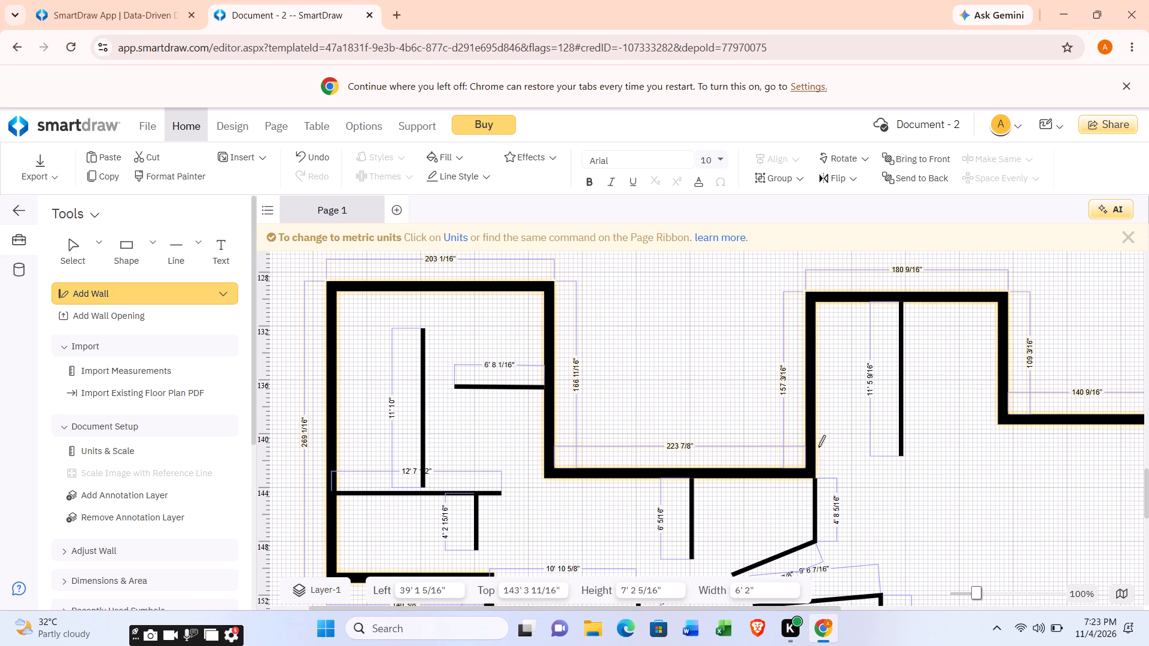
scroll(819, 434, down, 1)
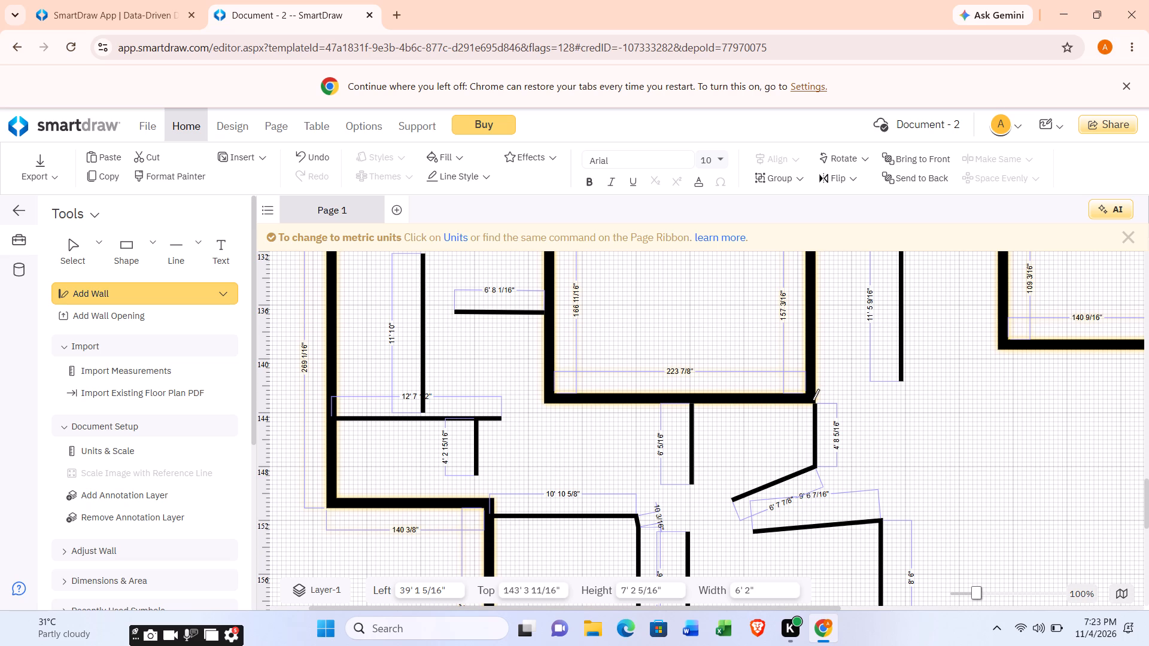
drag(814, 400, 864, 395)
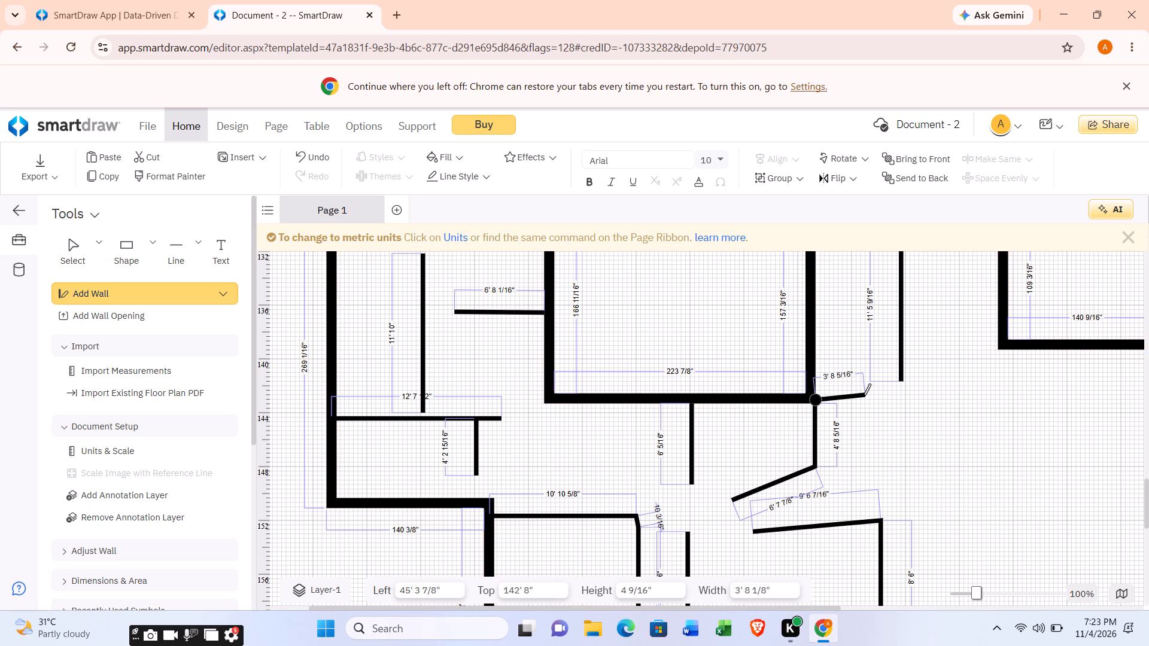
drag(864, 395, 878, 398)
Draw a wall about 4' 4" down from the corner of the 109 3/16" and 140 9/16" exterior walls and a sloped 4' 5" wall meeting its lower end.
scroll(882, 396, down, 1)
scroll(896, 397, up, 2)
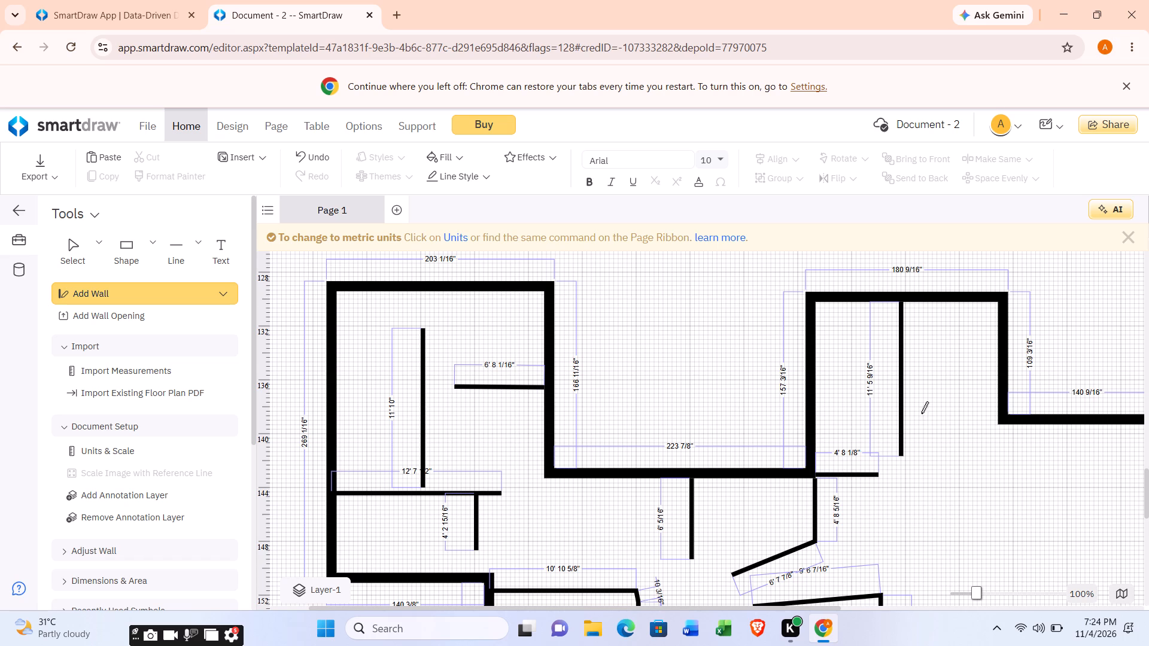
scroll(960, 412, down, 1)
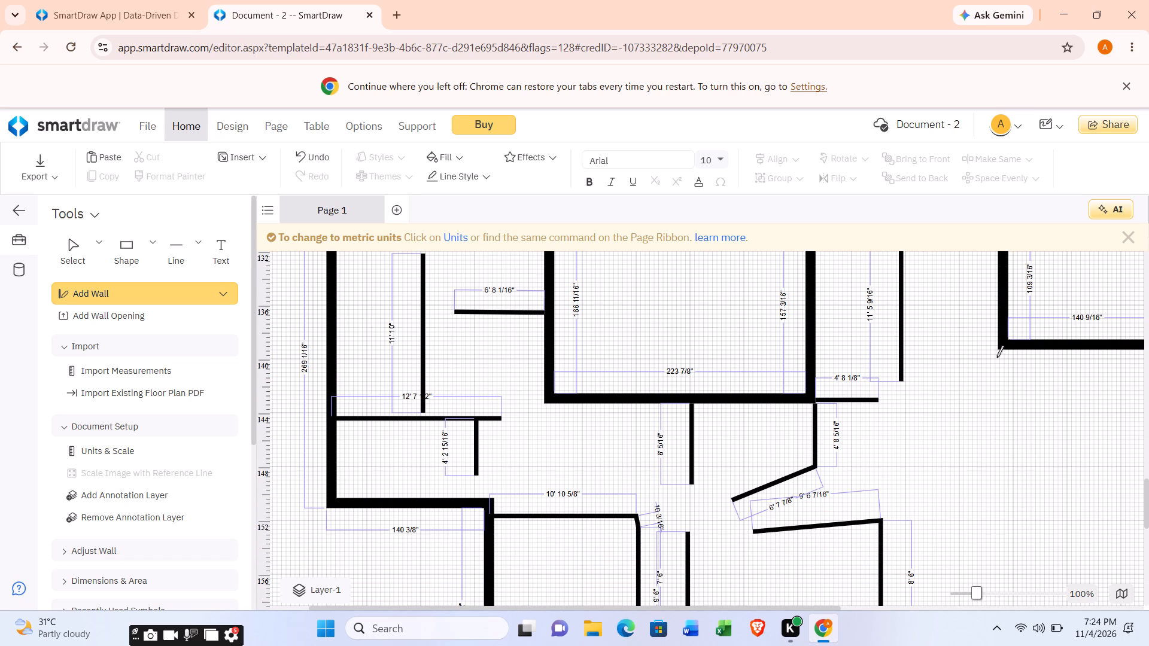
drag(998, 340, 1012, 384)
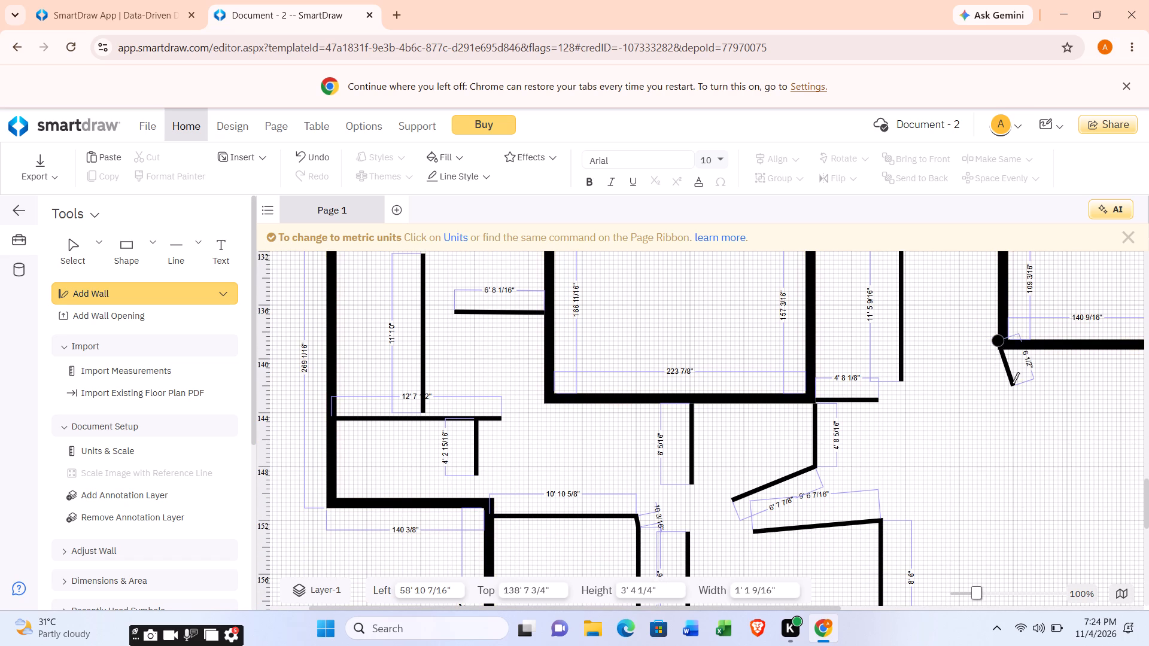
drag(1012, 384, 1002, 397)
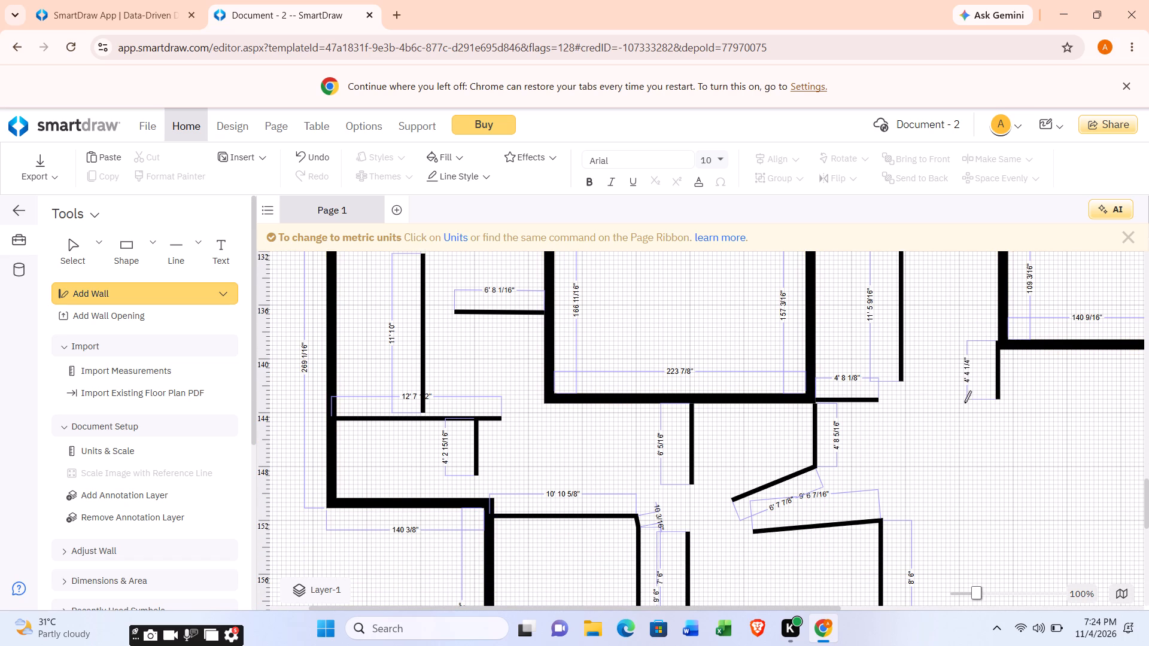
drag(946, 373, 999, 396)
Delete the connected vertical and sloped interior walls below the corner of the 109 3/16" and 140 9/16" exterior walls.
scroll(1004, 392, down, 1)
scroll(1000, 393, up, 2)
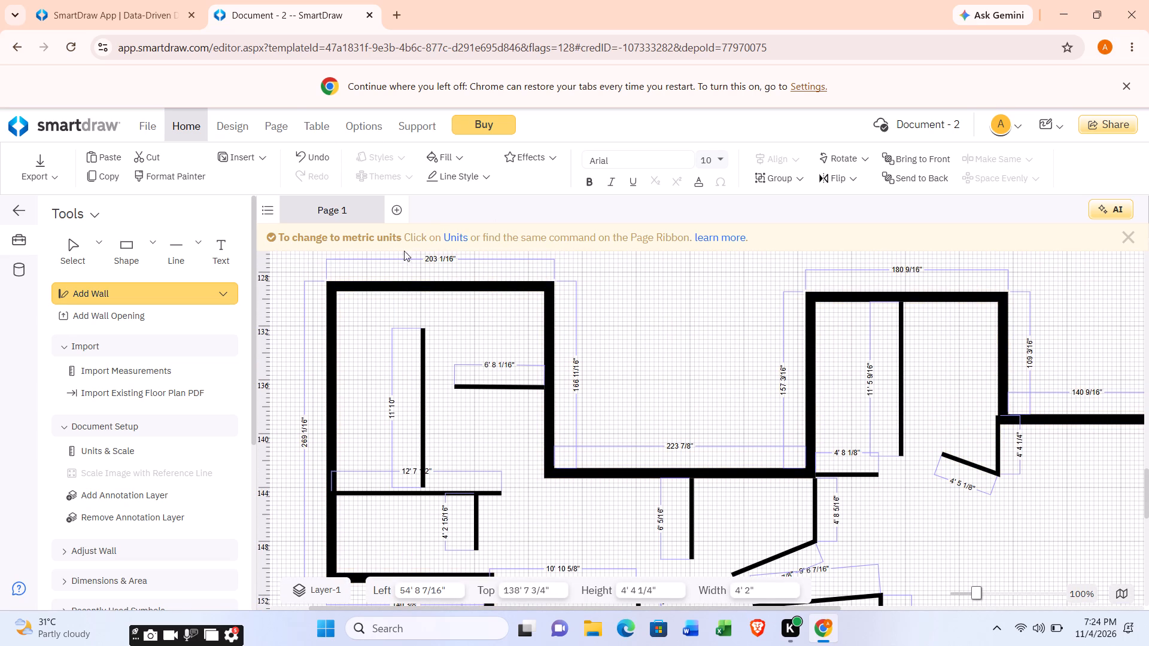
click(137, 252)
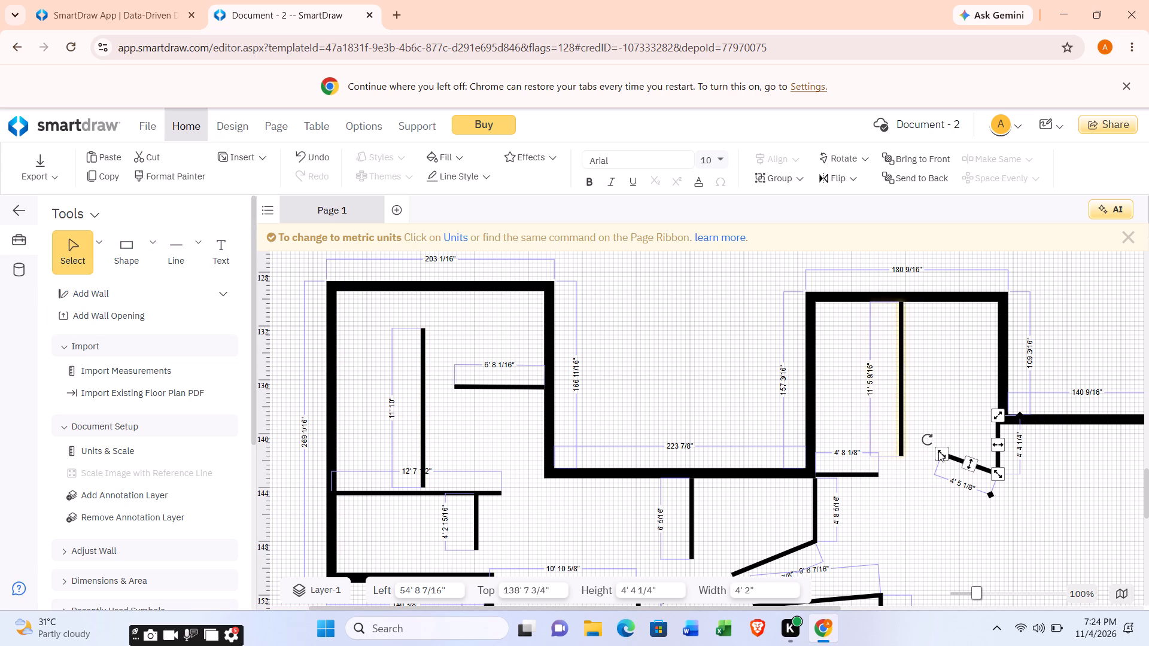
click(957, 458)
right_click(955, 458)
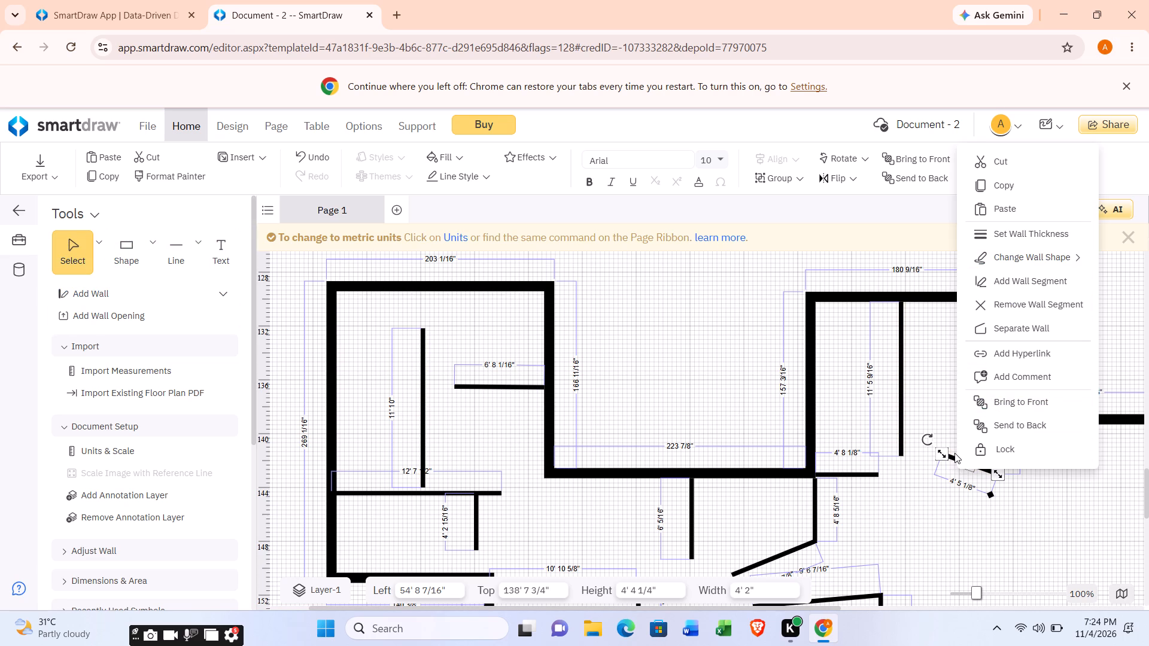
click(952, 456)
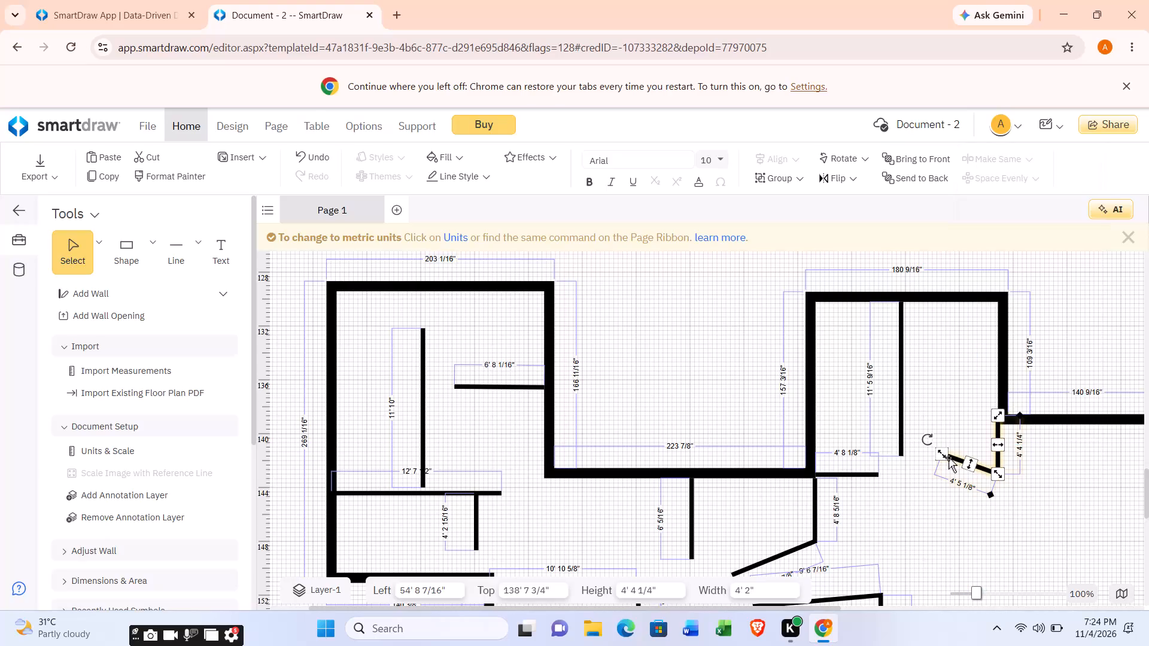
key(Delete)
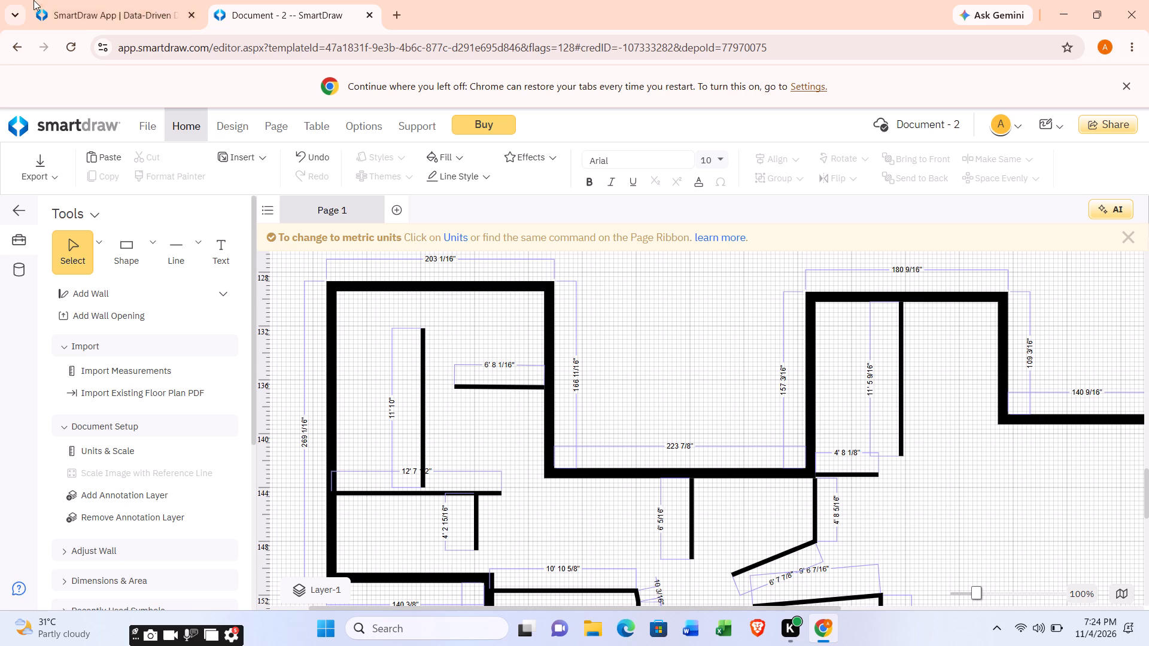
Draw a 4-inch wall about 2' 8" down from the 109 3/16" and 140 9/16" corner and a horizontal 4' 2" wall meeting its lower end.
scroll(109, 79, down, 3)
click(233, 296)
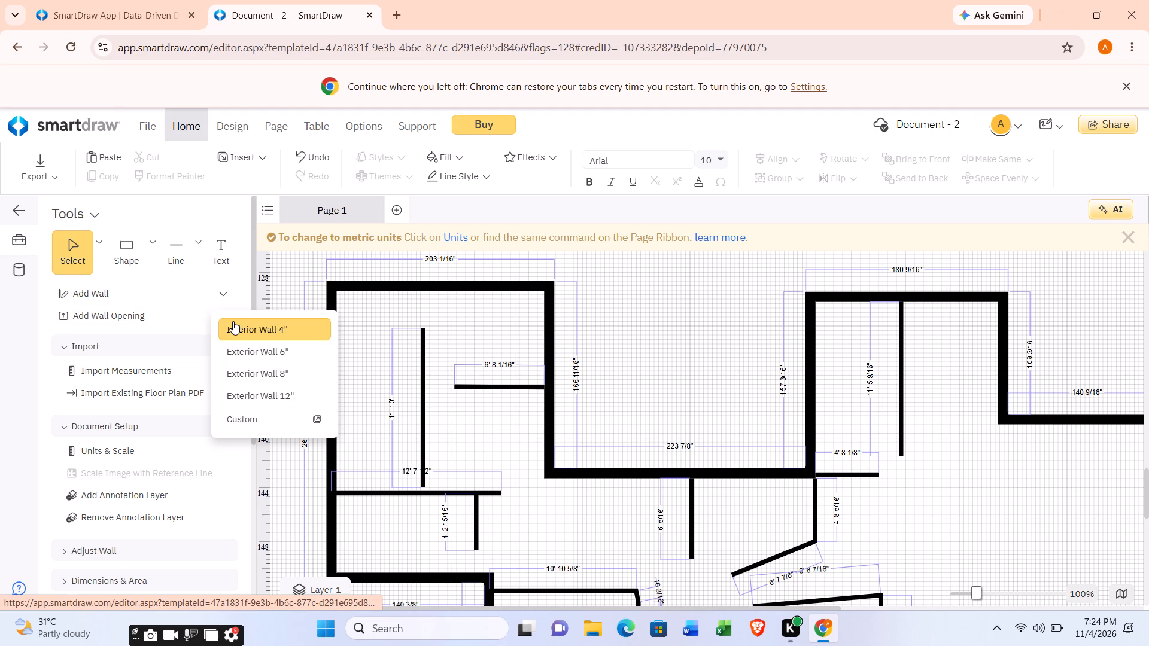
click(233, 321)
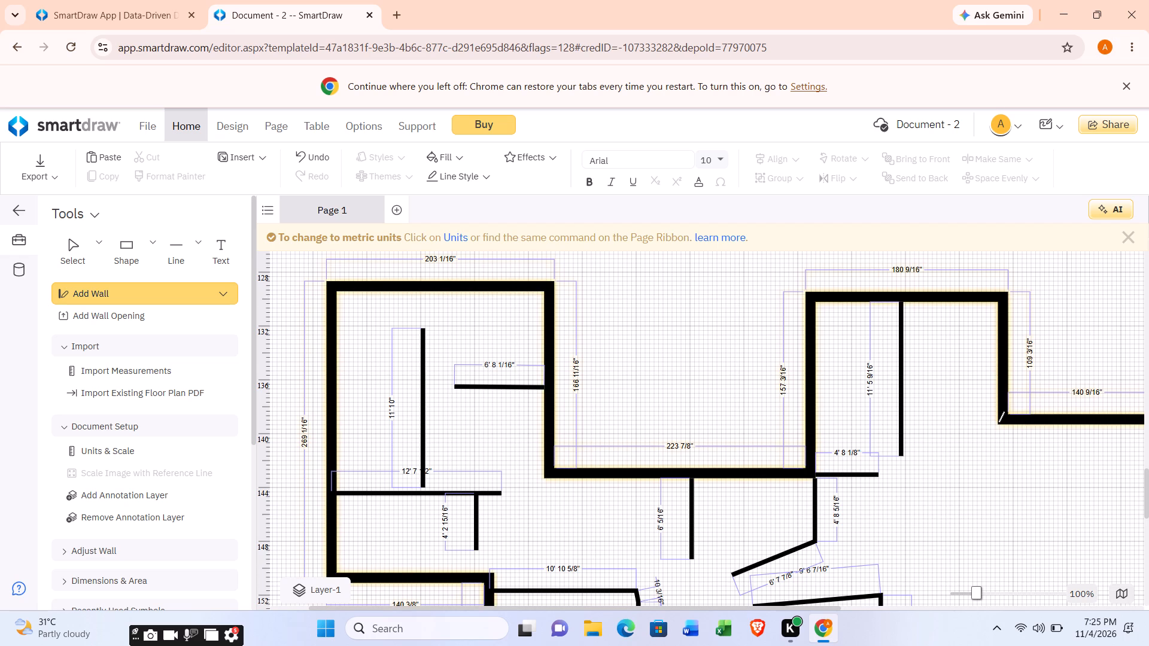
drag(998, 427, 997, 458)
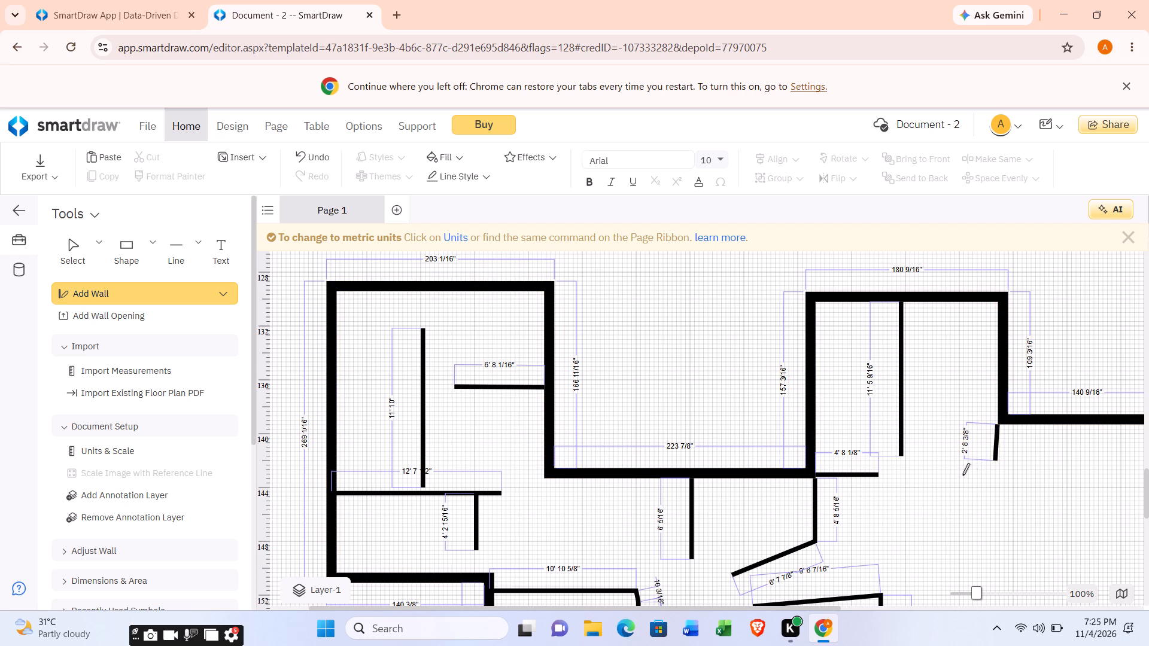
drag(937, 461, 948, 458)
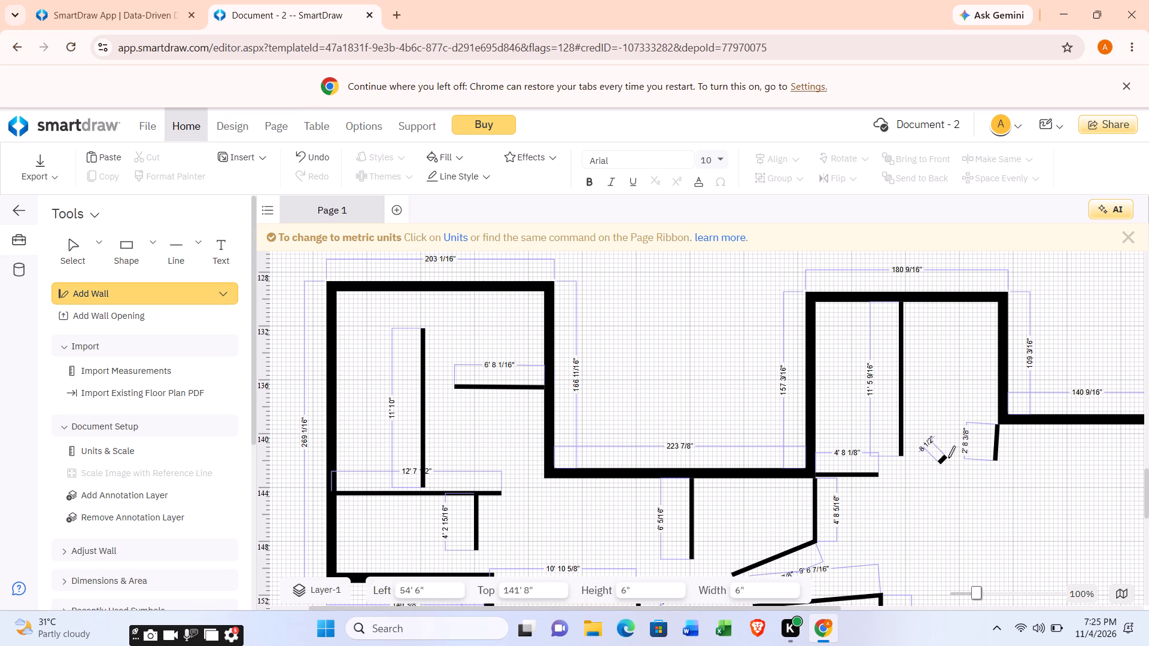
drag(948, 458, 997, 465)
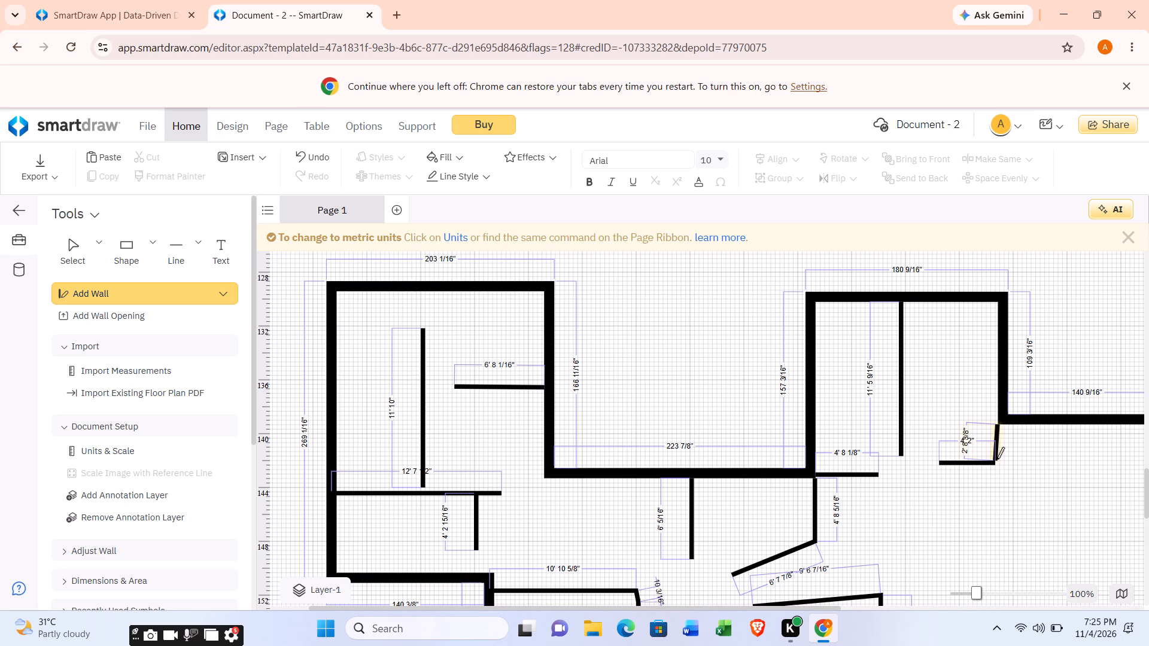
Draw a nearly vertical interior wall about 13' 6" long down to the 245 3/4" exterior wall, right of the 8' 6" wall.
scroll(1007, 450, down, 4)
scroll(1004, 443, up, 2)
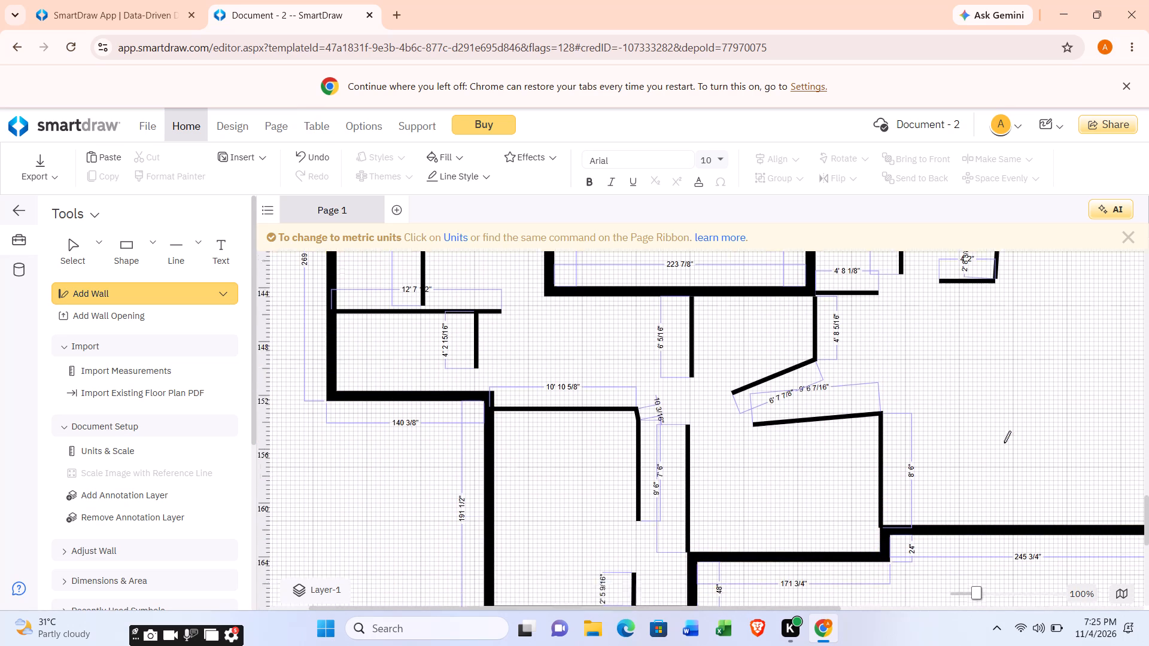
drag(946, 377, 956, 432)
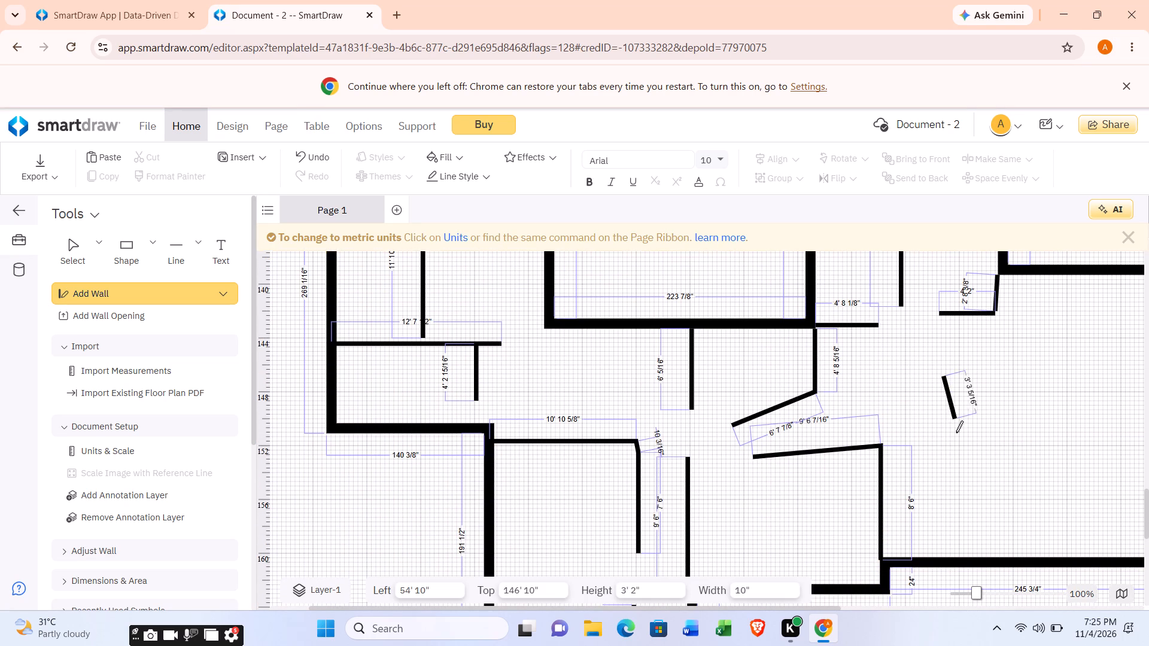
drag(956, 432, 950, 549)
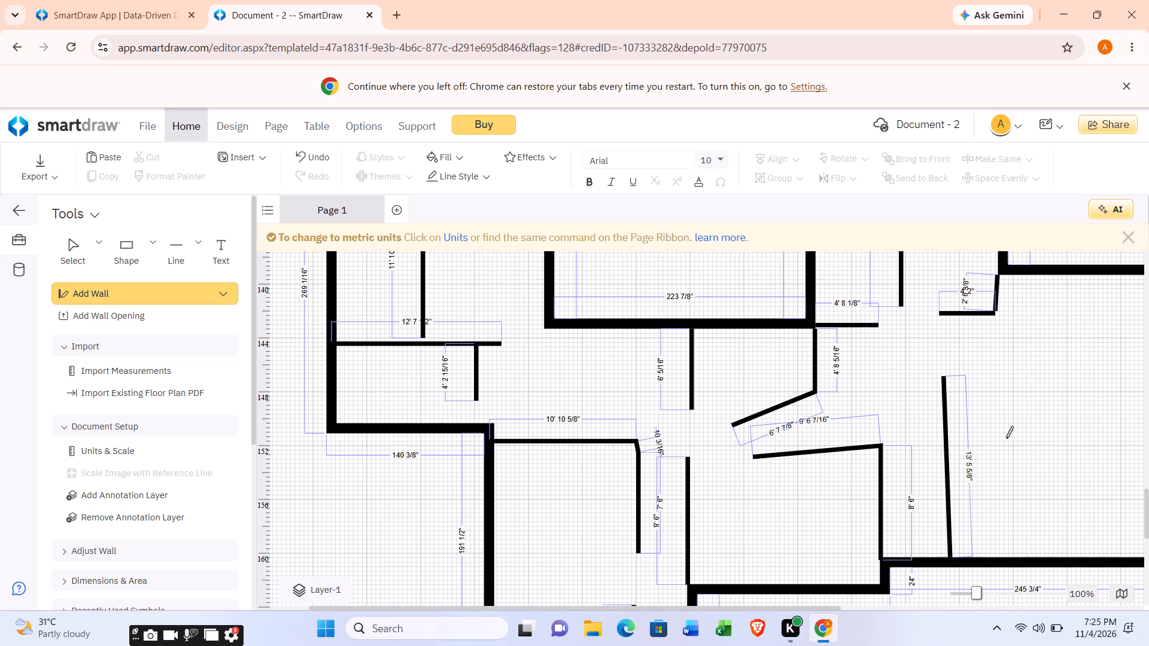
Between the 8' 6" and 13' 6" walls, draw a short interior wall about 1' 2" long and a 3' 5" wall from its left end down to the exterior wall.
scroll(1024, 417, up, 1)
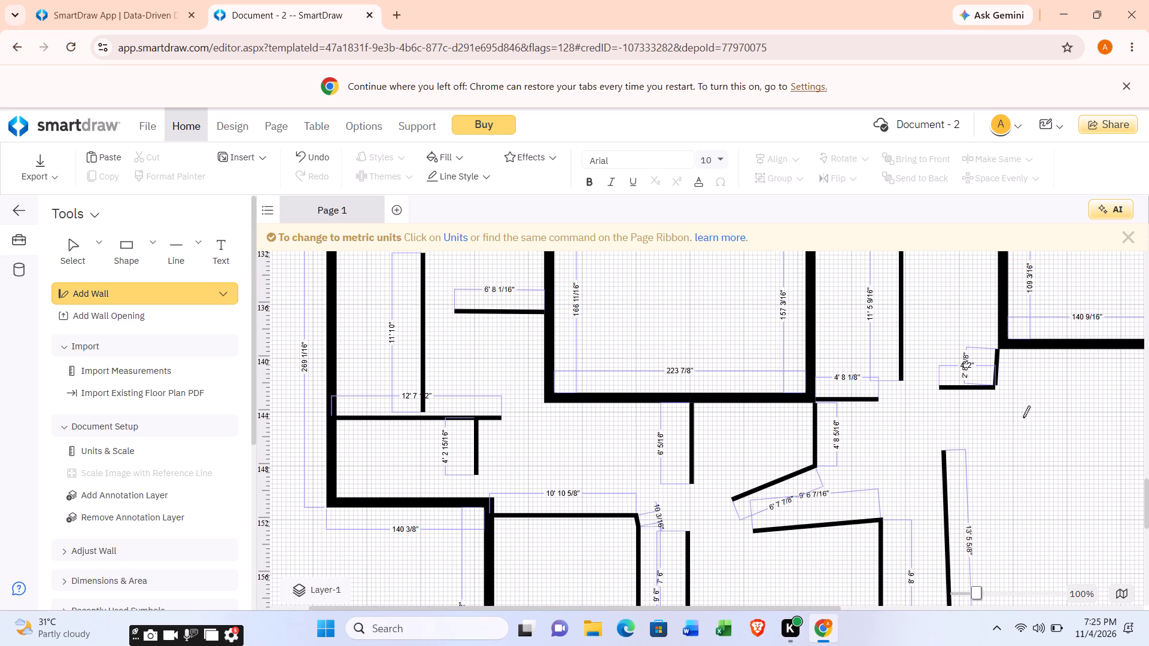
scroll(1020, 420, up, 1)
scroll(999, 513, down, 2)
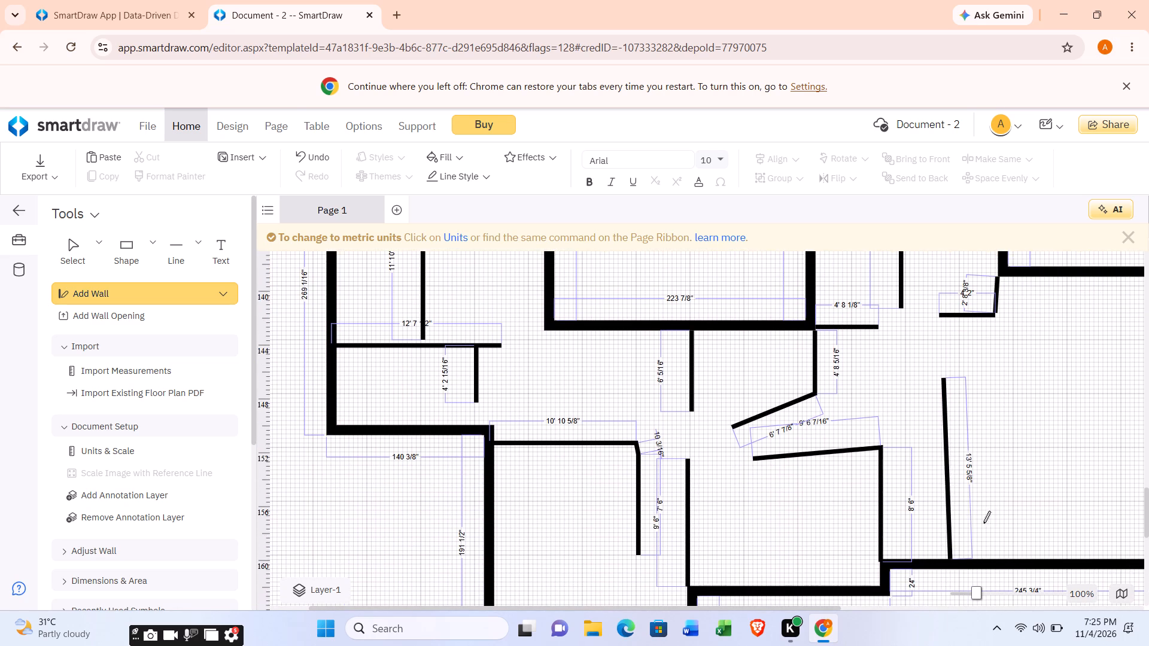
drag(904, 511, 912, 511)
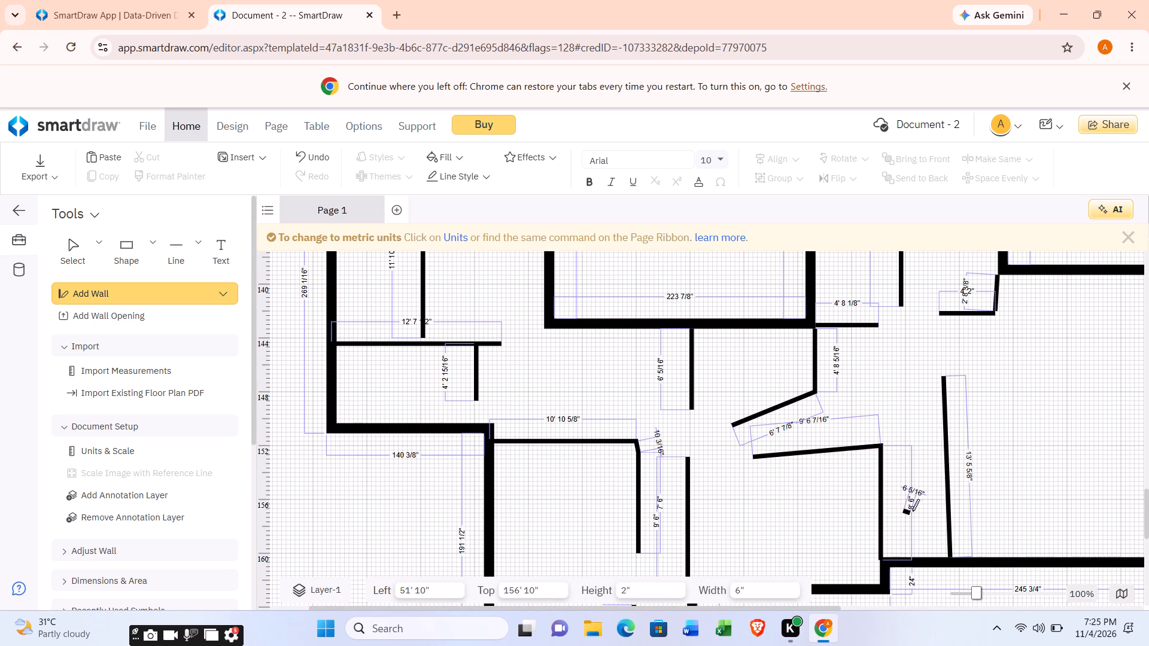
drag(912, 511, 920, 510)
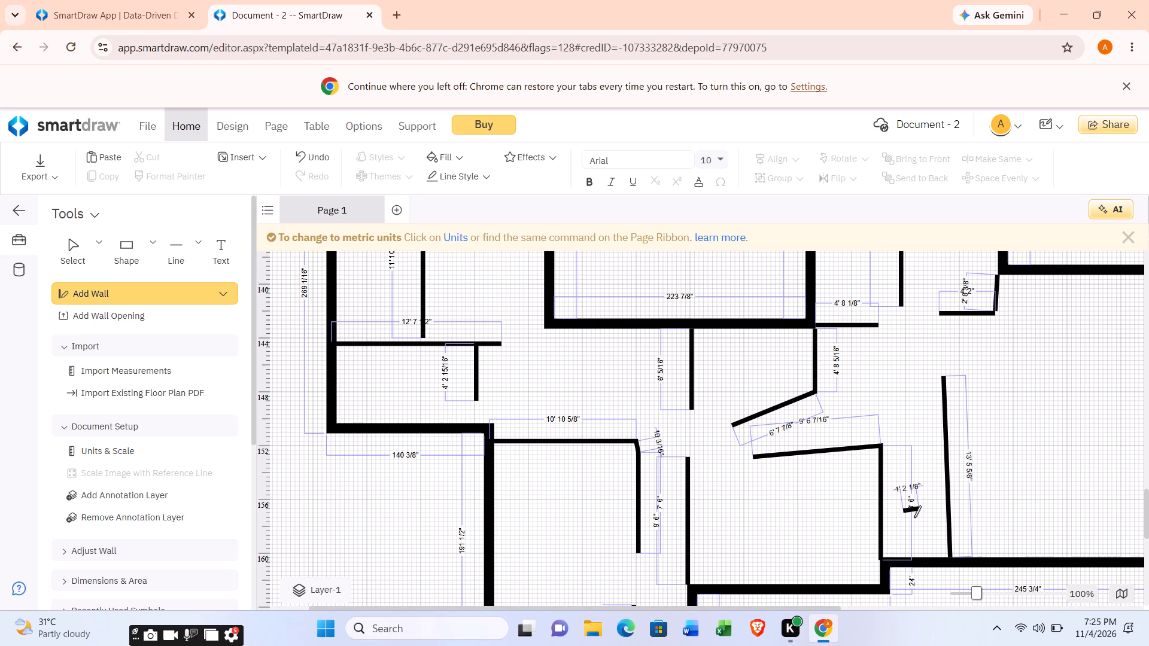
drag(908, 513, 910, 547)
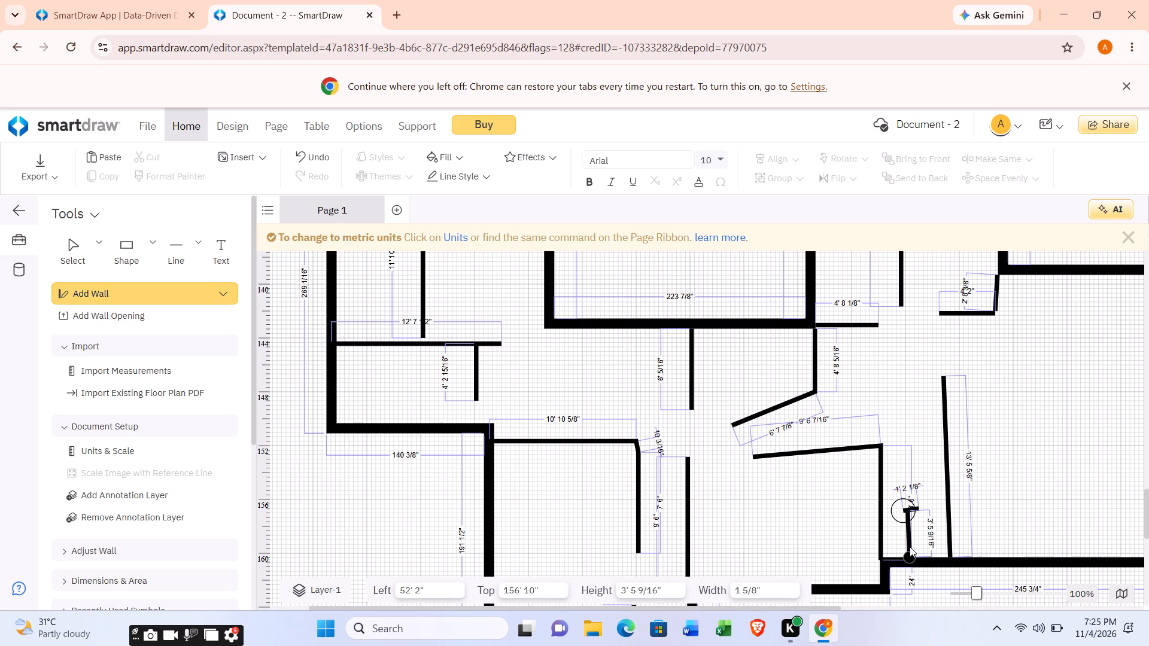
drag(910, 547, 910, 549)
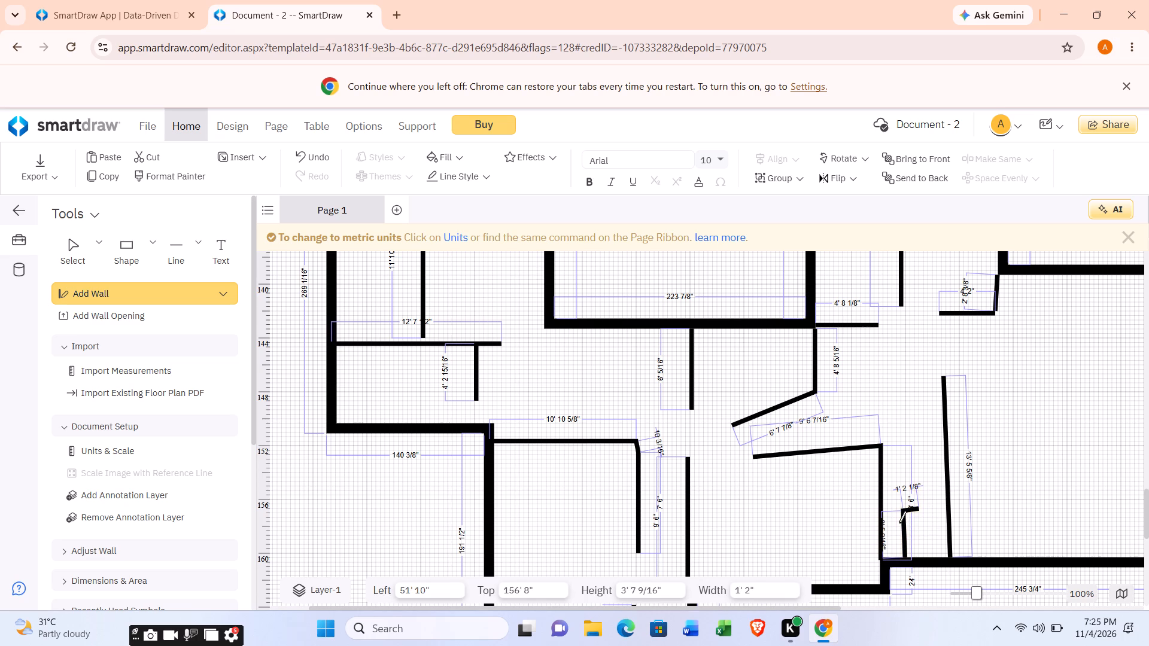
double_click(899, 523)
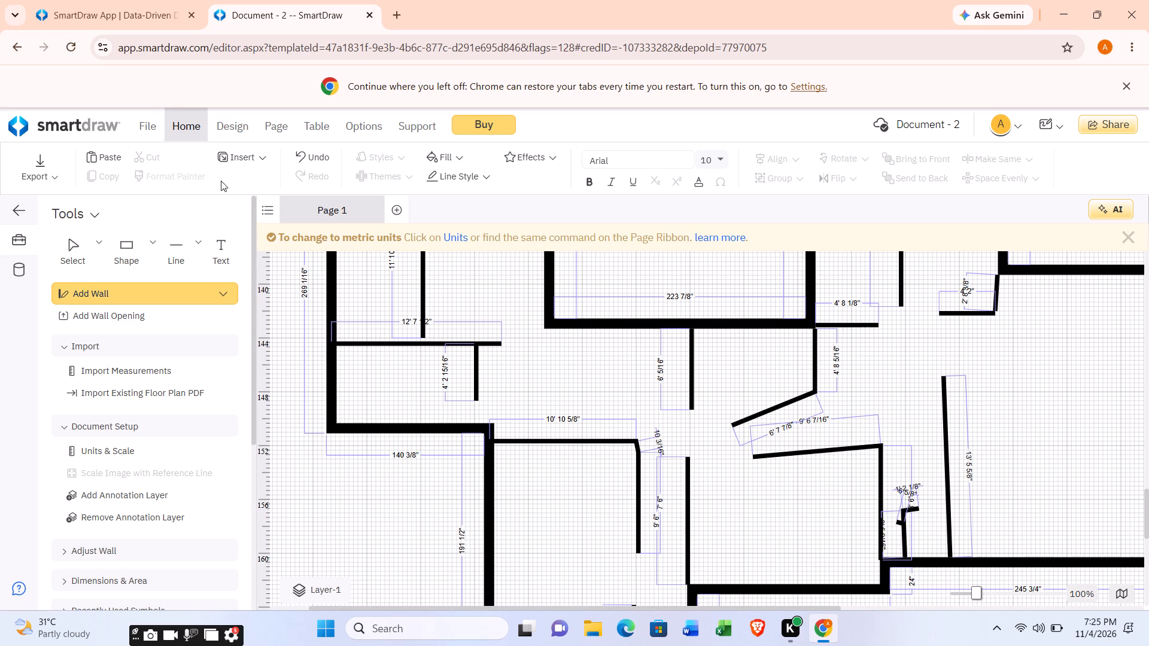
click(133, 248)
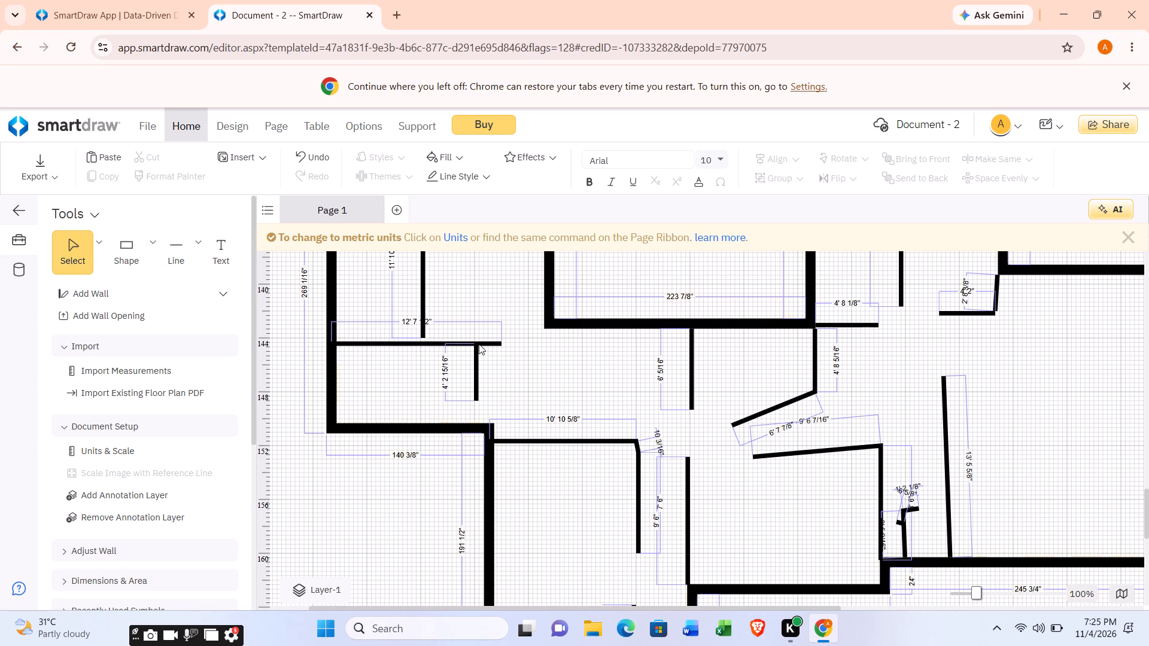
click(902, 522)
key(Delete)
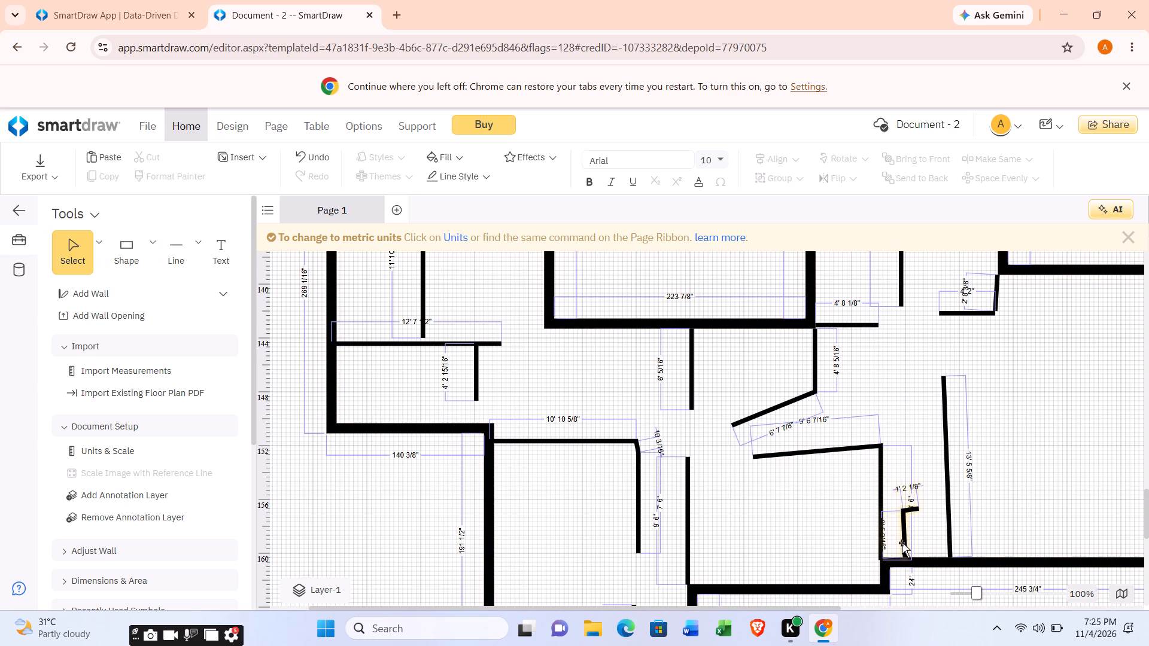
Delete the connected 1' 2" and 3' 5" interior walls between the 8' 6" and 13' 6" walls.
click(902, 543)
click(908, 523)
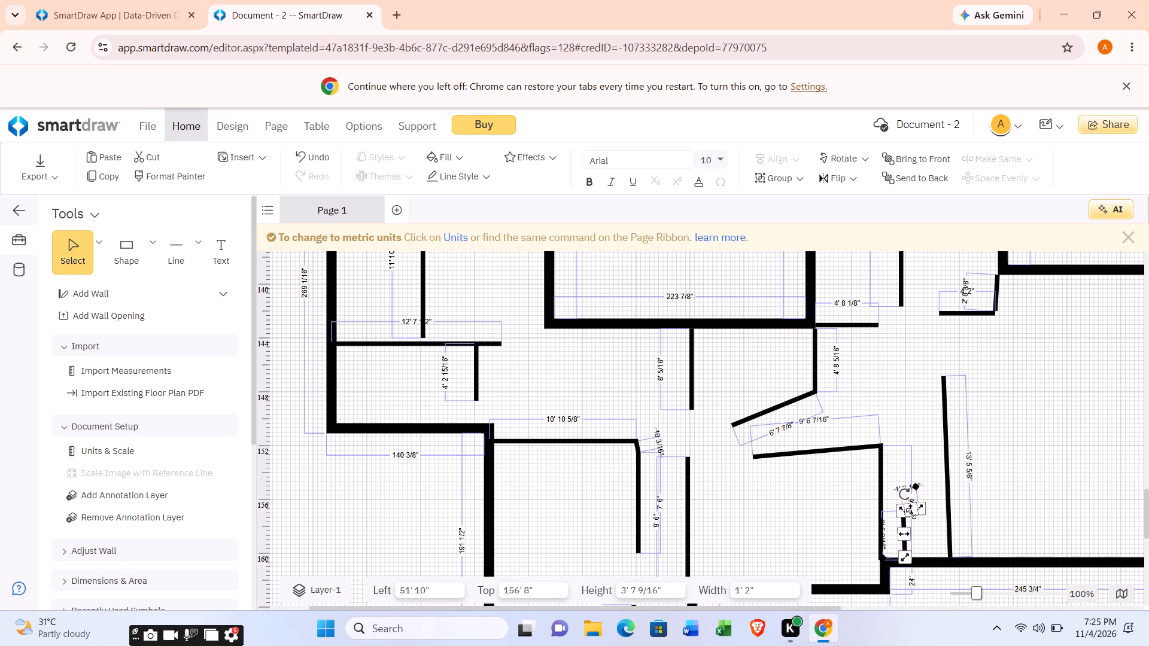
click(905, 522)
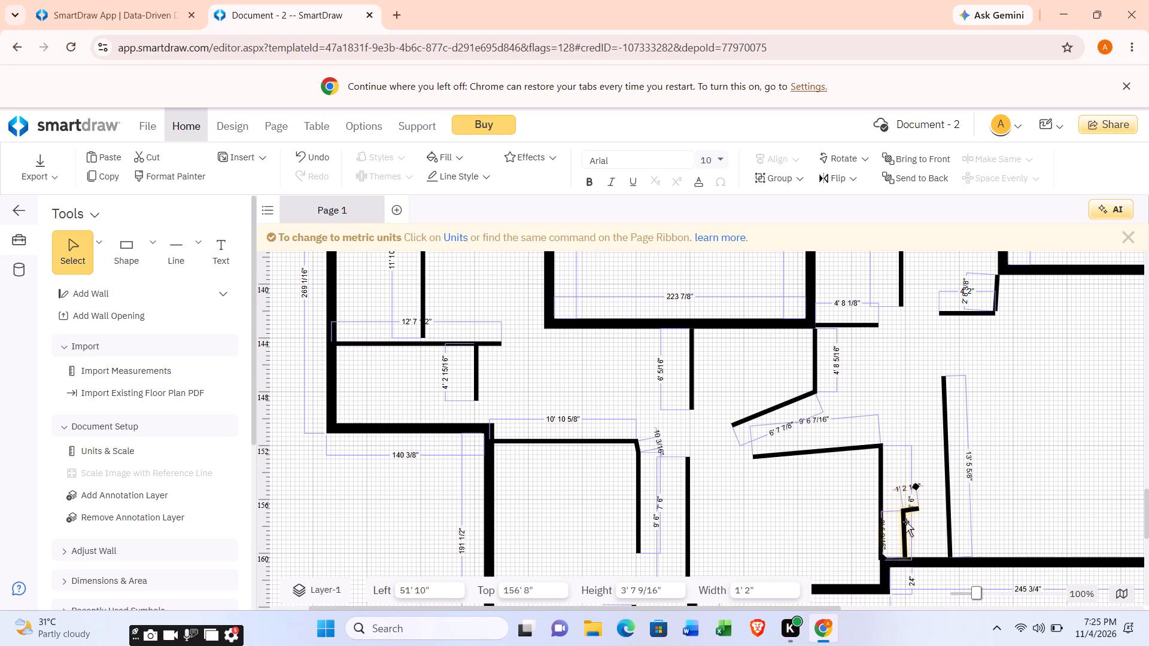
click(905, 522)
key(Delete)
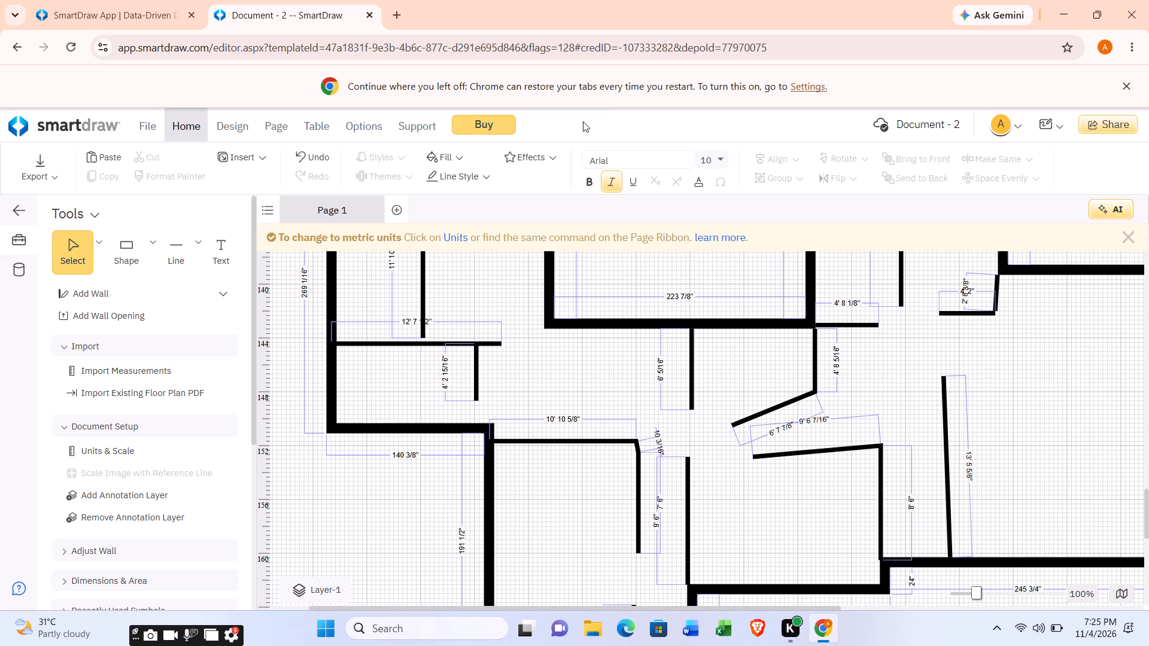
Between the 8' 6" and 13' 6" walls, draw a 4-inch wall about 1' 2" long and a 2' 11" wall from its middle down to the exterior wall.
click(224, 290)
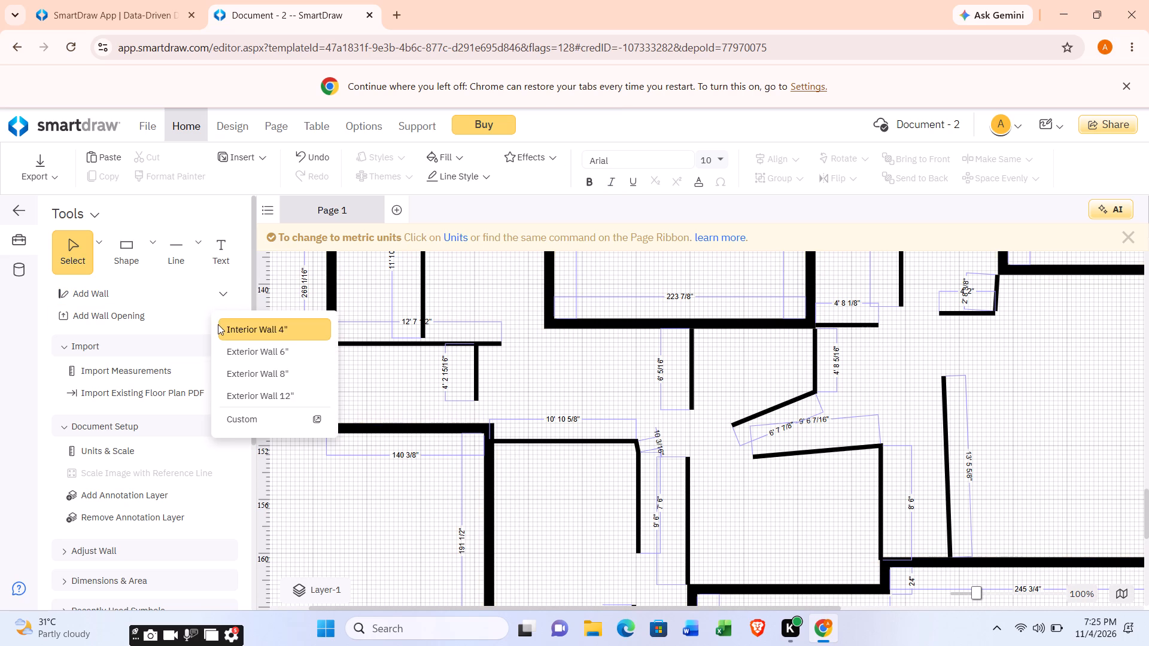
click(233, 324)
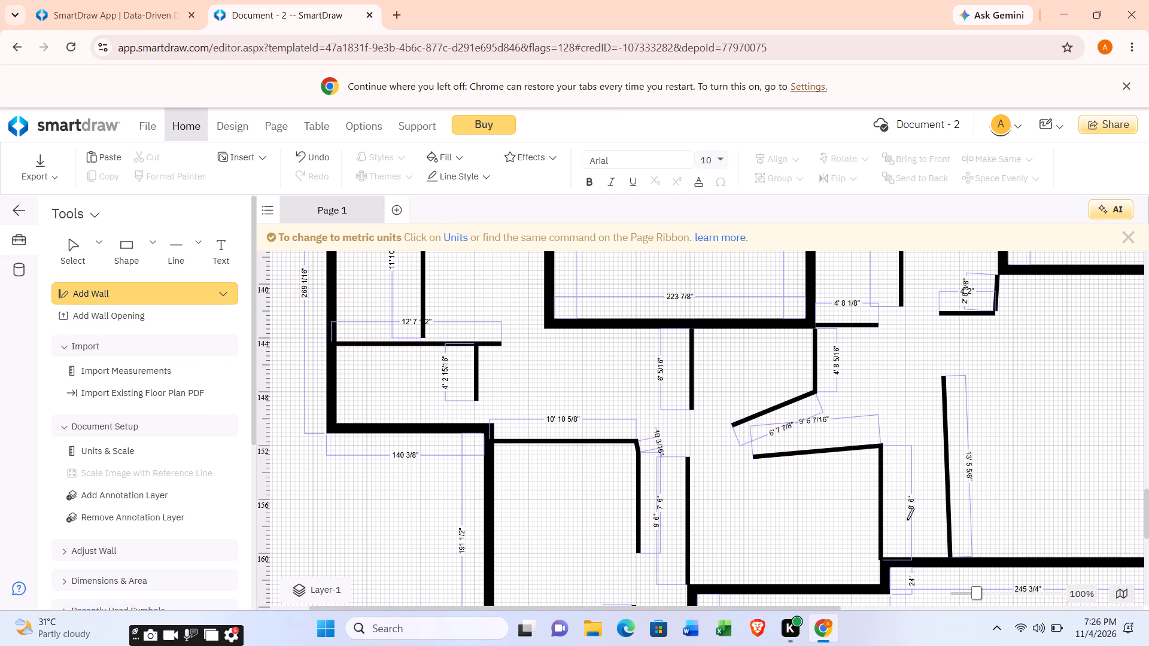
drag(907, 520, 925, 516)
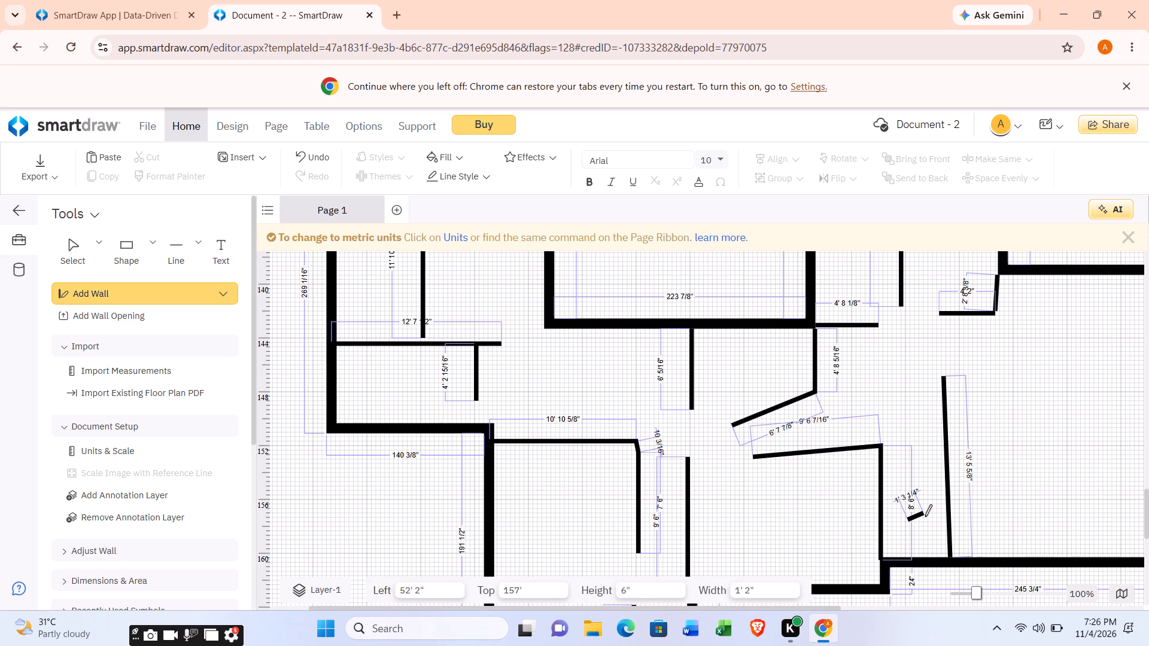
drag(925, 516, 924, 520)
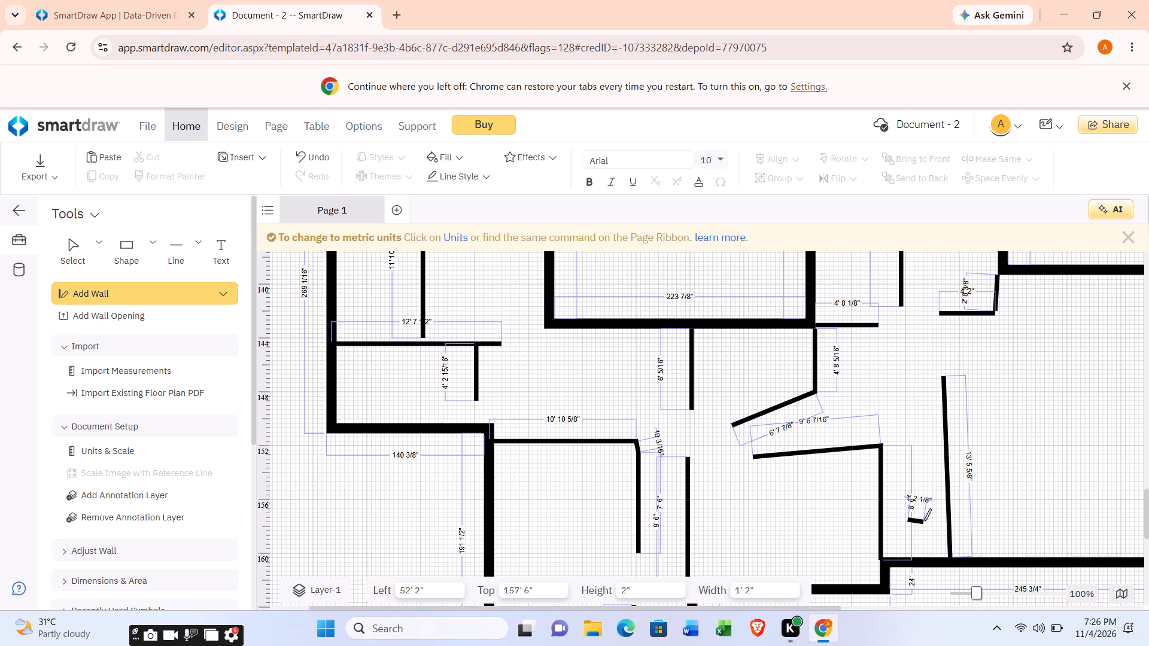
drag(924, 520, 926, 519)
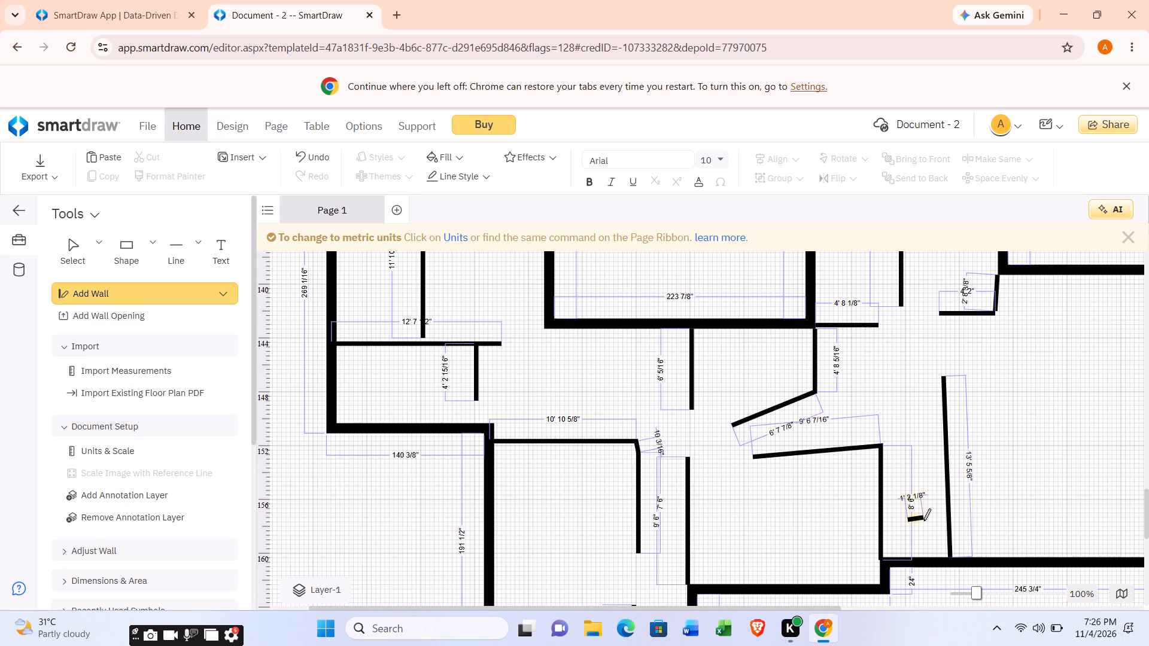
drag(916, 522, 914, 532)
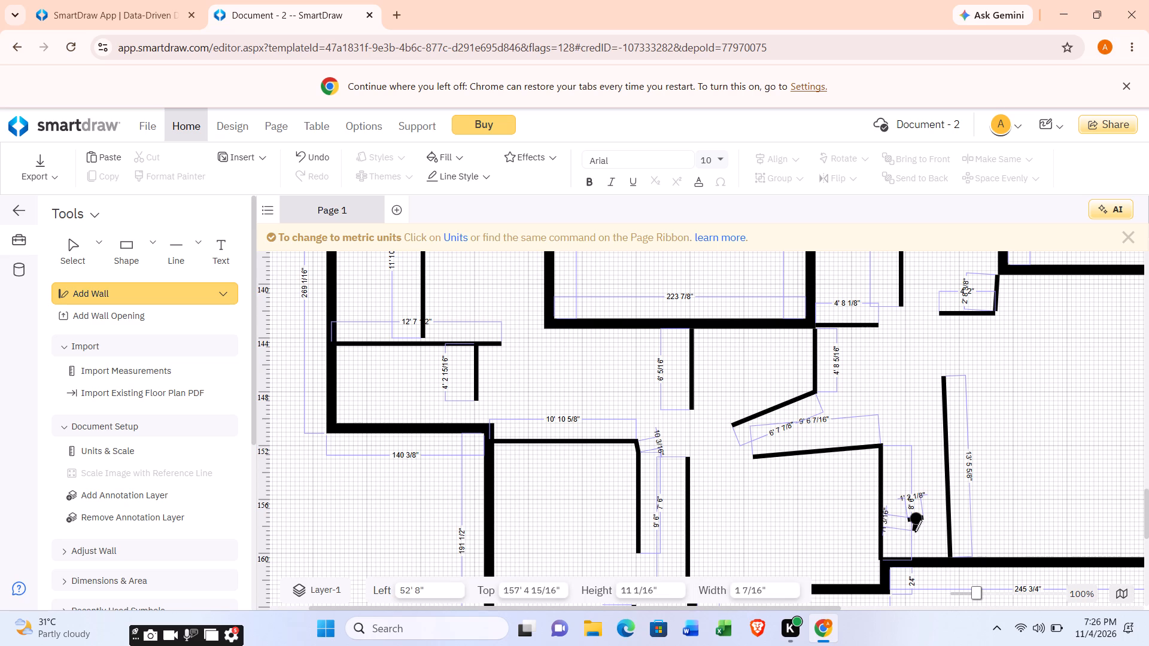
drag(914, 532, 917, 546)
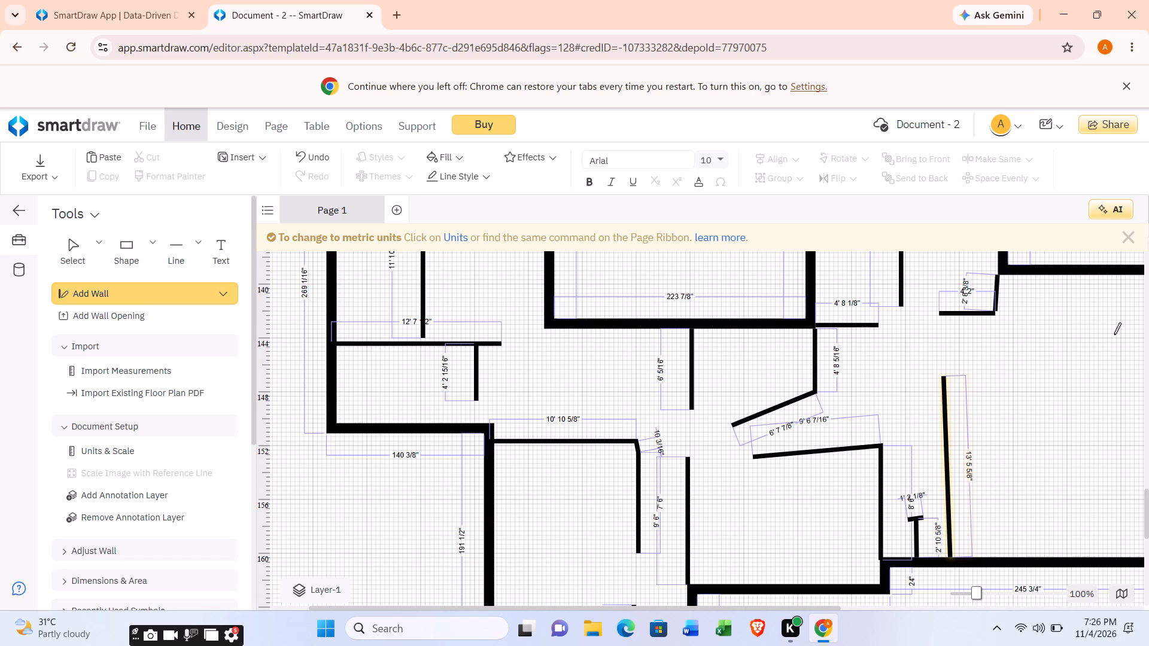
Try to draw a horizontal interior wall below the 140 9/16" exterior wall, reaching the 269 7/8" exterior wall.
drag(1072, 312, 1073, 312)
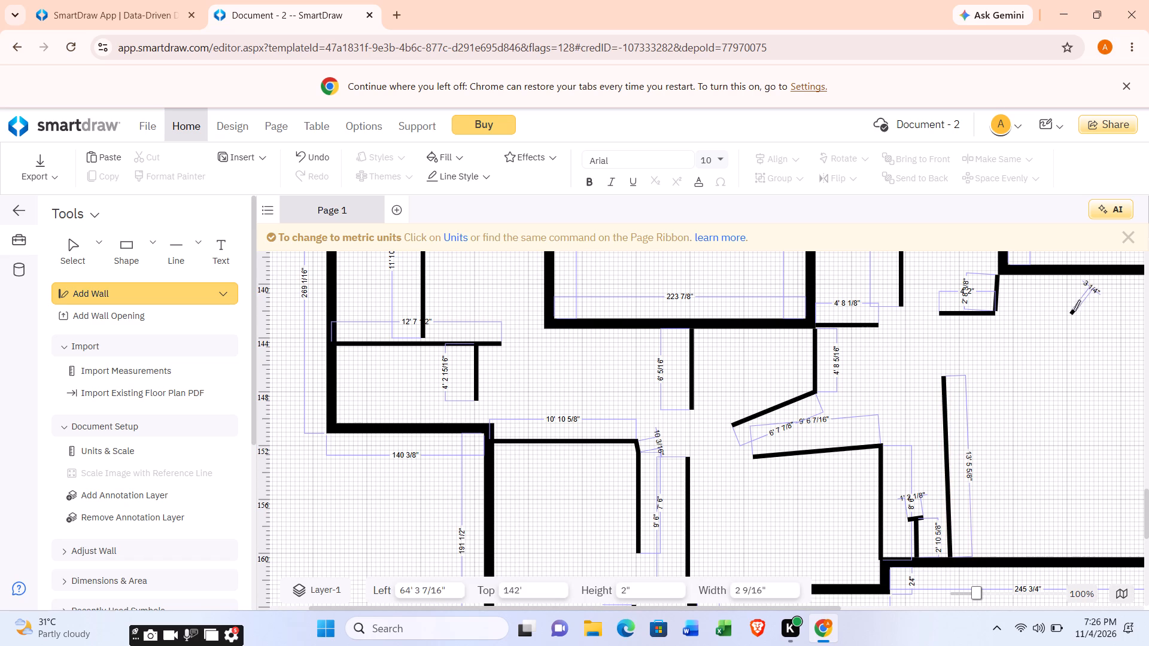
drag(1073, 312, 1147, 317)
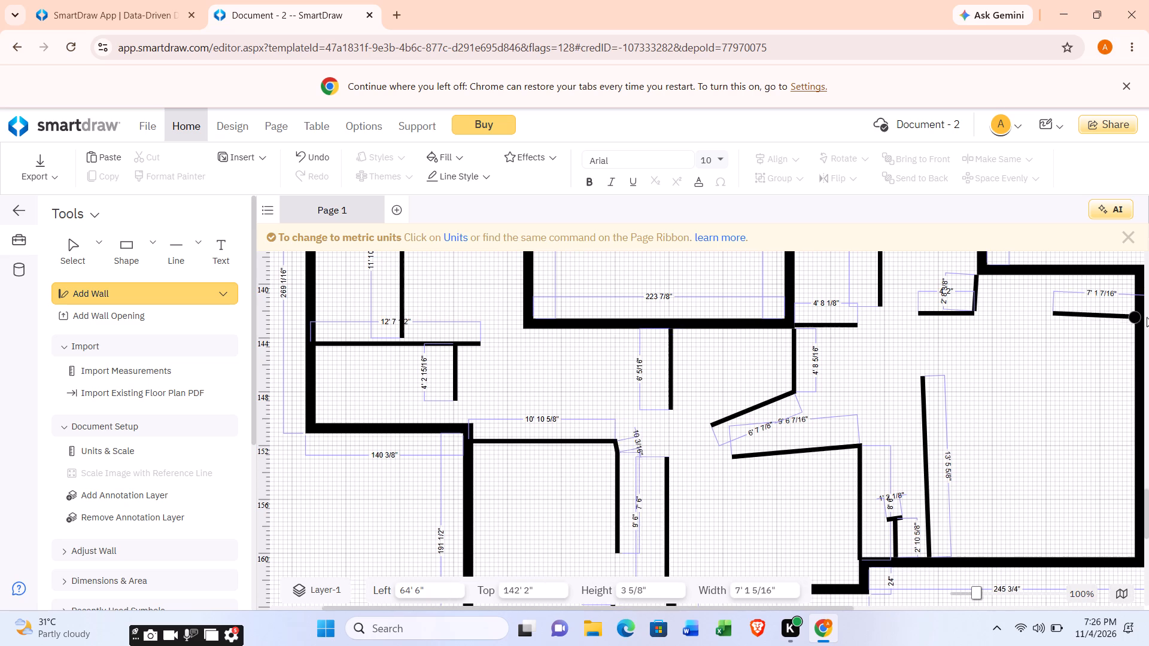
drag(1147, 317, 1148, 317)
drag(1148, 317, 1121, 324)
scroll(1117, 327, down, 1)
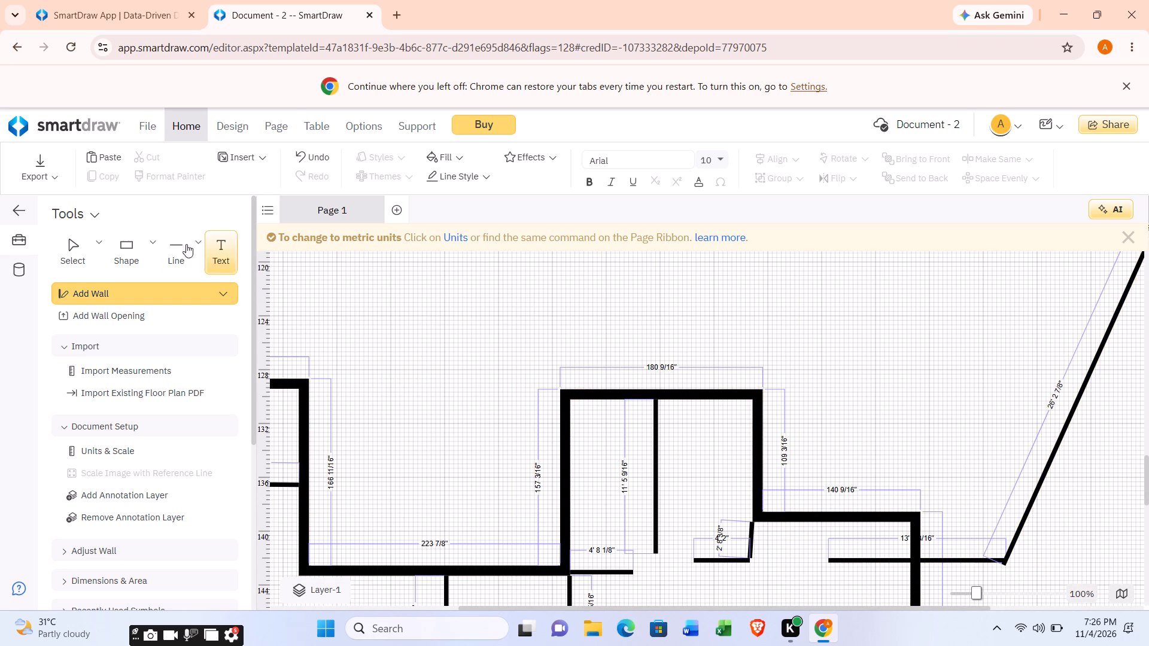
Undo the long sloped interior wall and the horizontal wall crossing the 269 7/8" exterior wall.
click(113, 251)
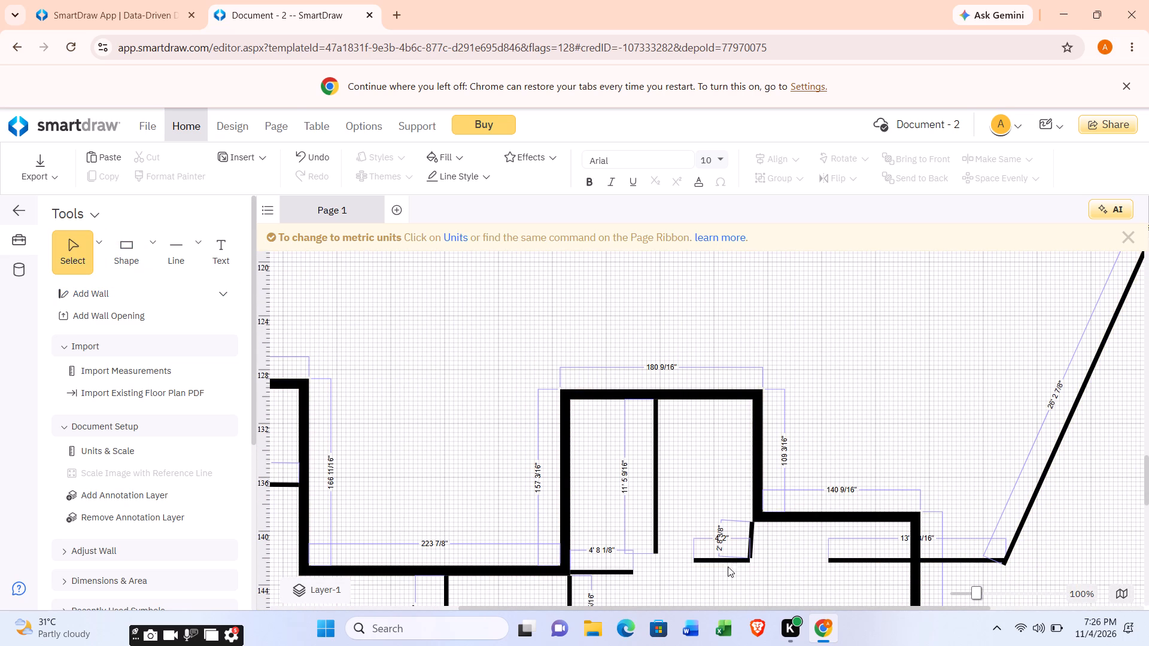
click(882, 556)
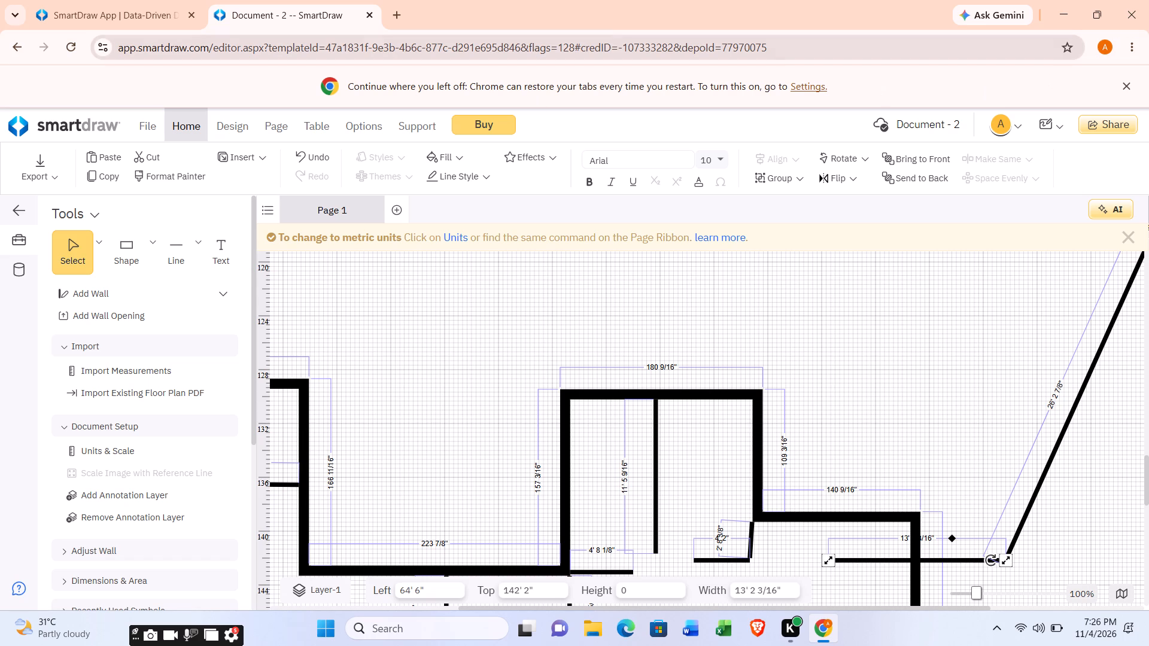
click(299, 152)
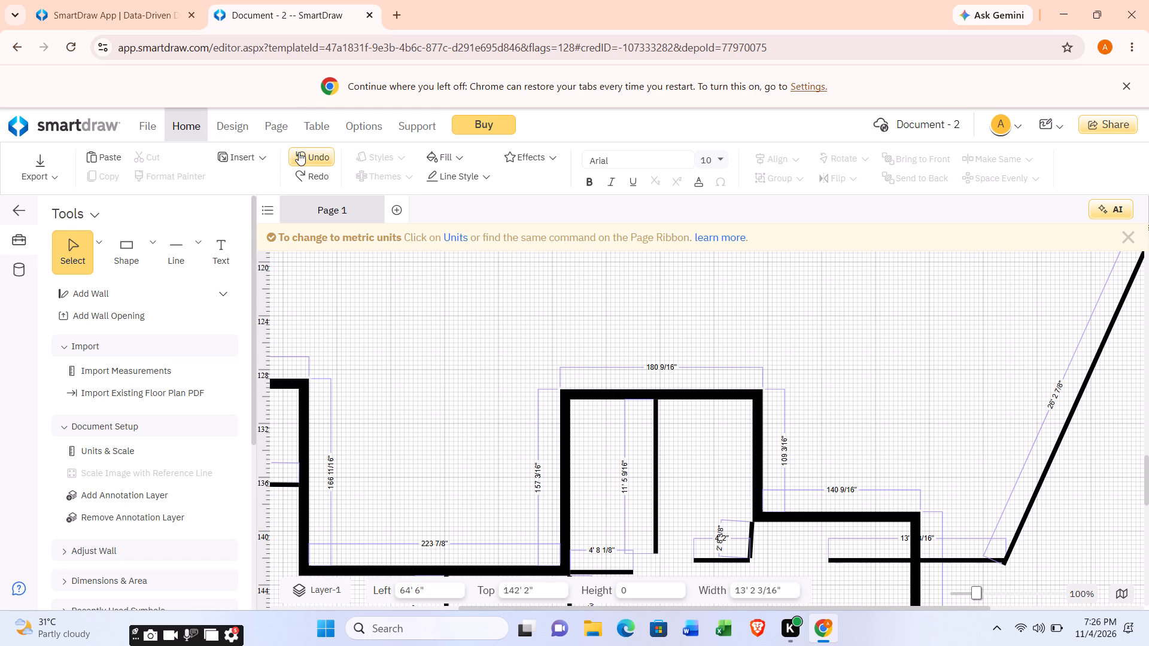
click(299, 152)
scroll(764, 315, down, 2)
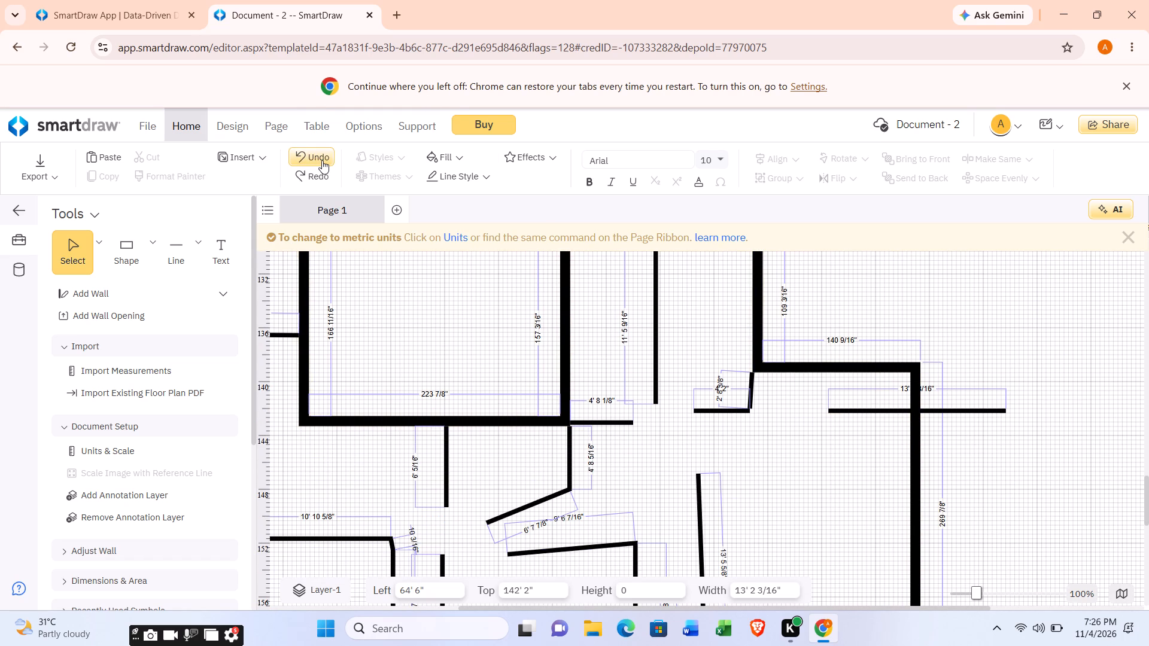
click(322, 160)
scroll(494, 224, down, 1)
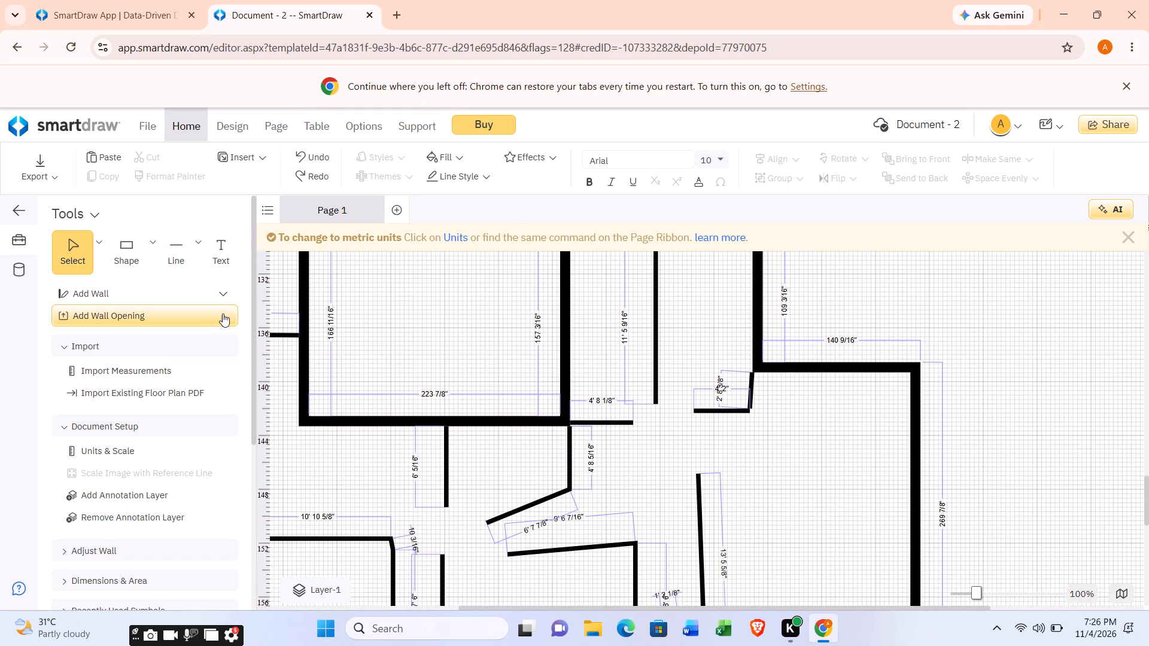
Draw a horizontal 4-inch interior wall about 6' 9" long below the 140 9/16" exterior wall, ending at the 269 7/8" exterior wall.
click(230, 294)
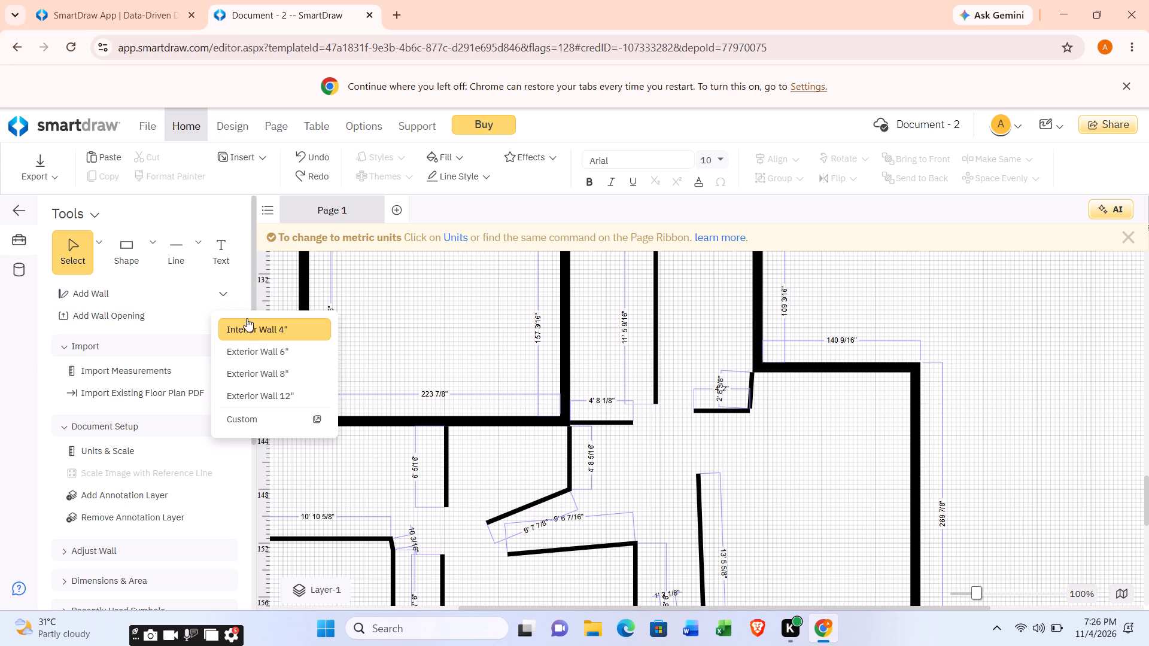
click(250, 329)
scroll(480, 410, down, 2)
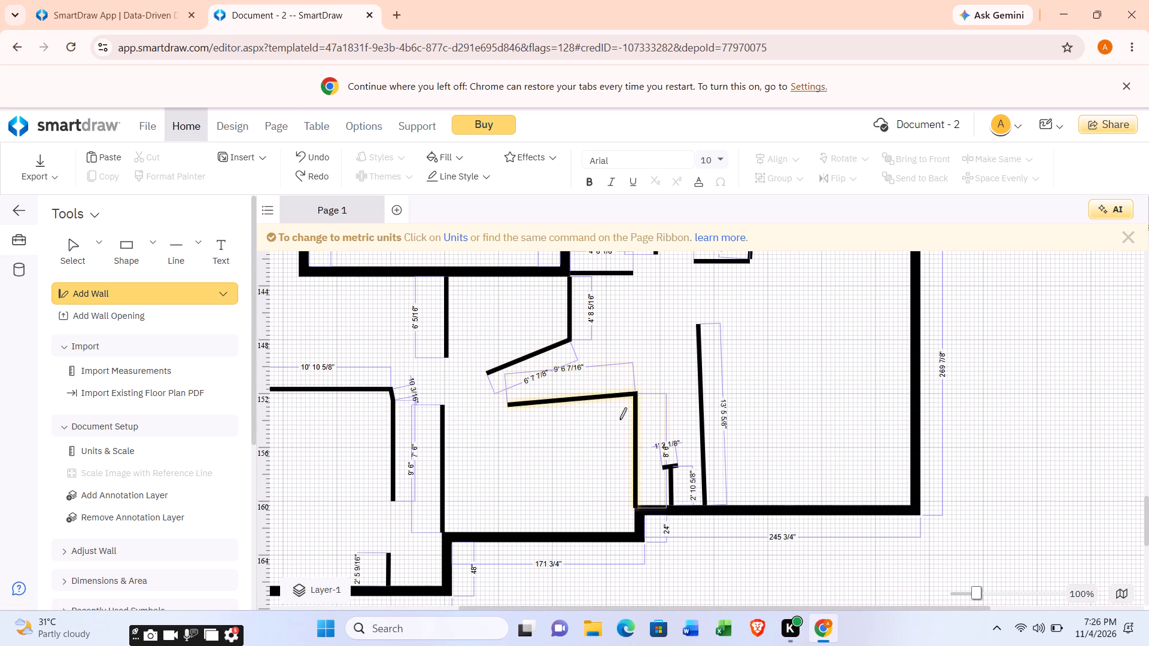
scroll(804, 327, up, 1)
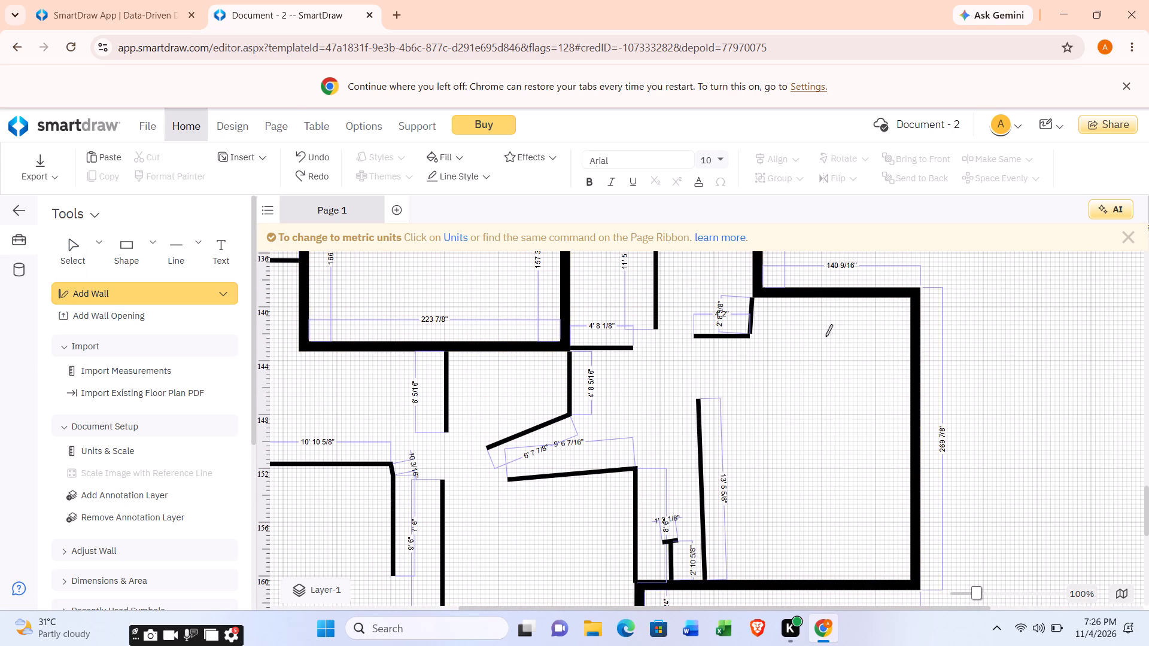
drag(820, 331, 843, 332)
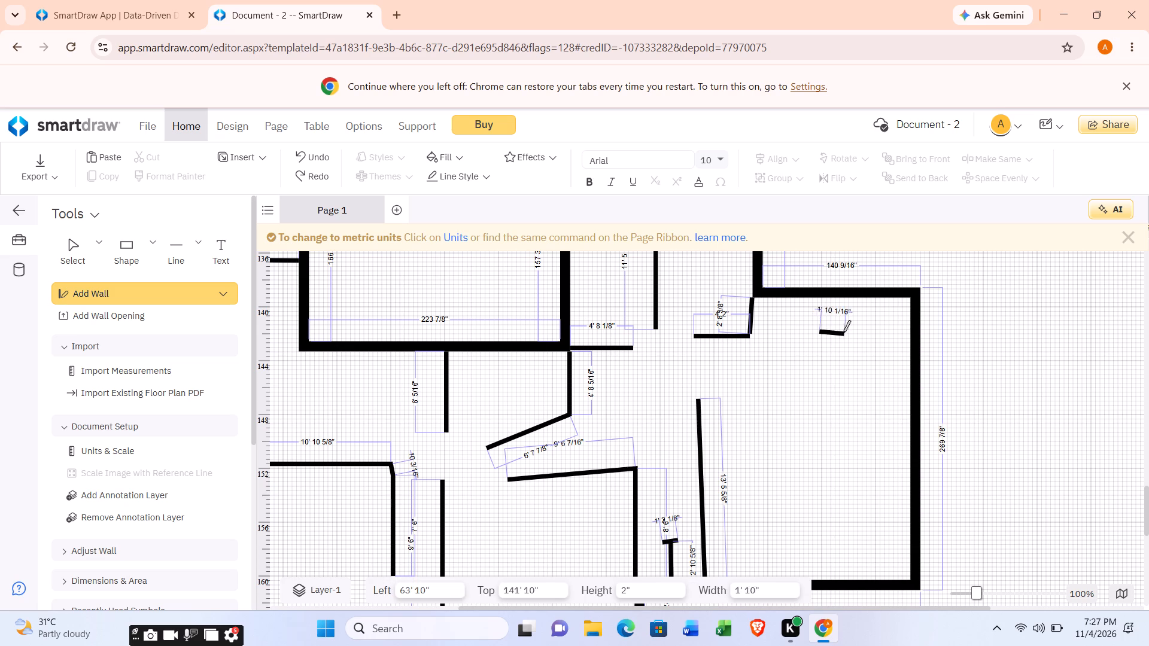
drag(843, 332, 899, 337)
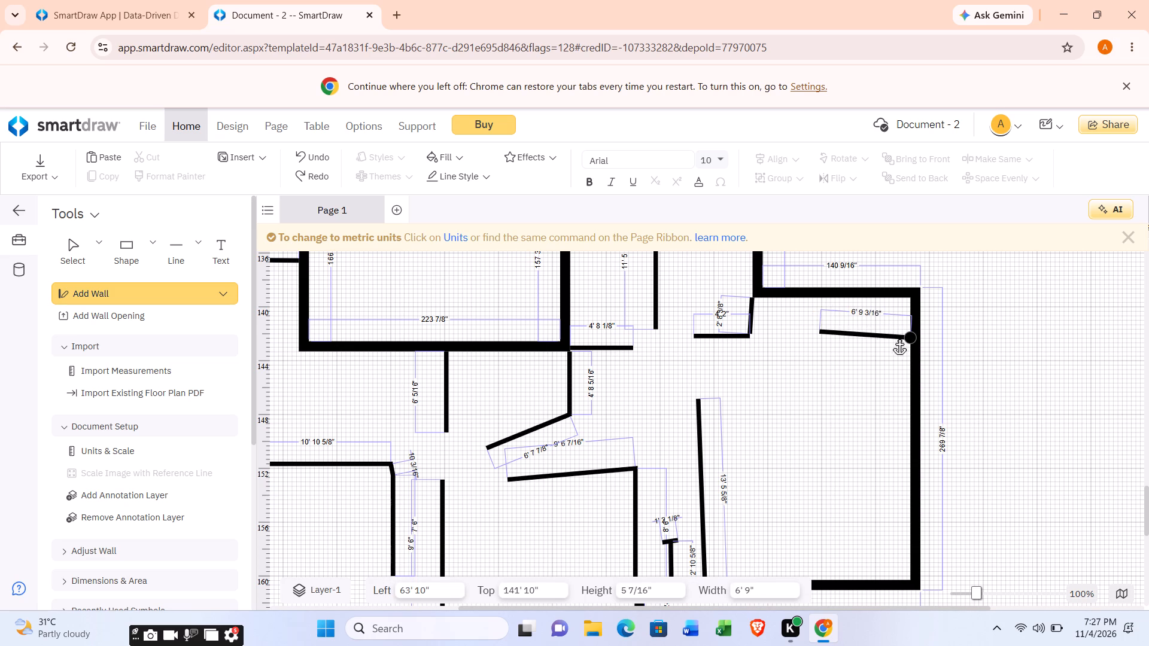
drag(899, 337, 907, 331)
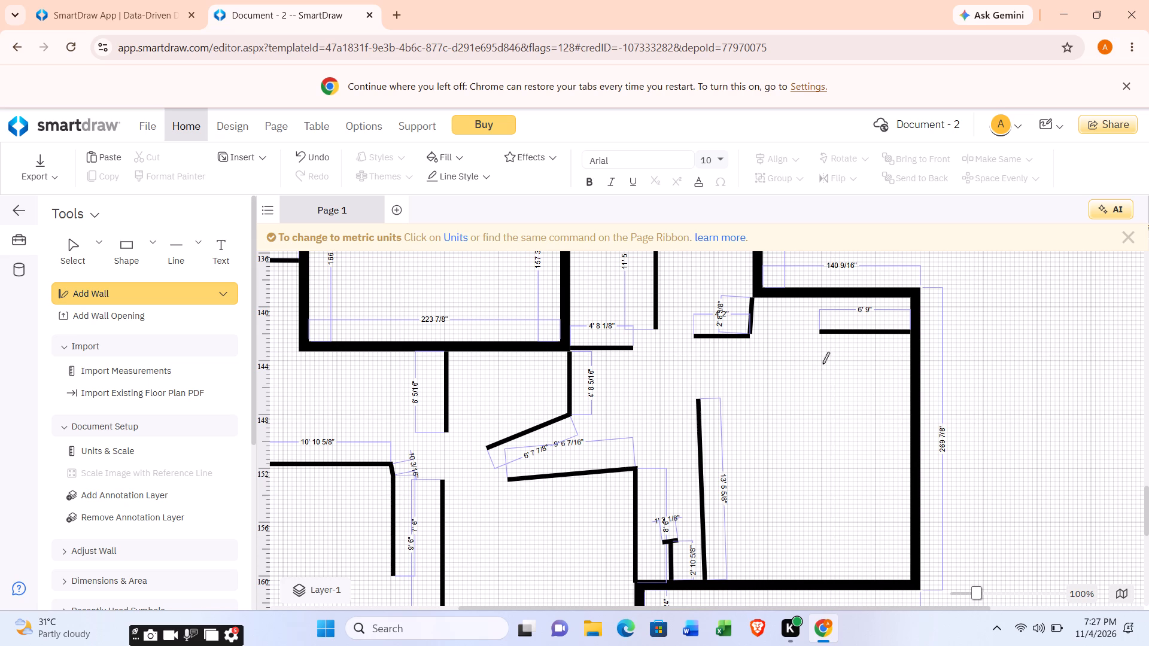
Below the 6' 9" wall, draw a 3' 6" interior wall downward and a 6' 1" wall from its lower end toward the exterior wall.
drag(822, 364, 824, 388)
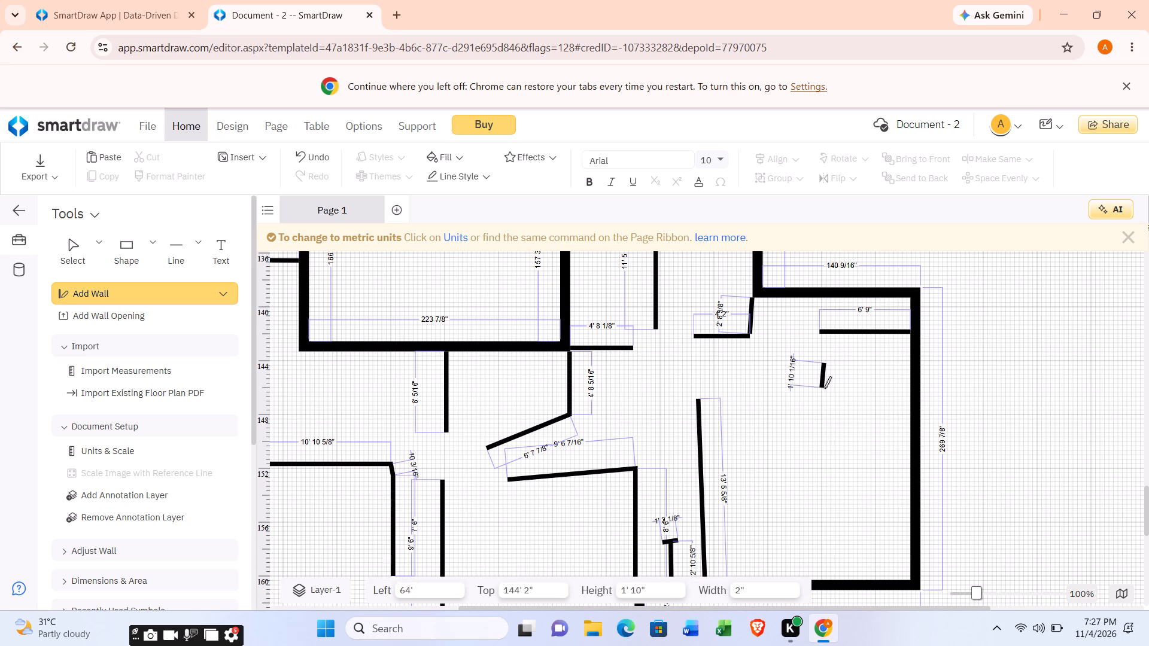
drag(824, 388, 819, 410)
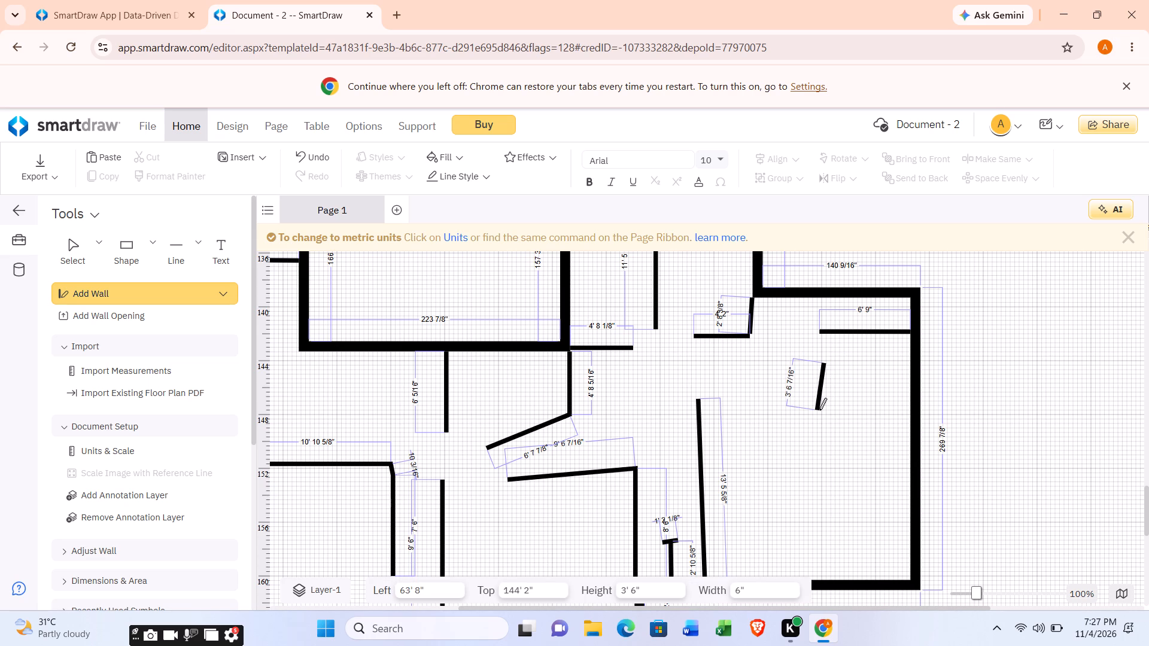
drag(819, 410, 825, 412)
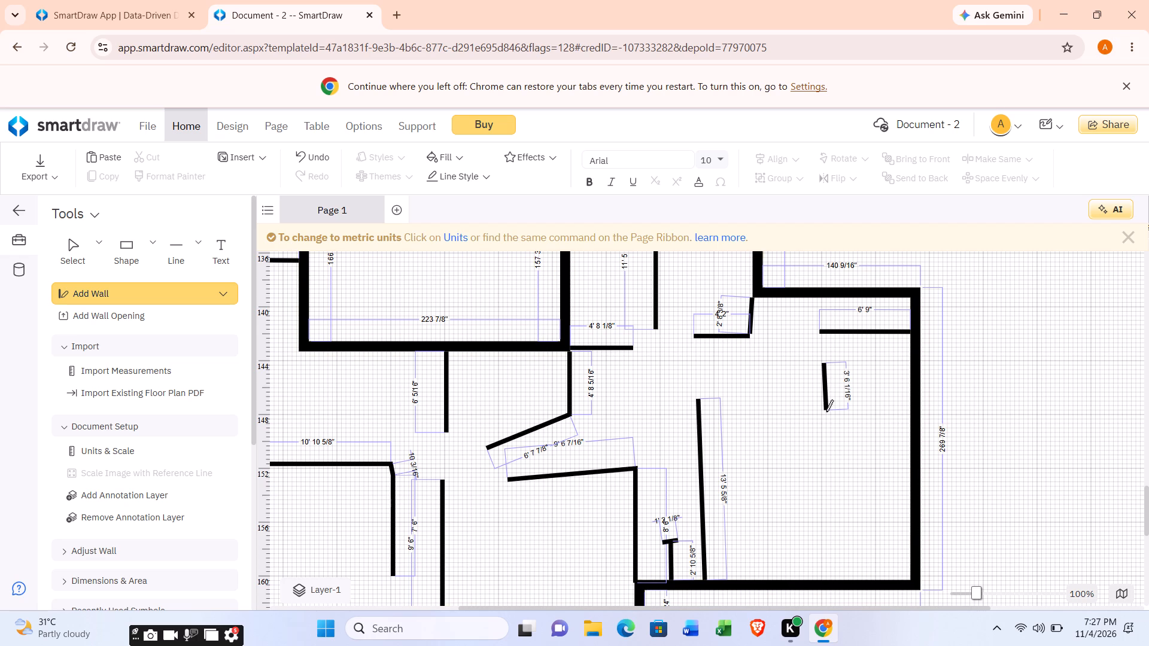
drag(829, 410, 877, 416)
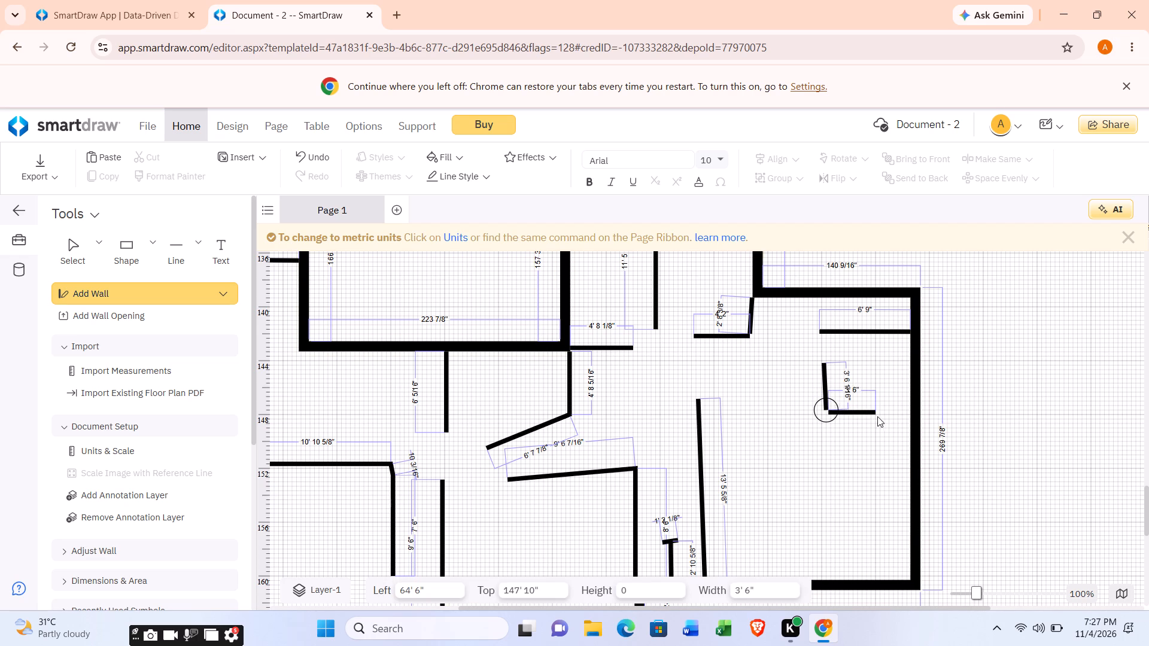
drag(877, 416, 910, 413)
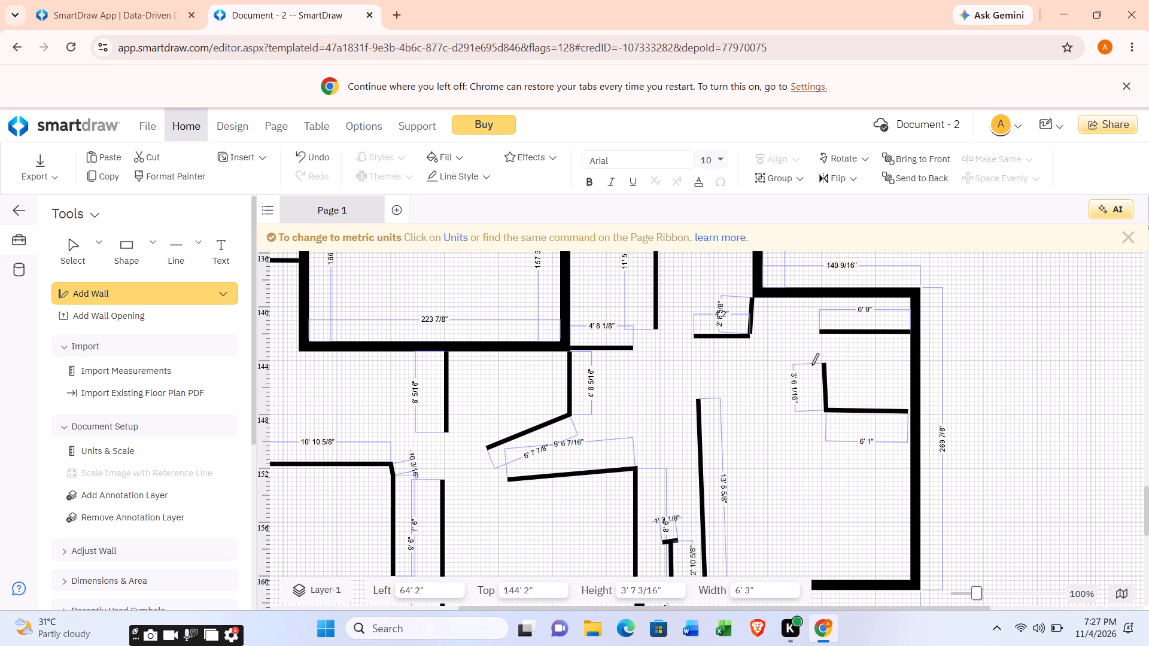
Right of the 13' 6" wall, draw a 2' 10" interior wall and a 12' 2" wall from its right end down to the 245 3/4" exterior wall.
scroll(798, 376, up, 1)
scroll(796, 377, down, 1)
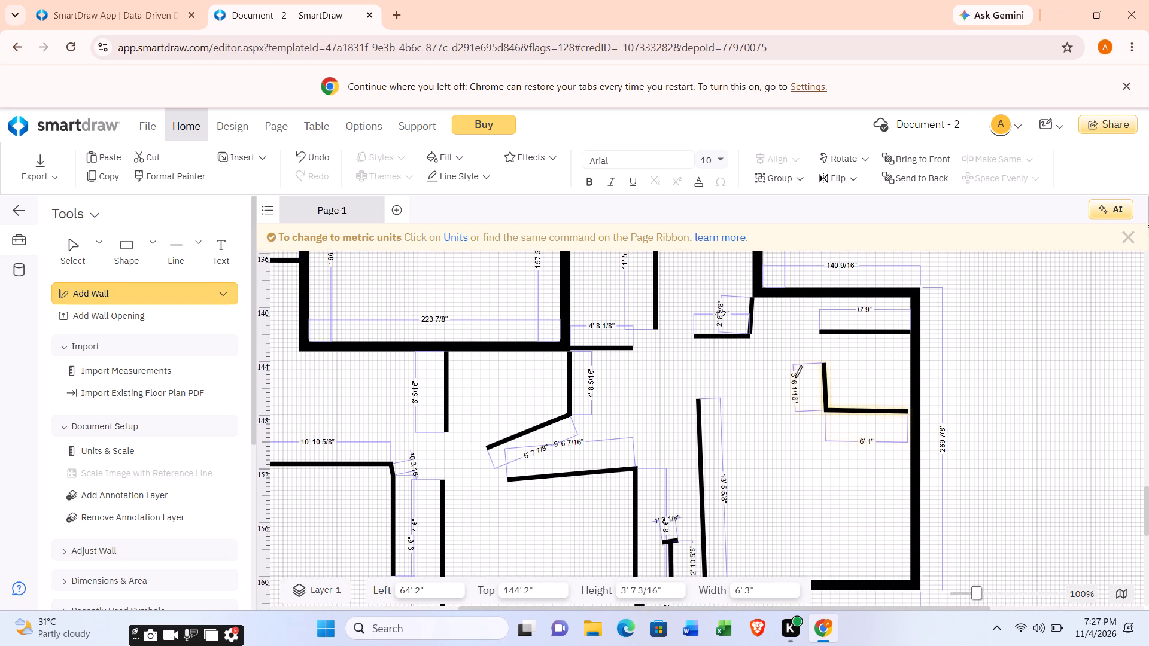
scroll(794, 379, down, 1)
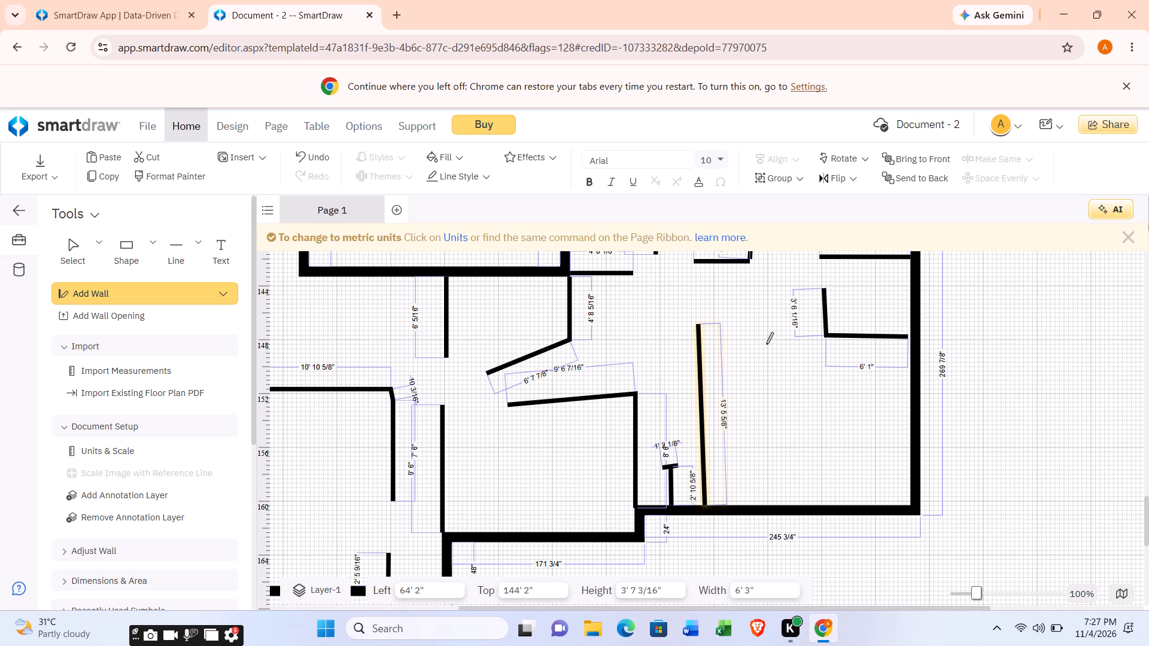
drag(767, 343, 802, 340)
click(801, 340)
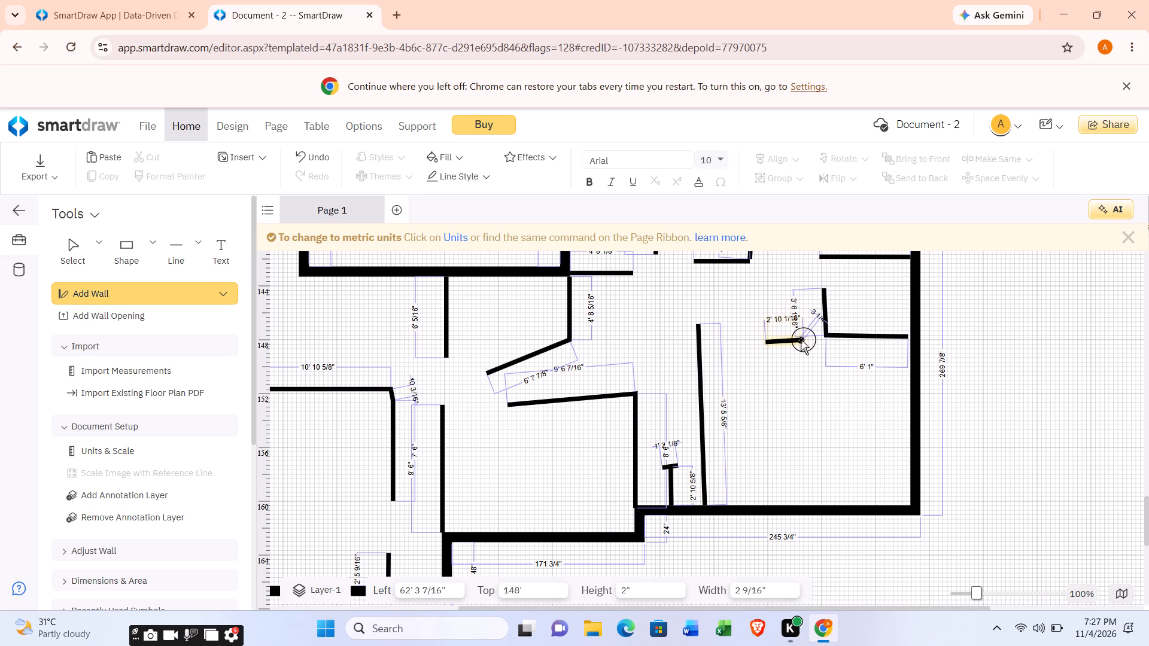
drag(801, 340, 801, 414)
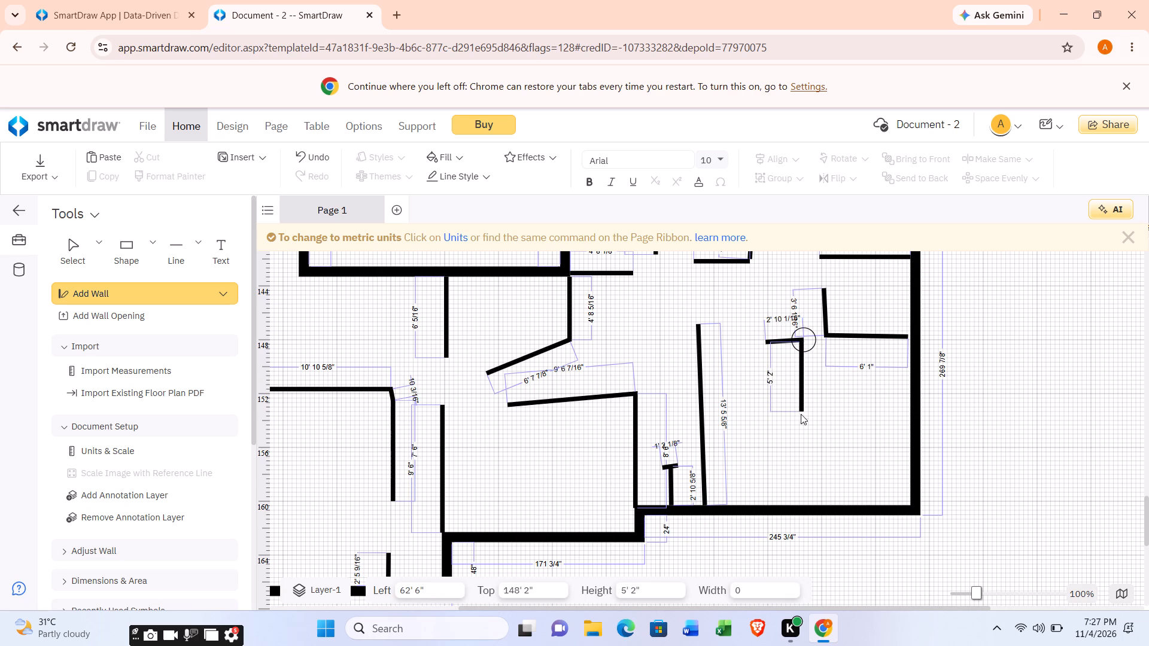
drag(801, 414, 804, 493)
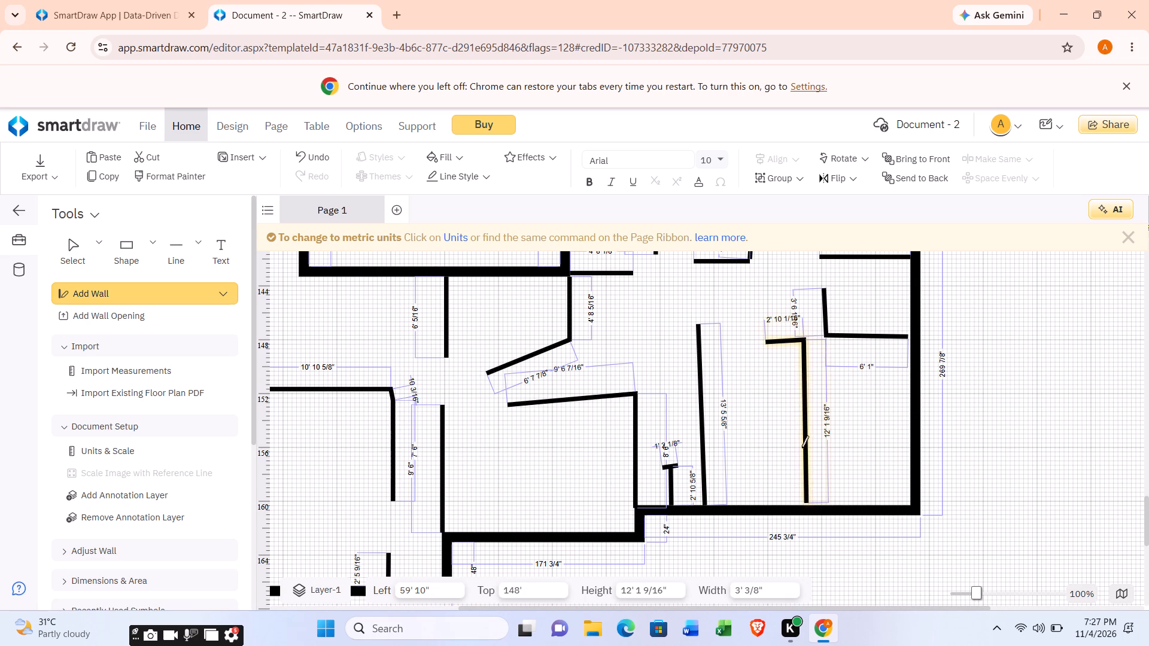
Draw an interior wall about 2' 10" long upward from the free end of the 2' 10" horizontal wall.
drag(767, 343, 770, 333)
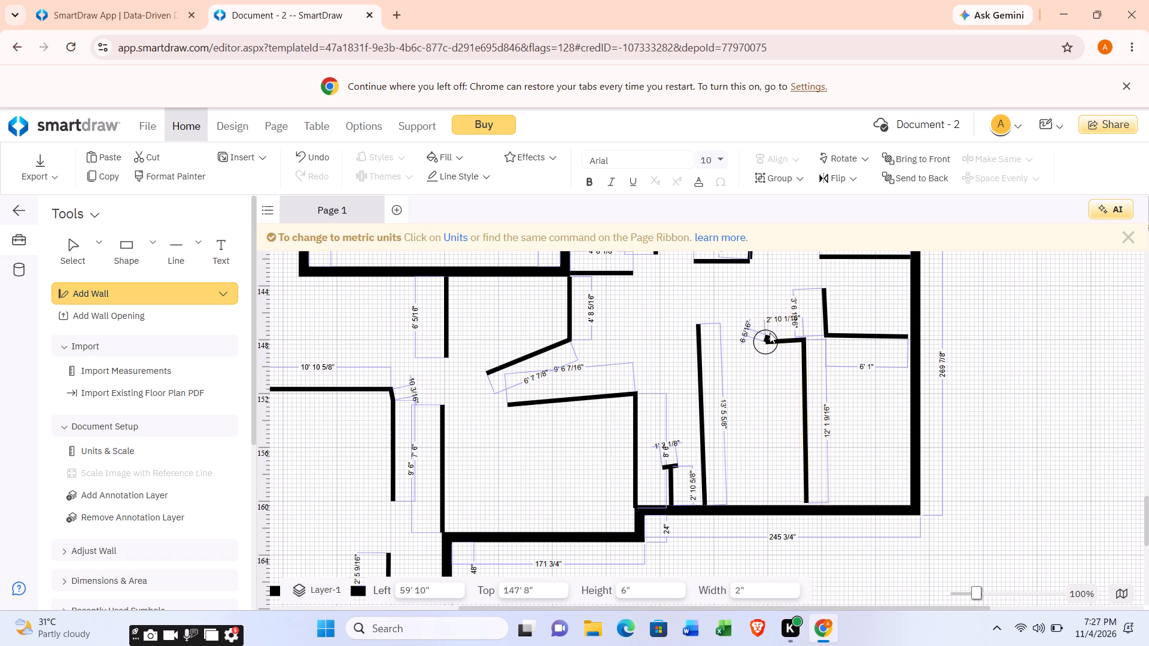
drag(770, 333, 767, 308)
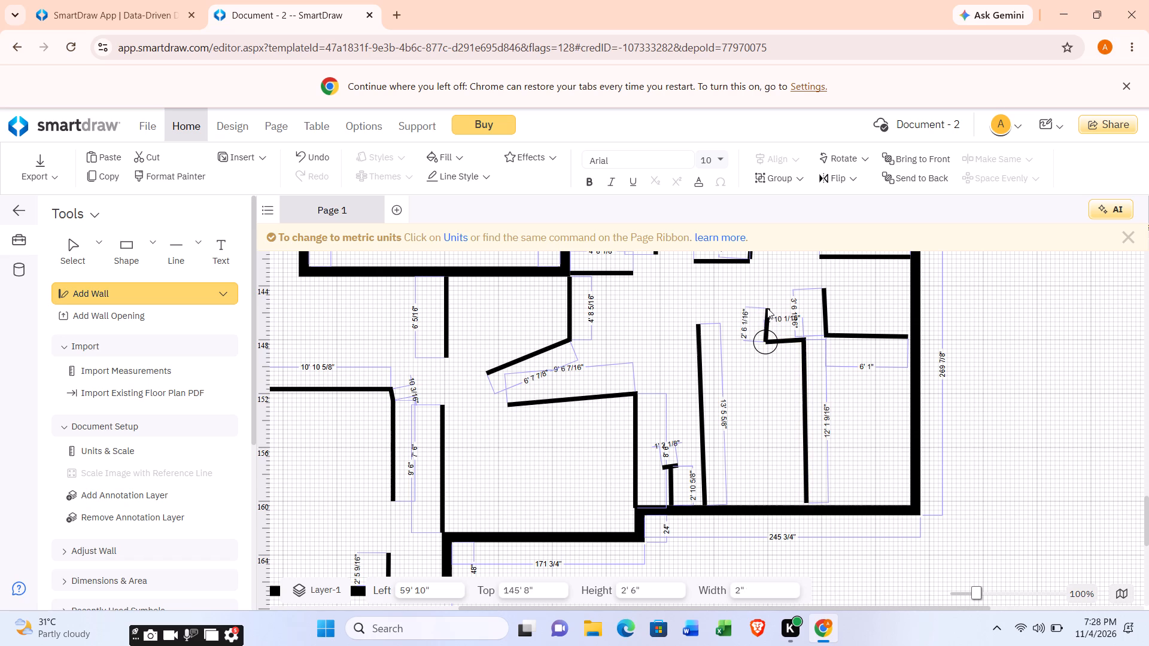
drag(767, 308, 765, 302)
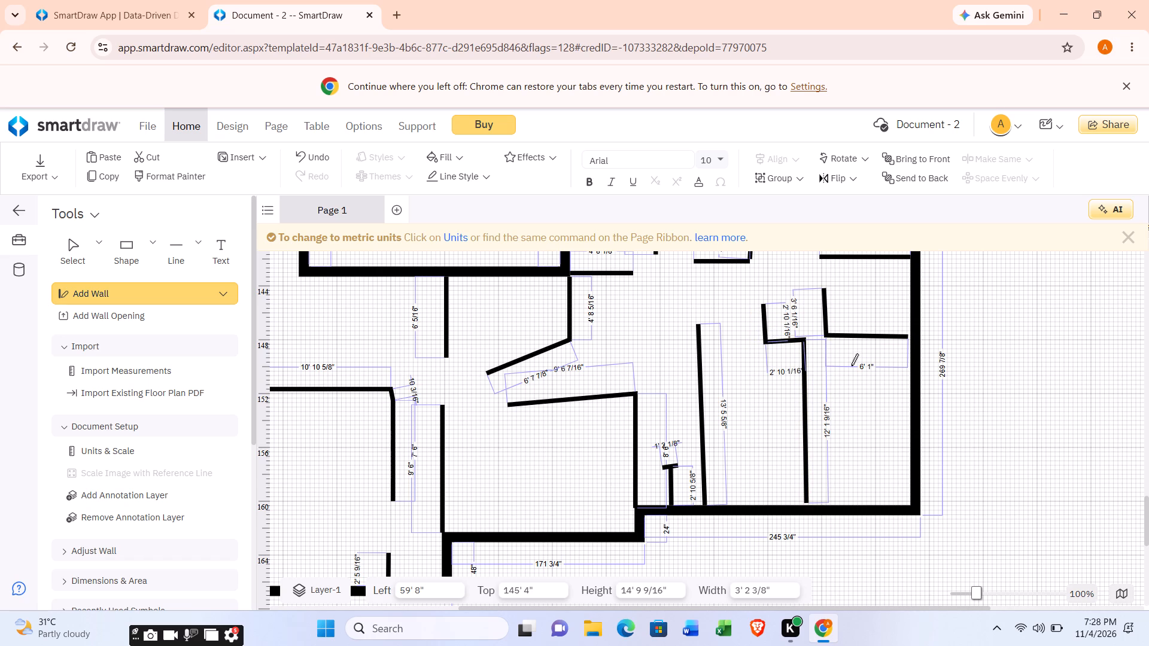
Examine the interior wall layout around the 180 9/16", 140 9/16" and 223 7/8" exterior walls.
scroll(851, 365, up, 1)
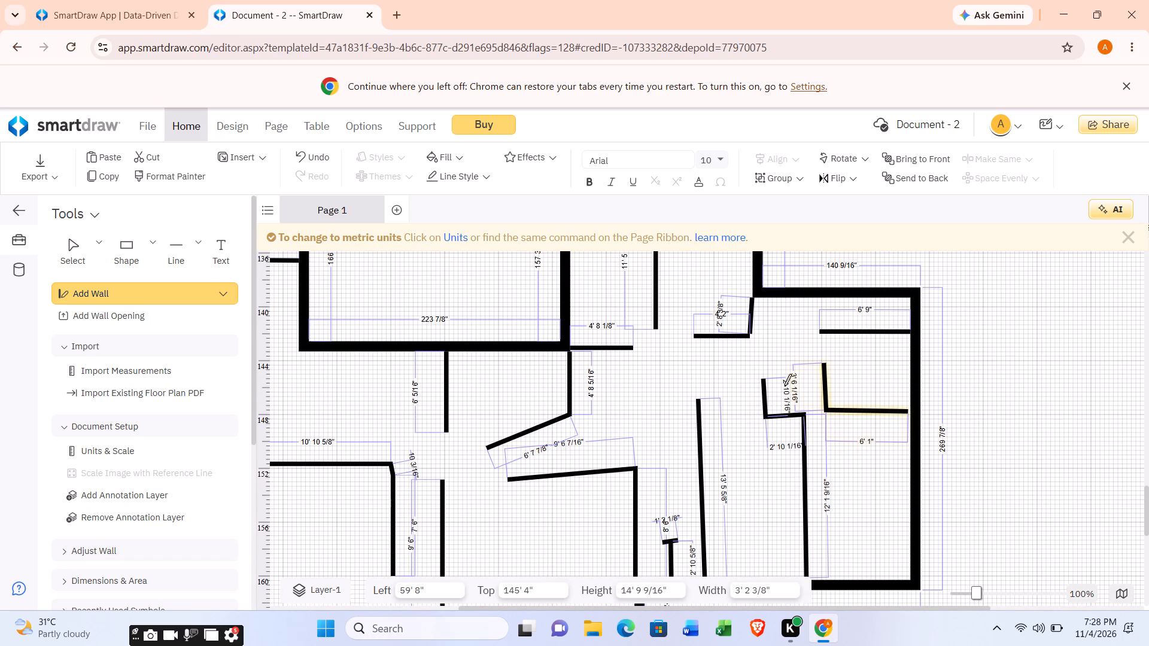
scroll(784, 386, down, 3)
scroll(784, 386, up, 2)
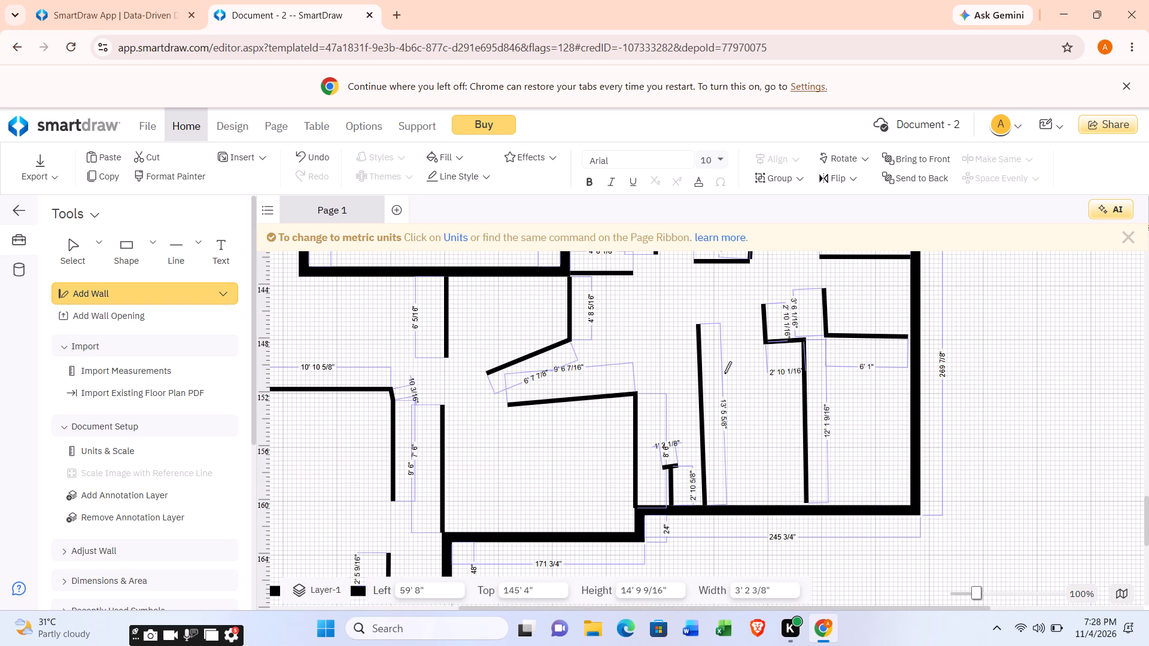
scroll(700, 356, up, 2)
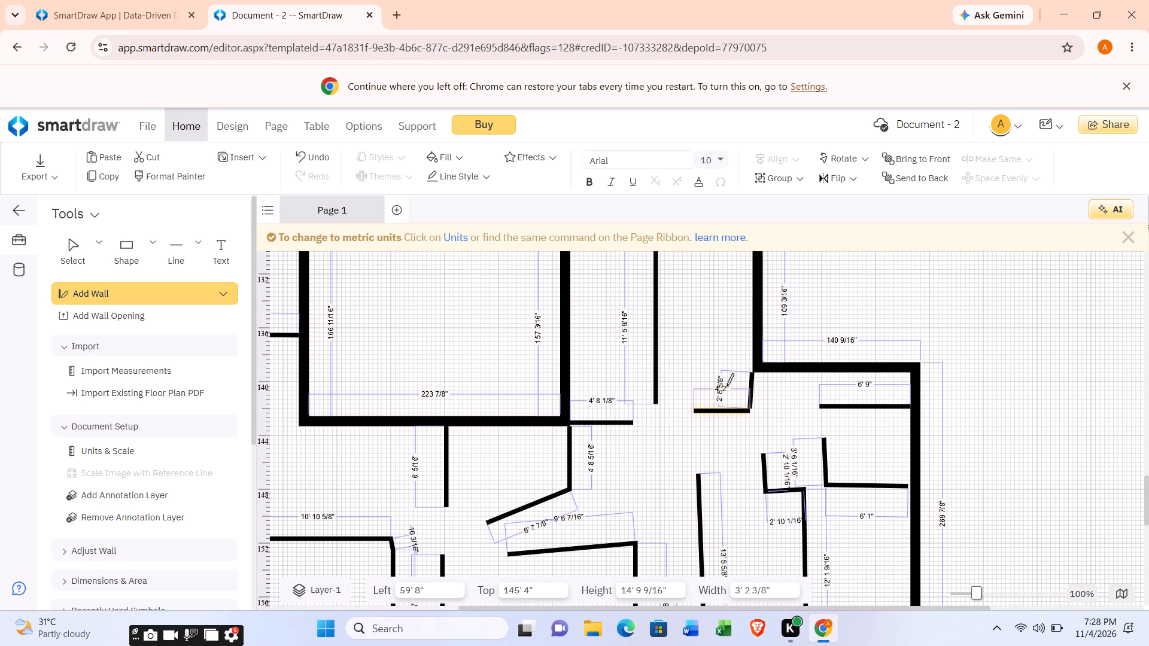
scroll(733, 388, right, 1)
scroll(874, 356, up, 1)
scroll(877, 352, down, 2)
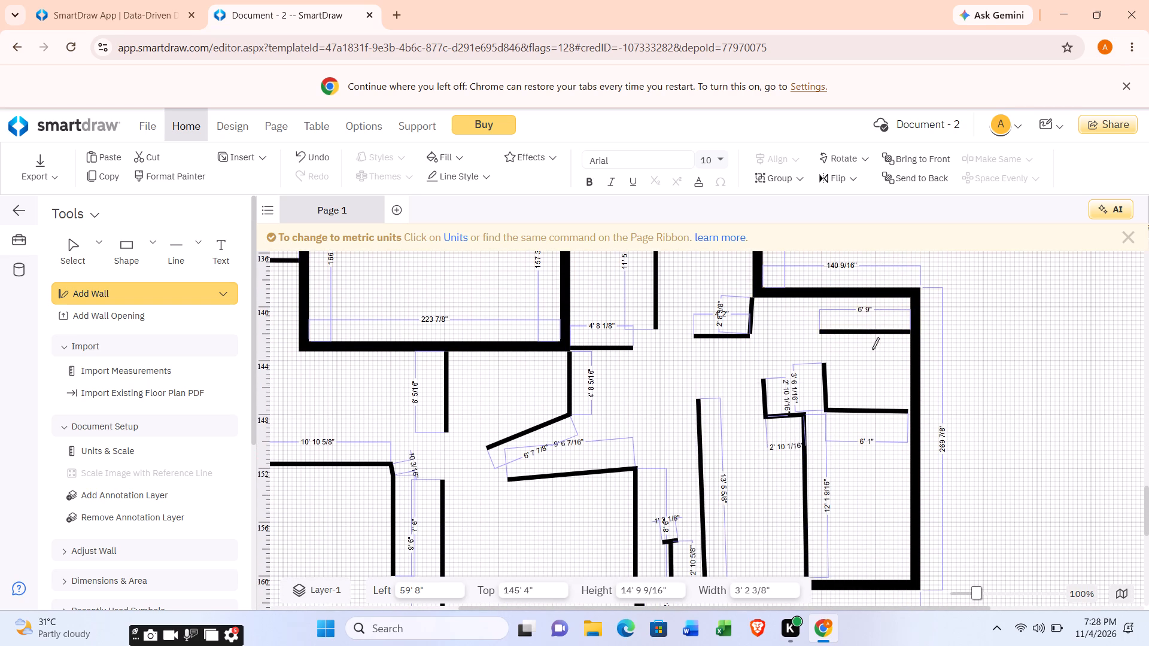
scroll(869, 351, down, 1)
scroll(865, 353, up, 1)
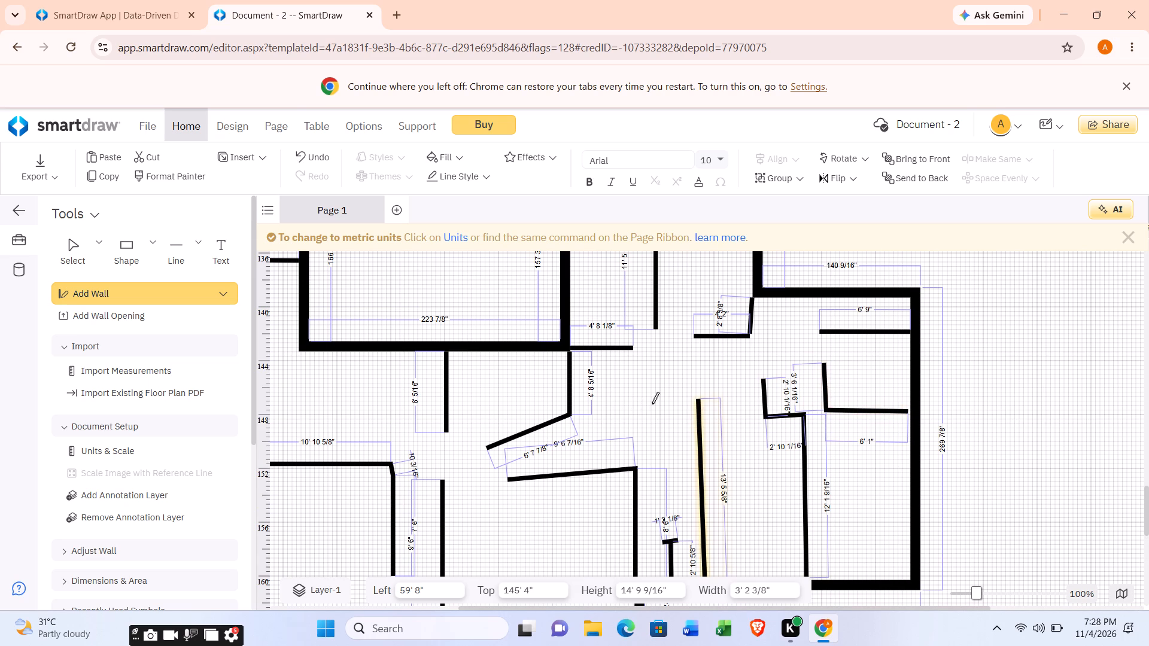
scroll(652, 400, up, 2)
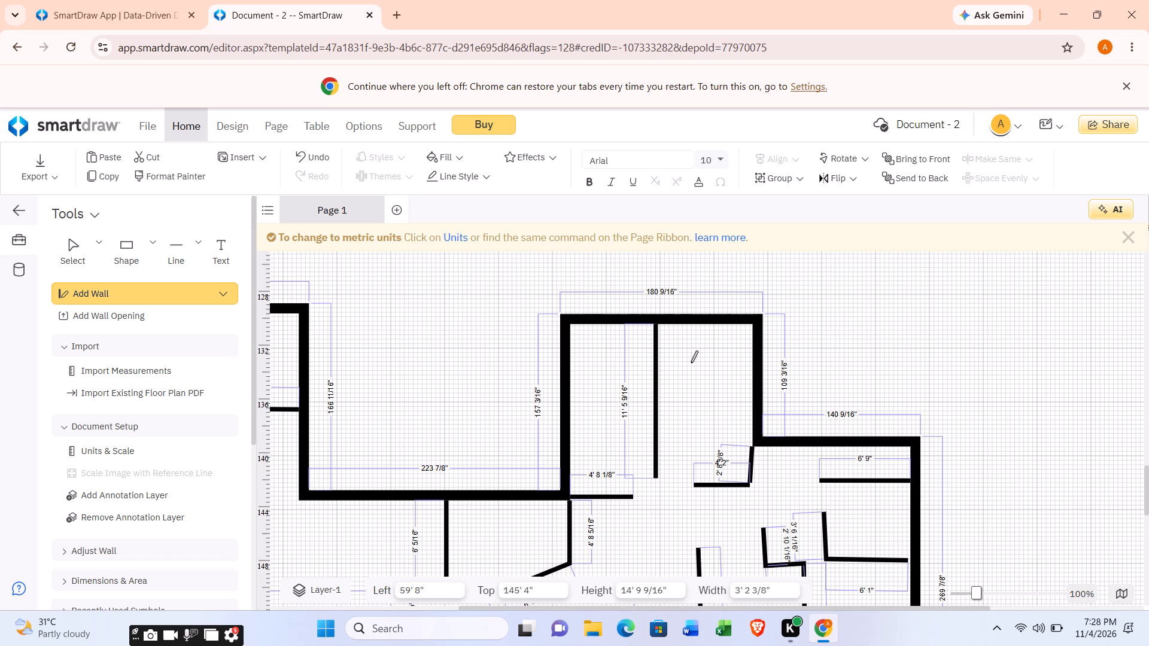
scroll(694, 364, down, 3)
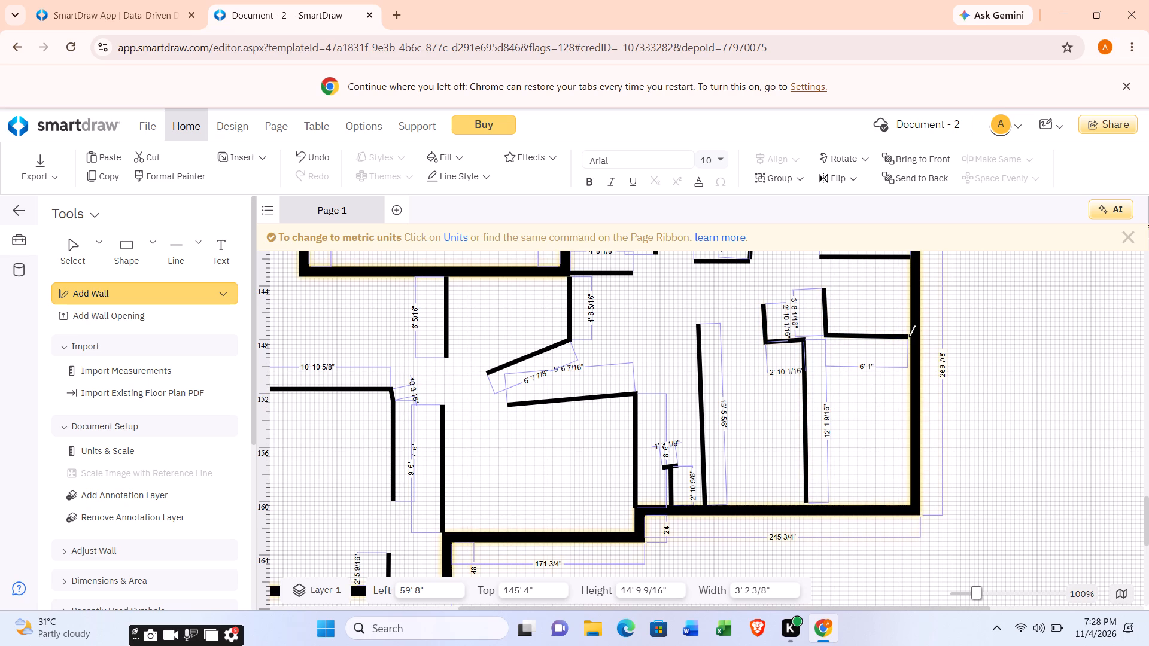
scroll(906, 338, up, 1)
scroll(686, 342, up, 1)
scroll(694, 339, down, 1)
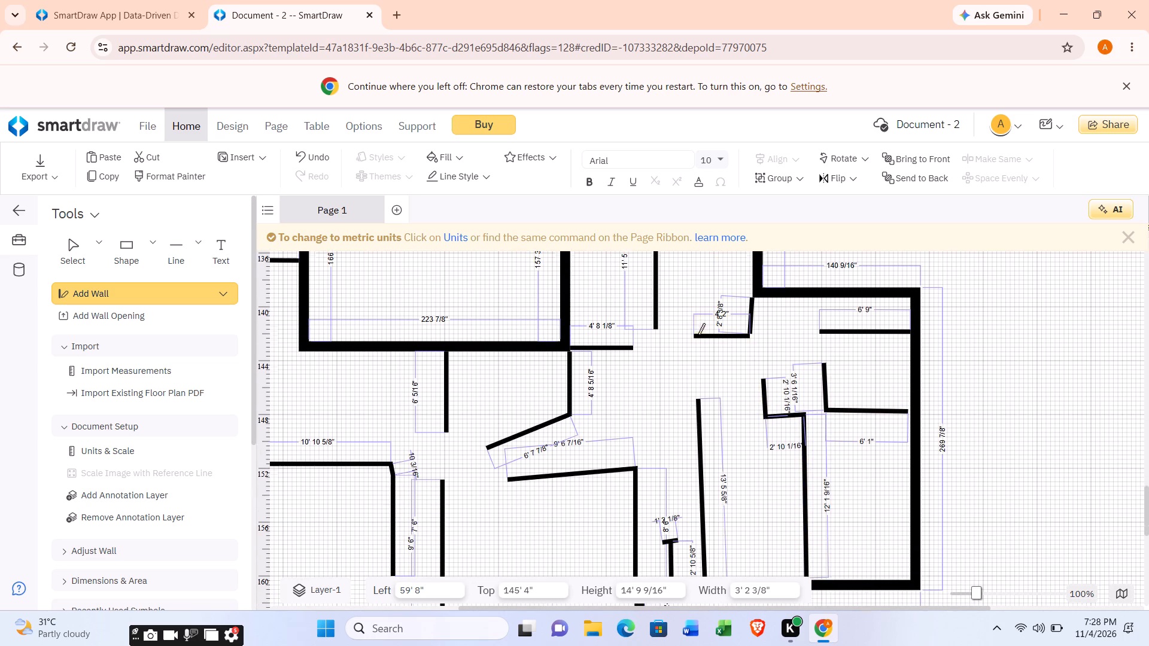
scroll(693, 342, up, 6)
scroll(728, 313, down, 4)
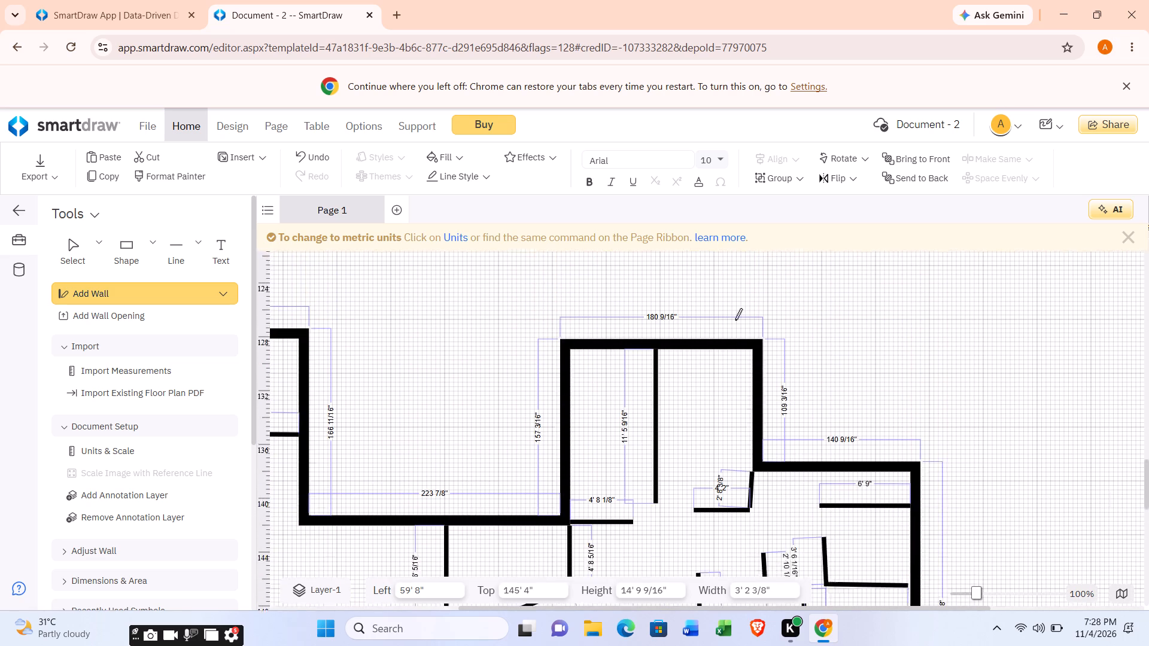
scroll(721, 333, down, 1)
scroll(659, 419, right, 3)
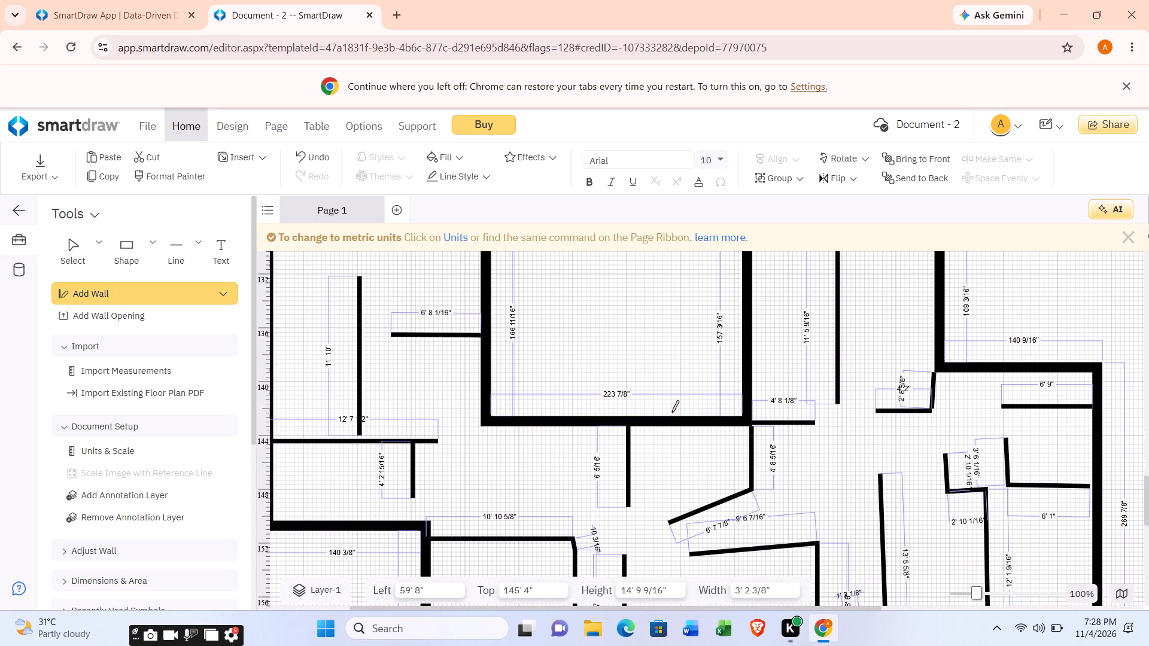
scroll(671, 412, right, 1)
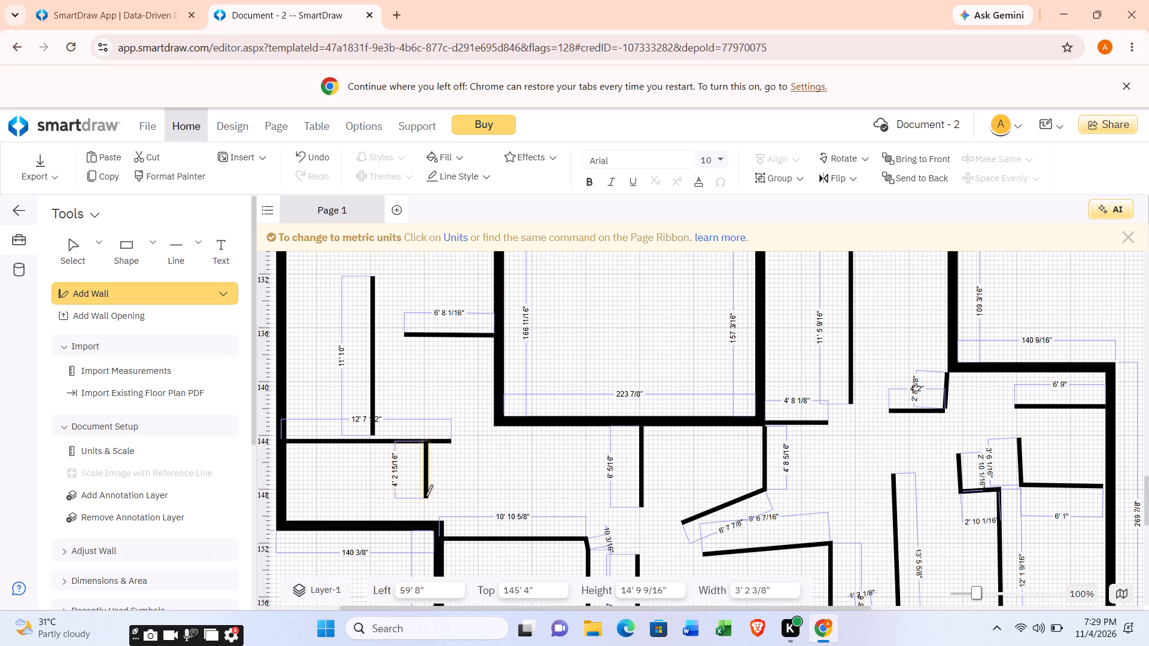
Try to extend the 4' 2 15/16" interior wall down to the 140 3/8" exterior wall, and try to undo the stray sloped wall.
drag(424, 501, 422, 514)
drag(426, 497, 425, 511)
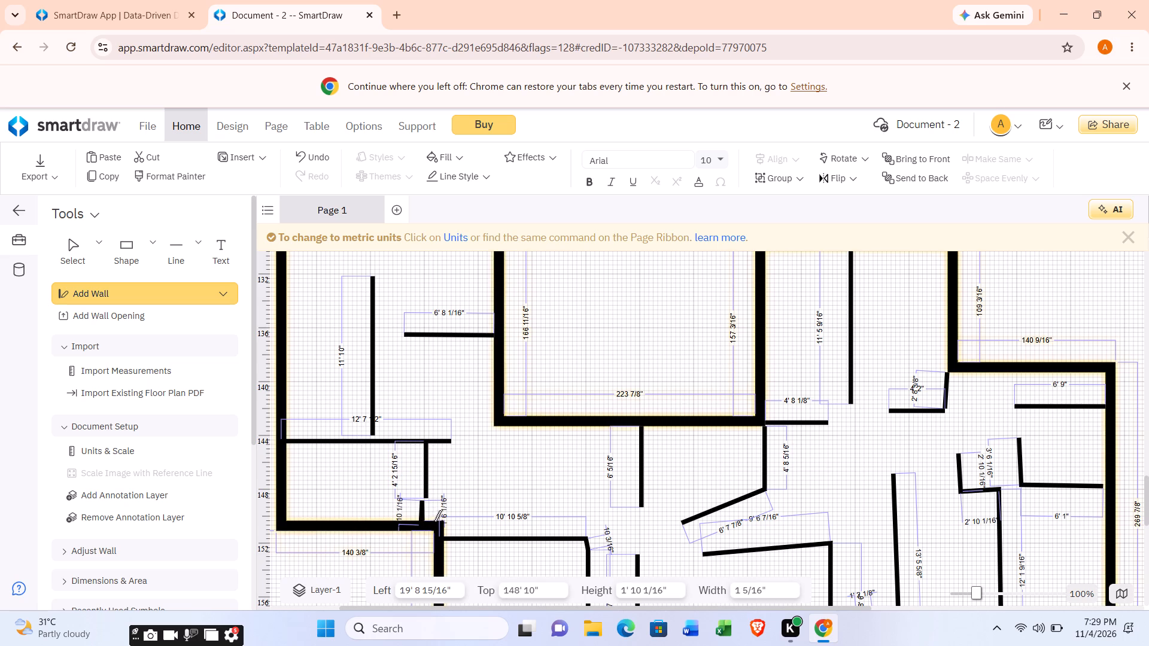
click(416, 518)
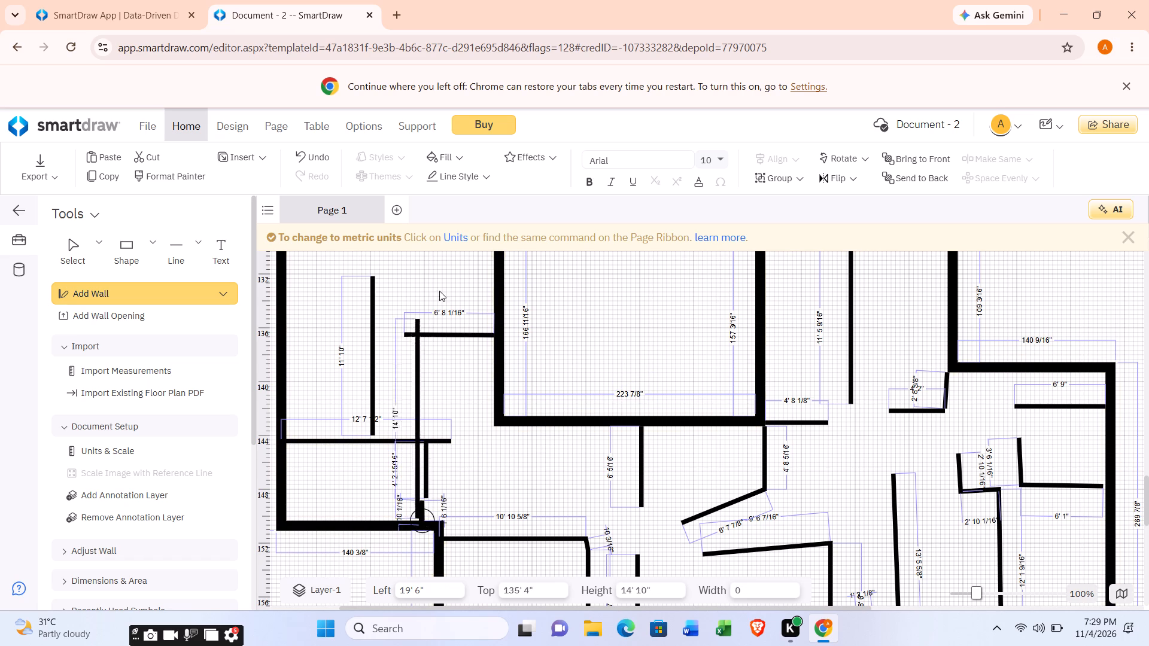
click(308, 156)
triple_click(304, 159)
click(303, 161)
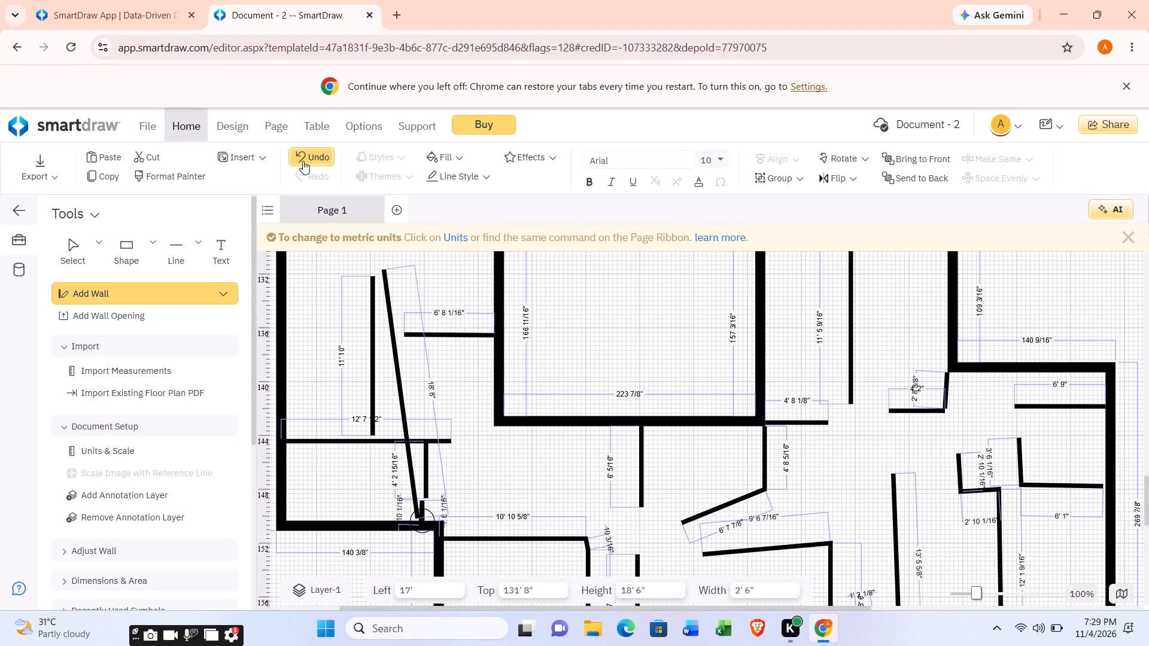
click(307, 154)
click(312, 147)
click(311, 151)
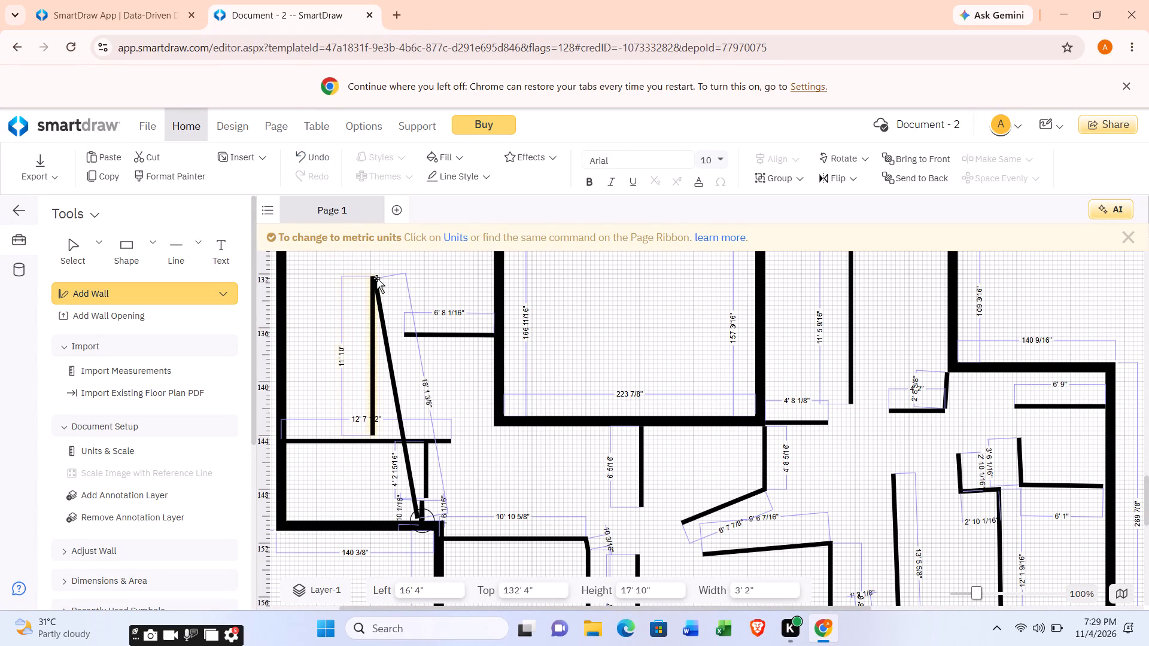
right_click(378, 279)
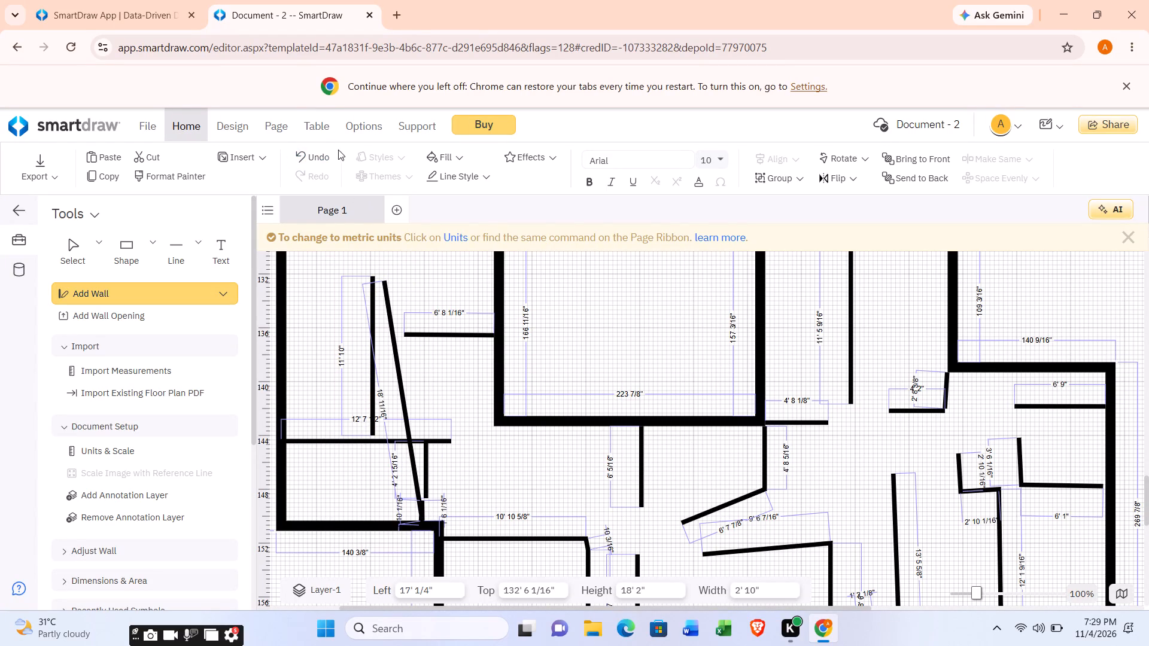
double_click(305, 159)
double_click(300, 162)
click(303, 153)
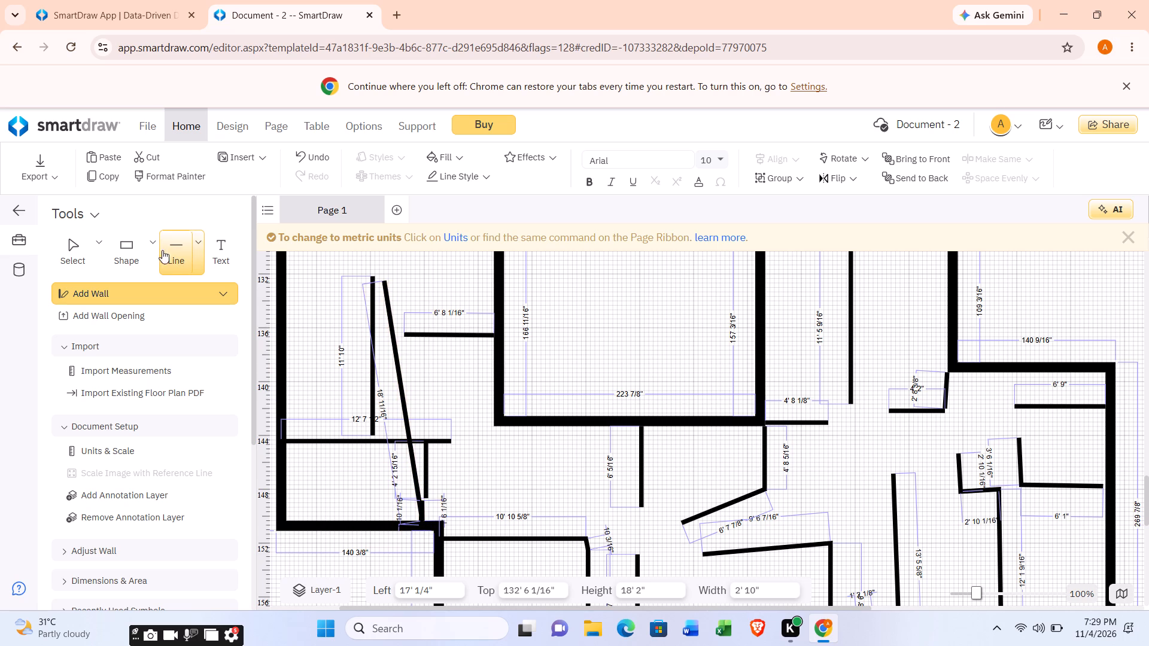
Delete the 11' 10", sloped, 6' 8 1/16" and 12' 7 1/2" interior walls above the 140 3/8" exterior wall.
click(123, 236)
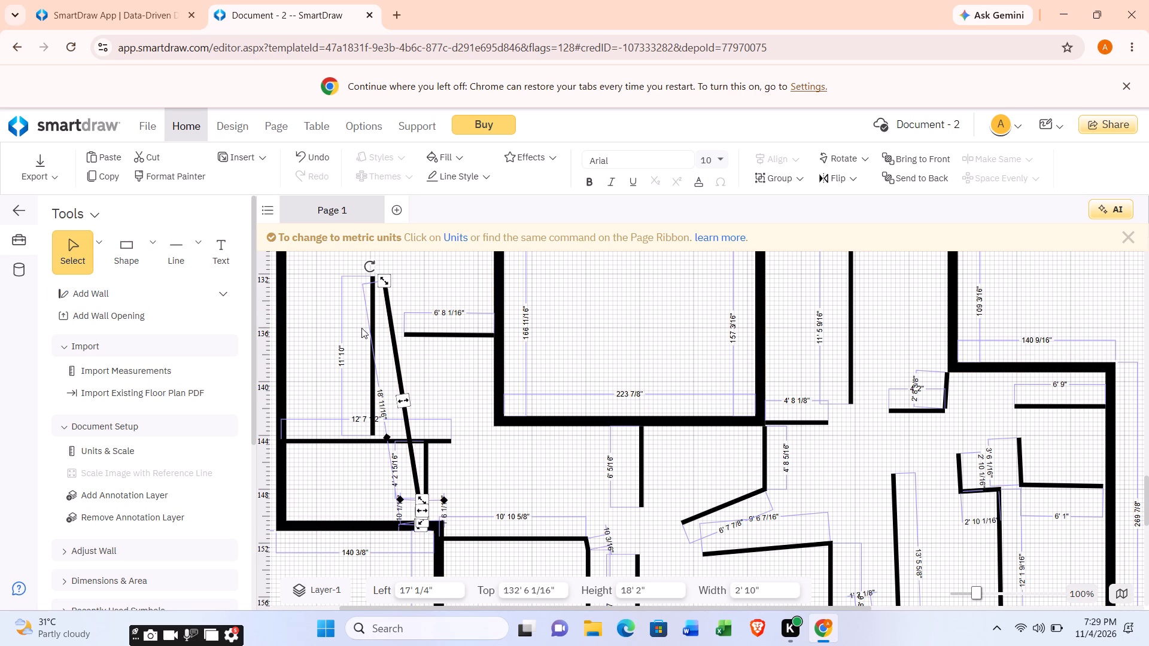
click(372, 324)
click(373, 322)
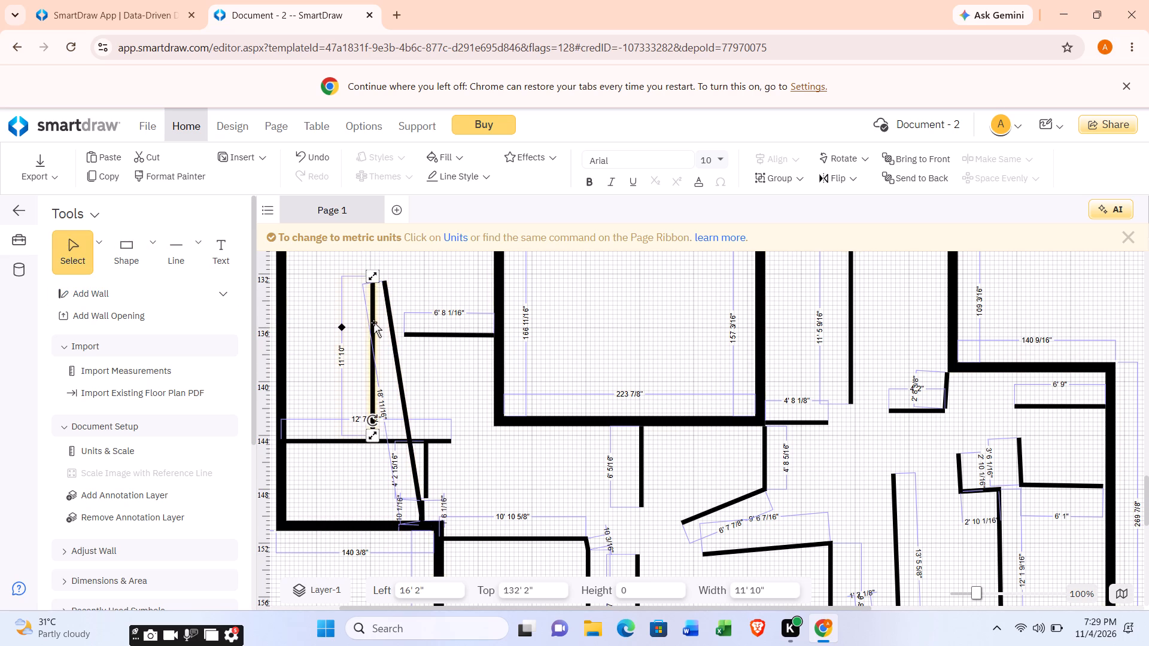
key(Delete)
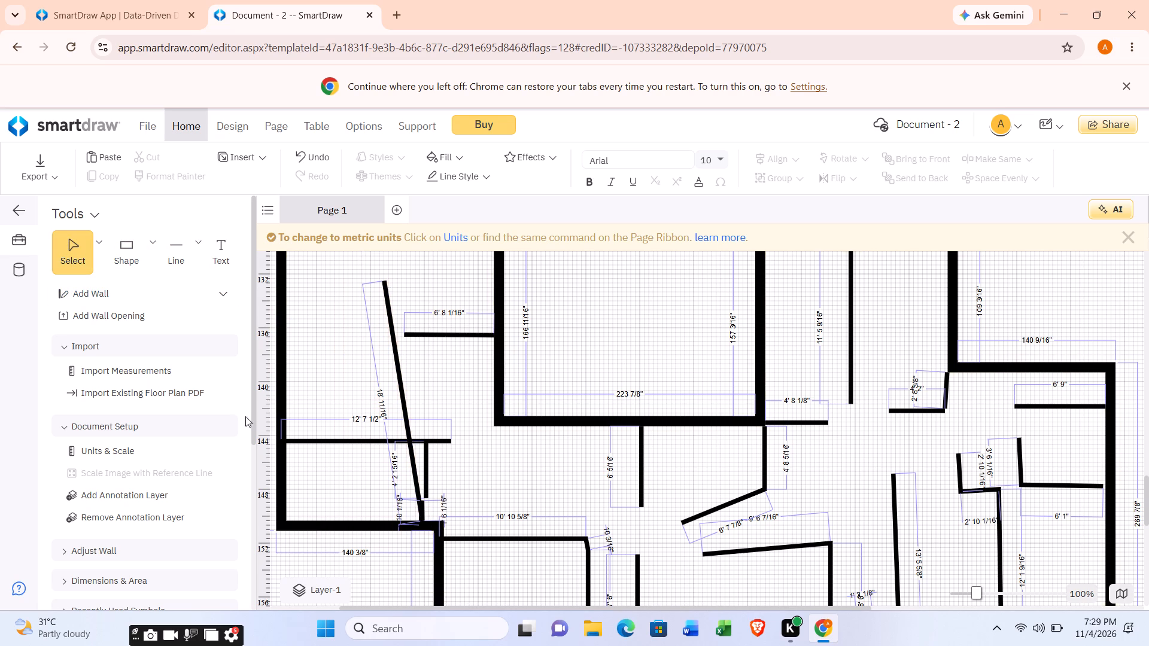
click(408, 407)
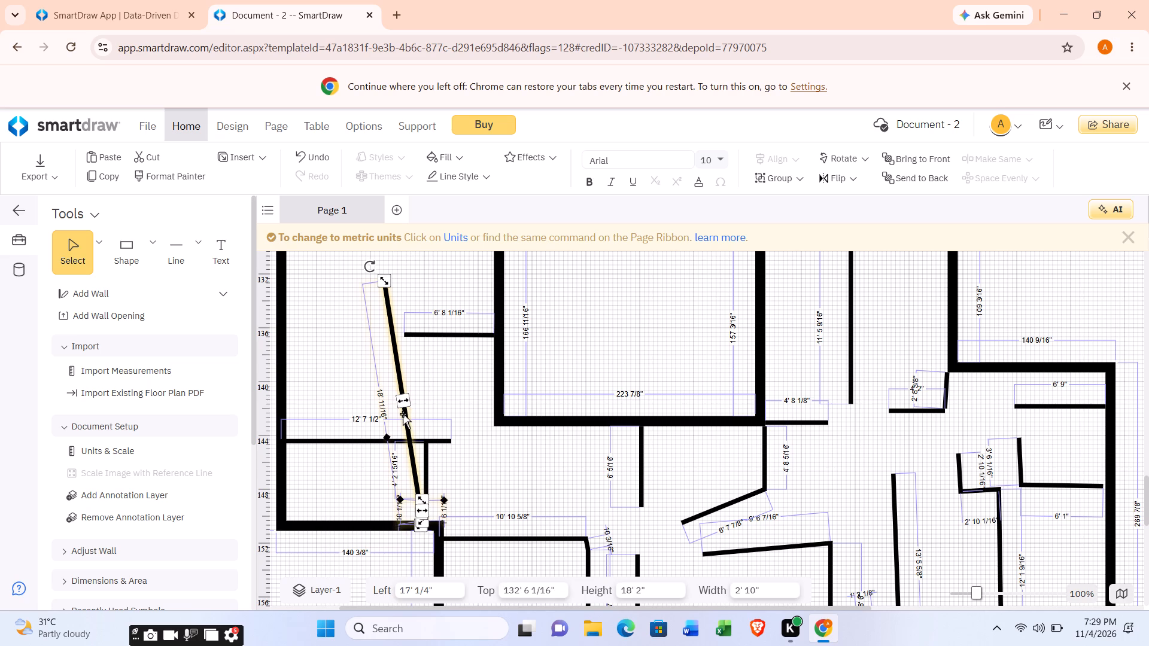
key(Delete)
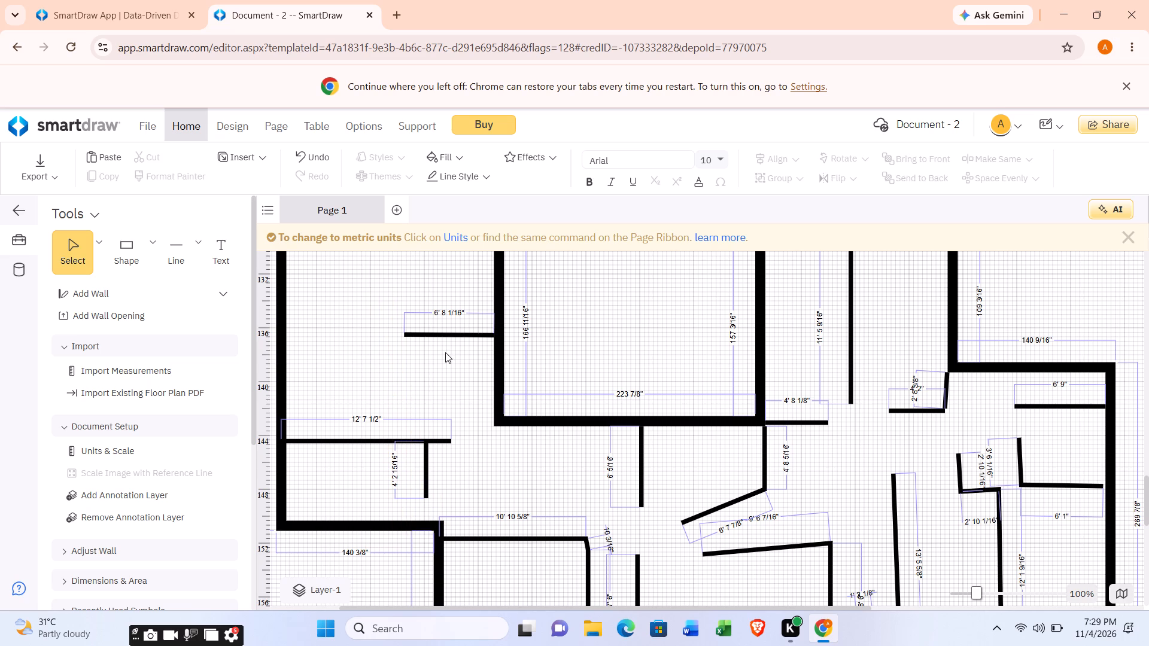
click(456, 331)
key(Delete)
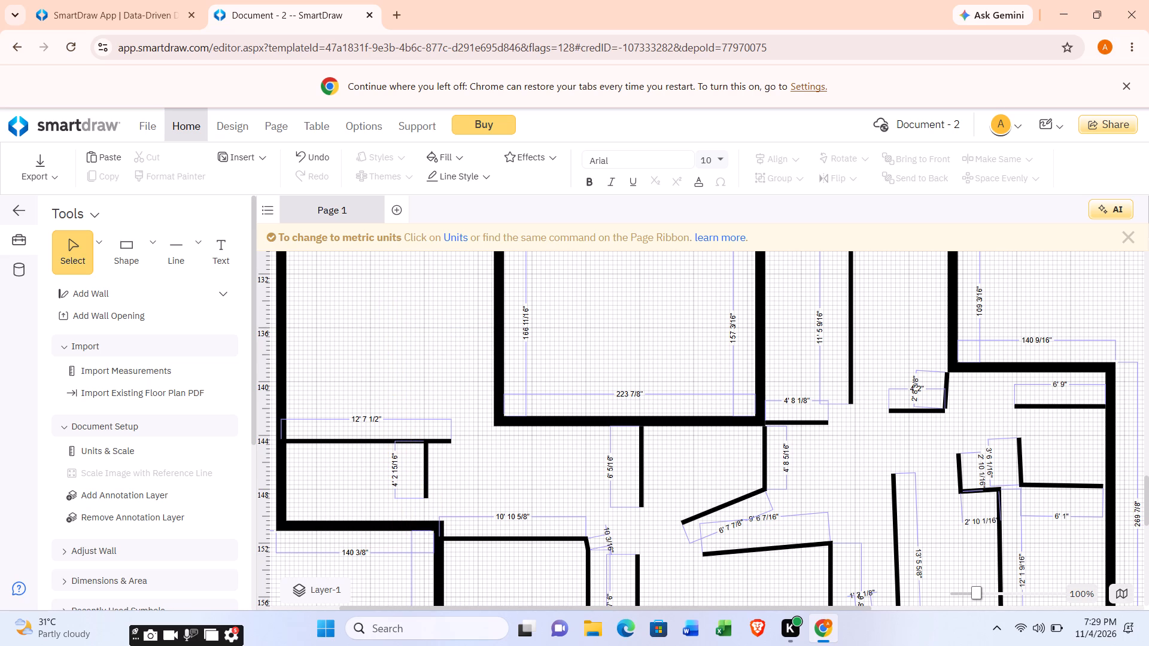
click(373, 437)
click(373, 437)
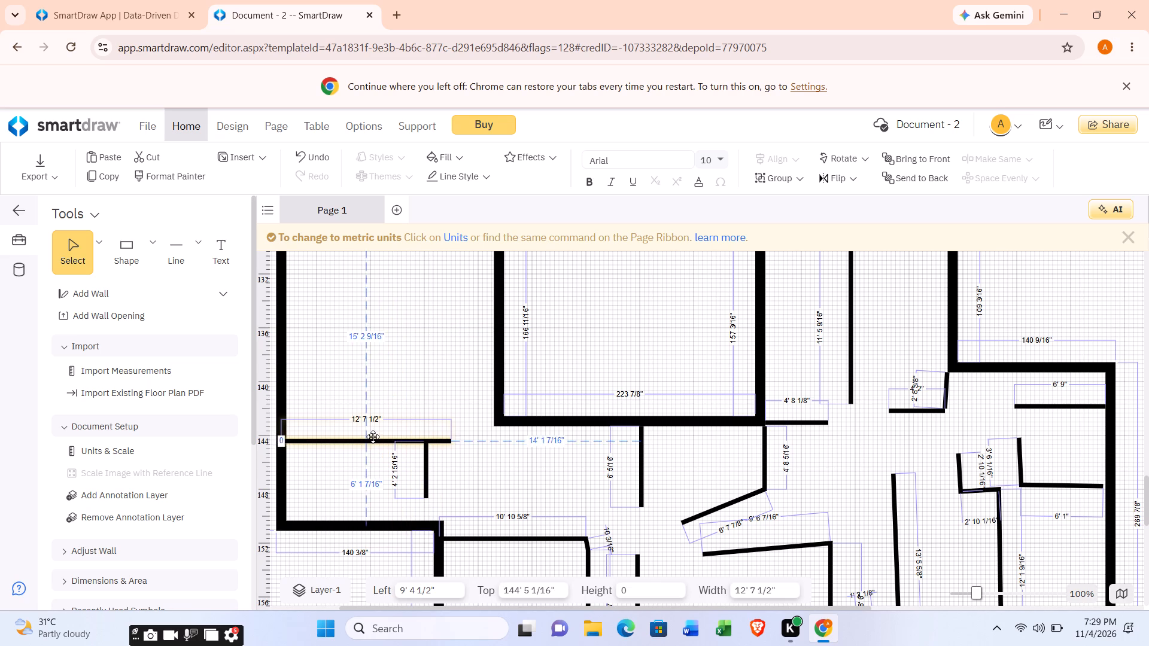
key(Delete)
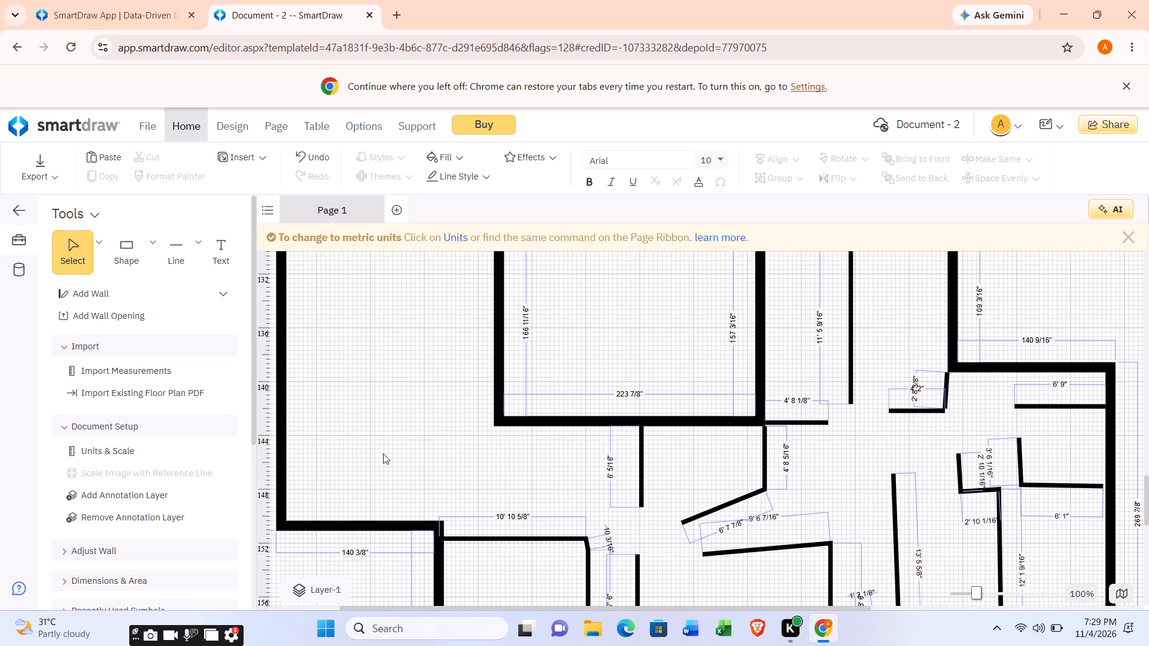
Delete the connected 10' 10 5/8" and 7' 6" interior walls, plus the 9' 6" and 6' 5/16" vertical interior walls.
scroll(564, 525, down, 2)
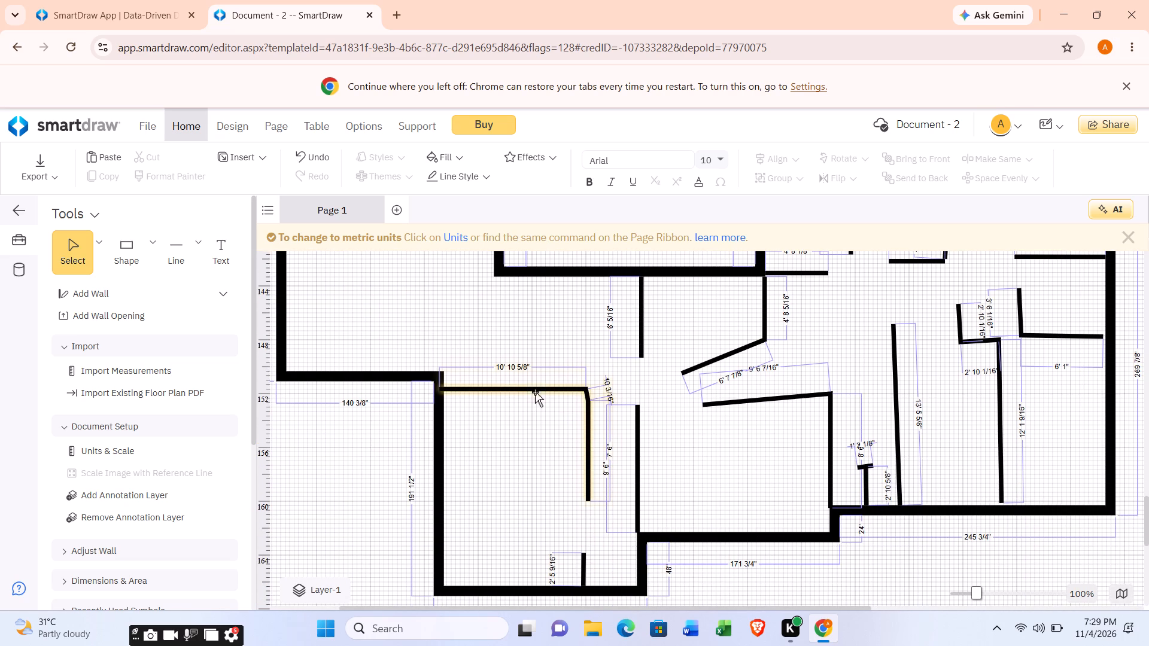
click(535, 392)
key(Delete)
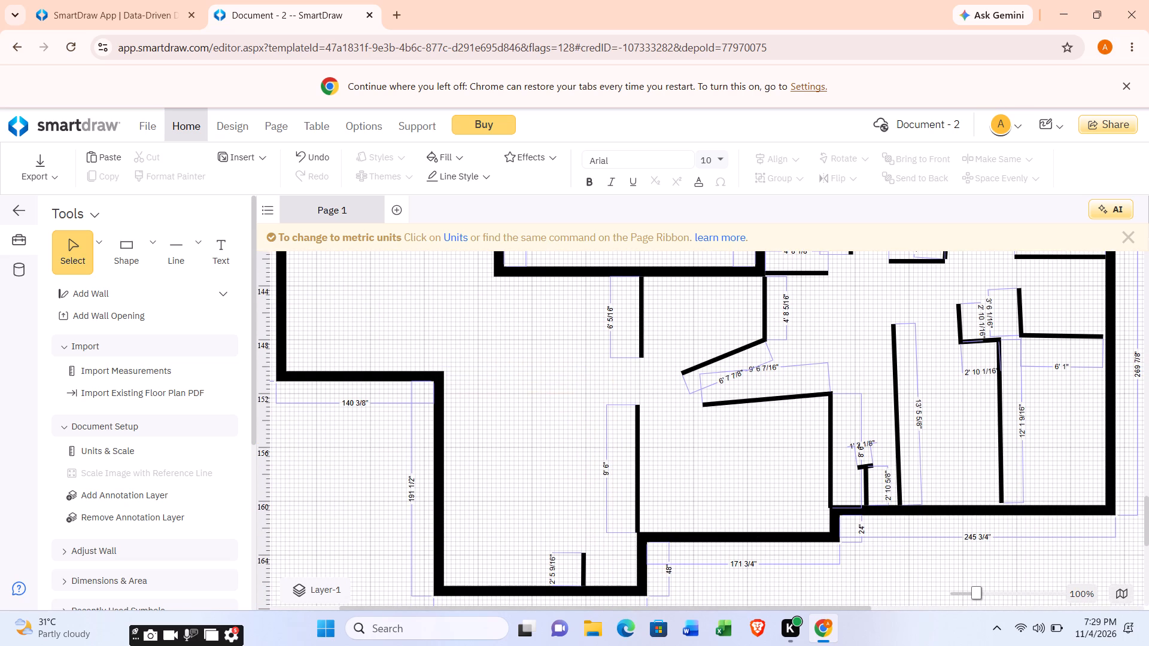
click(632, 437)
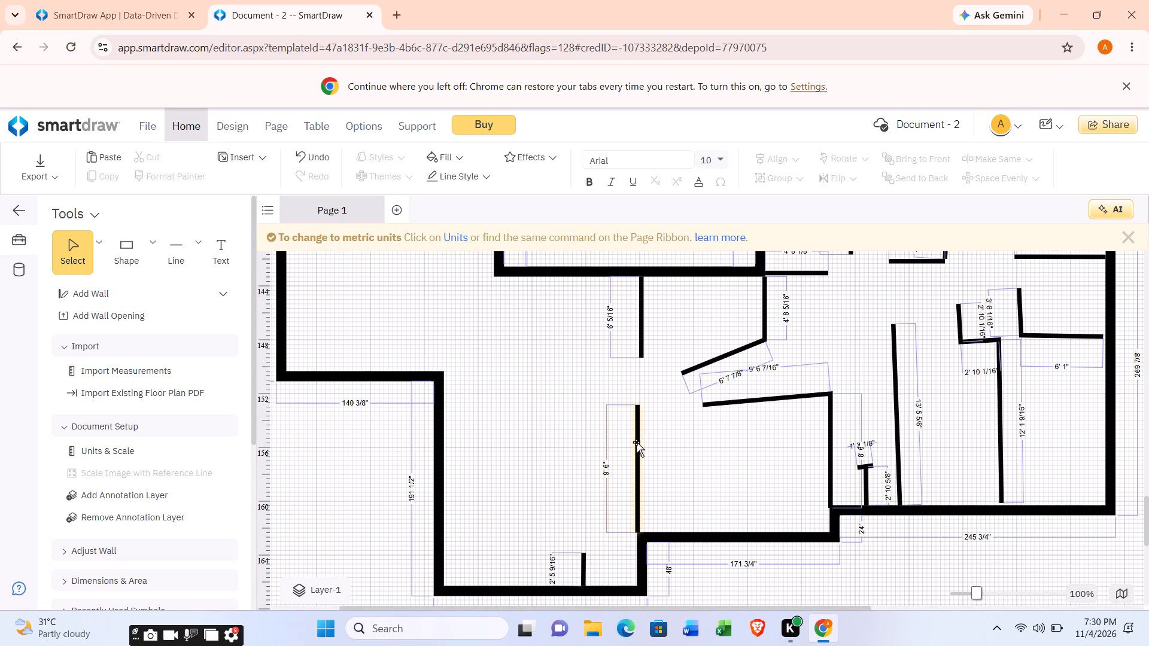
click(636, 442)
key(Delete)
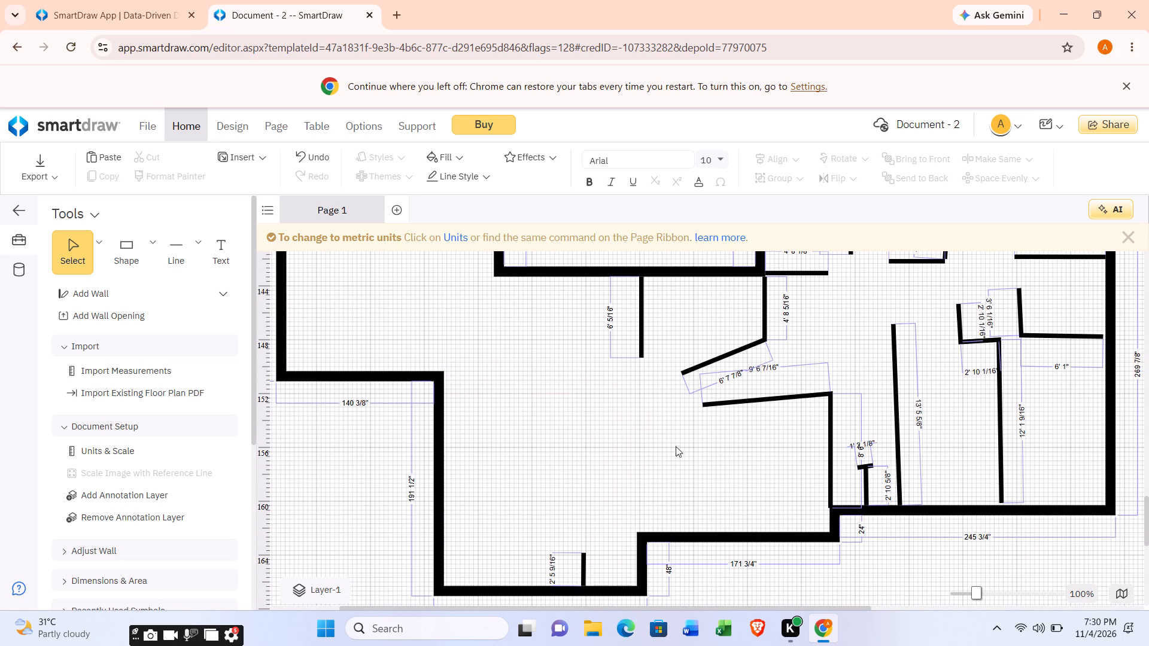
click(641, 338)
key(Delete)
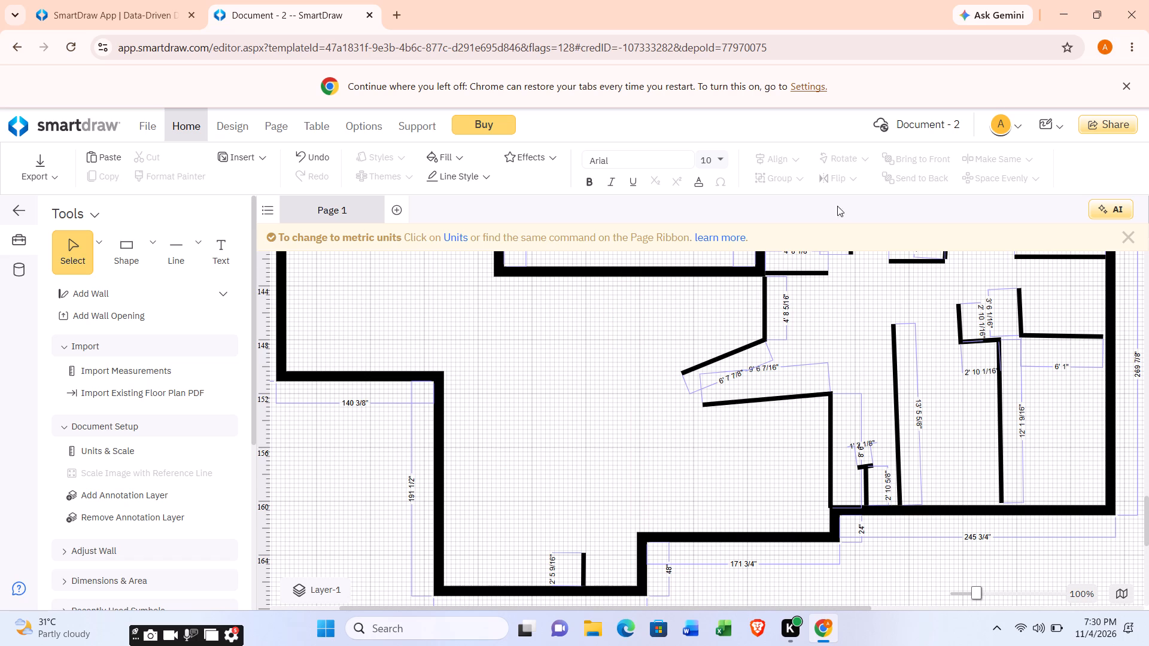
Delete the connected 4' 8 5/16" and sloped 6' 7 7/8" interior walls, plus the connected 9' 6 7/16" and 8' 6" walls.
click(761, 311)
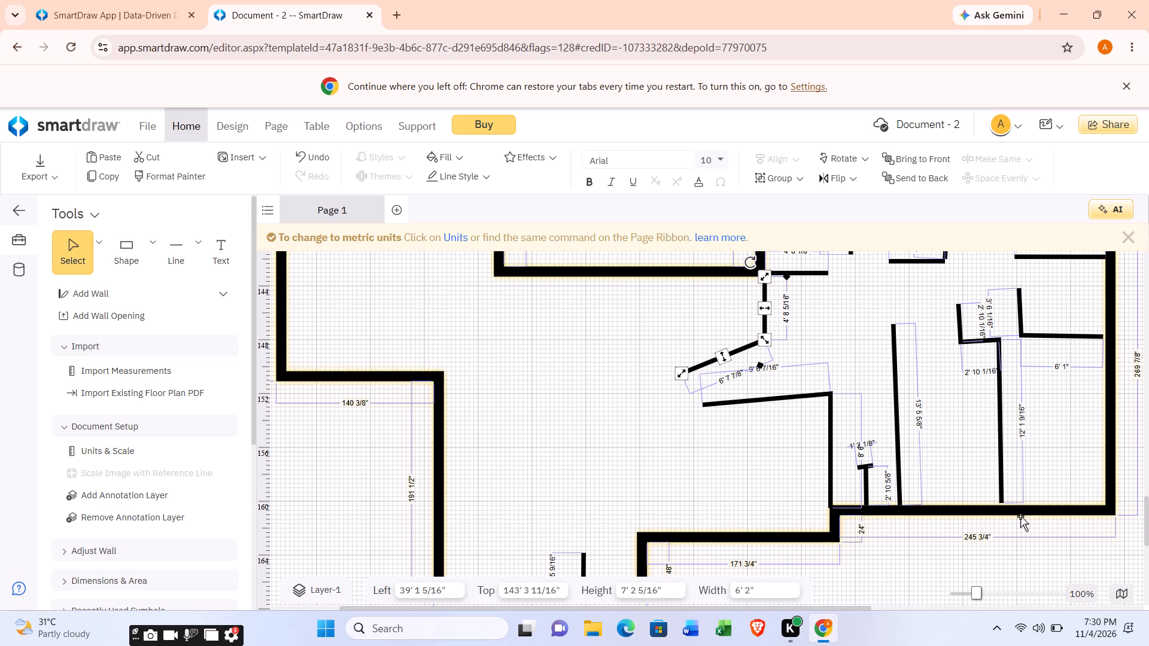
key(Delete)
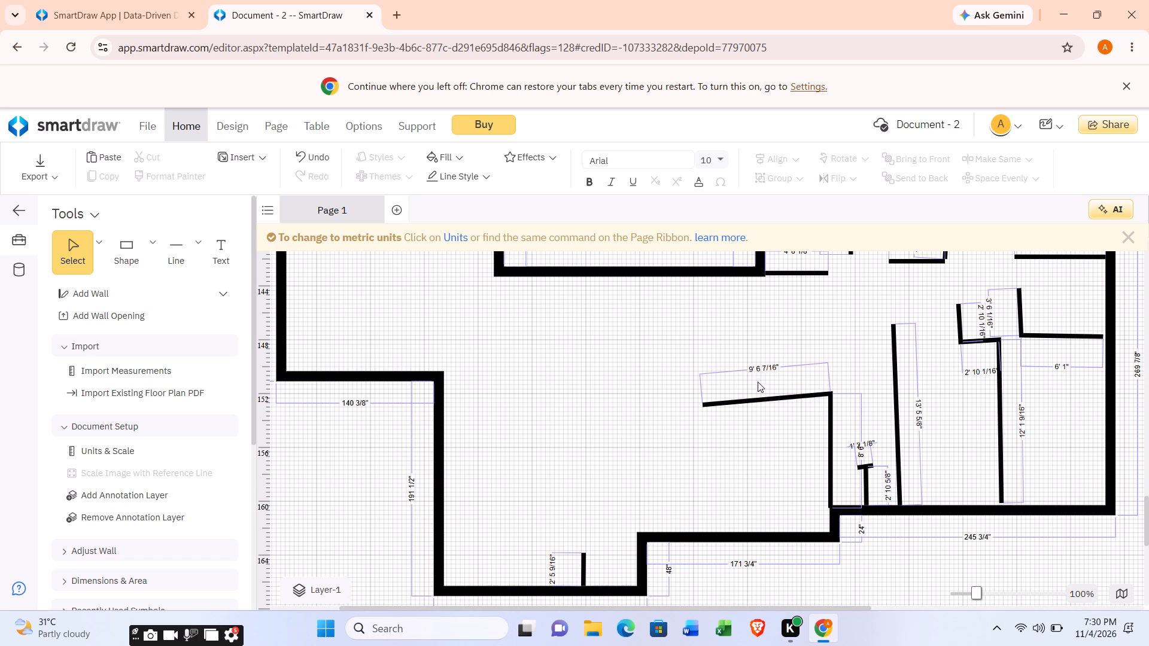
click(758, 397)
key(Delete)
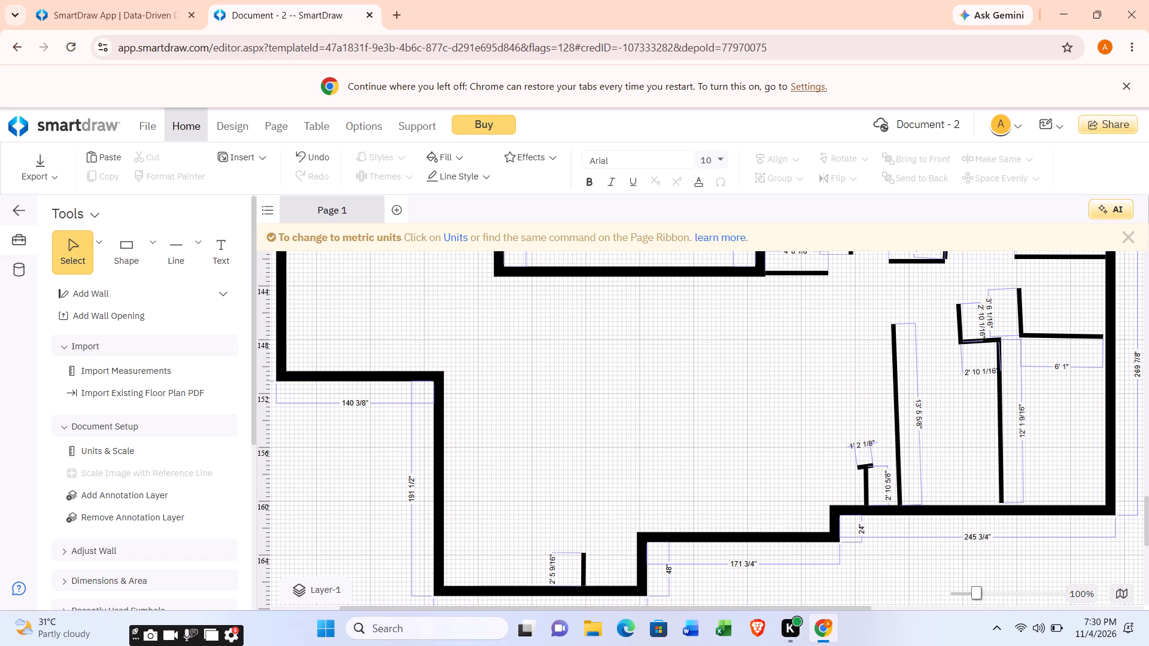
Delete the 11' 5 9/16" interior wall below the 180 9/16" exterior wall and the slanted 13' 5 5/8" interior wall.
scroll(856, 460, up, 3)
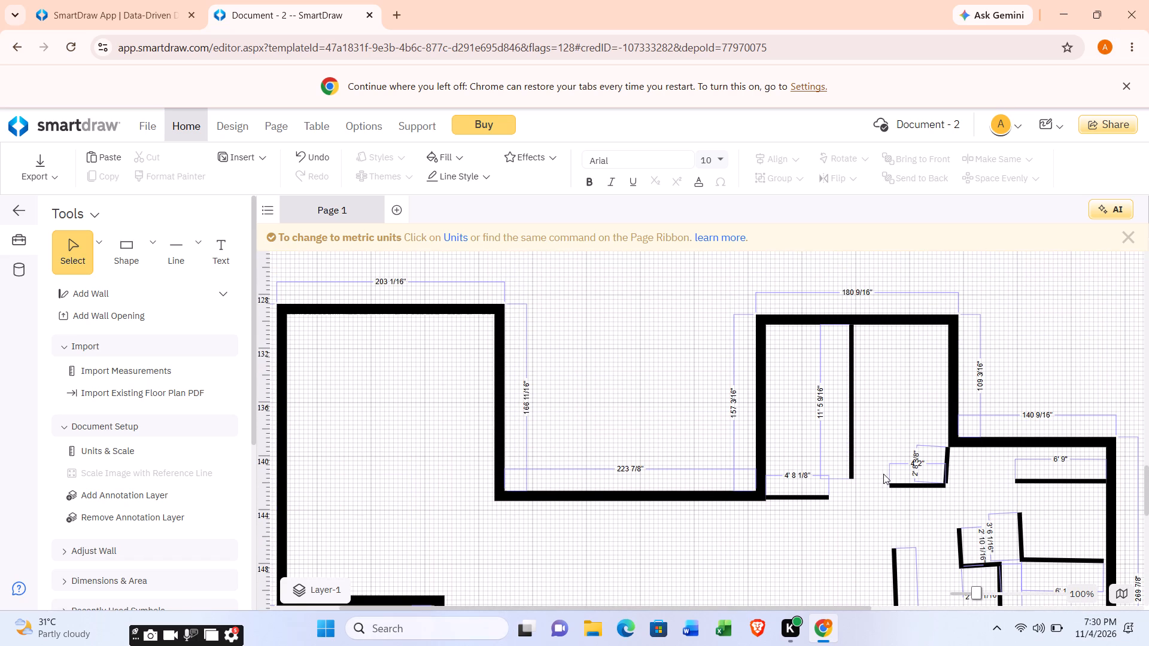
click(855, 434)
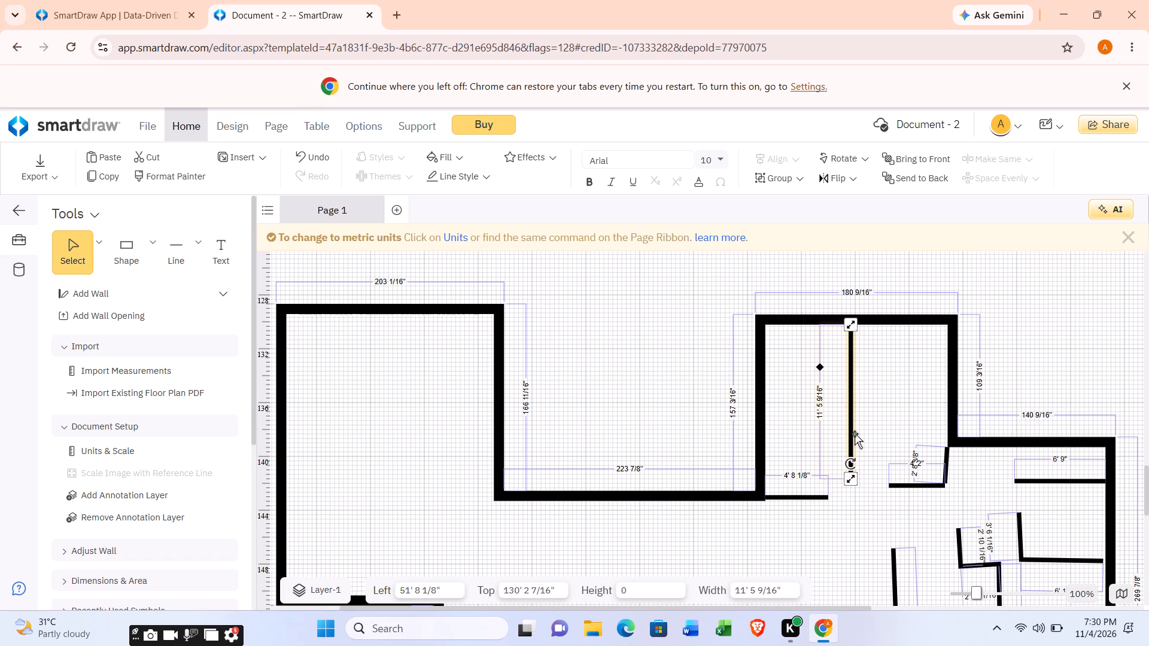
key(Delete)
scroll(855, 435, up, 1)
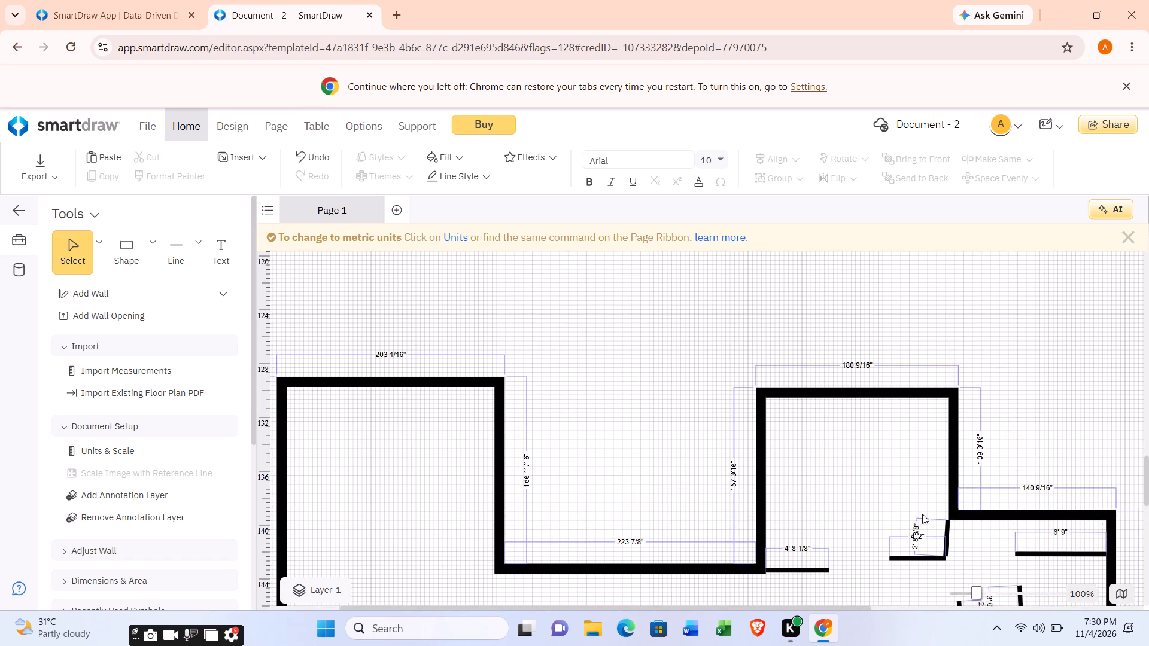
scroll(915, 528, down, 2)
click(896, 544)
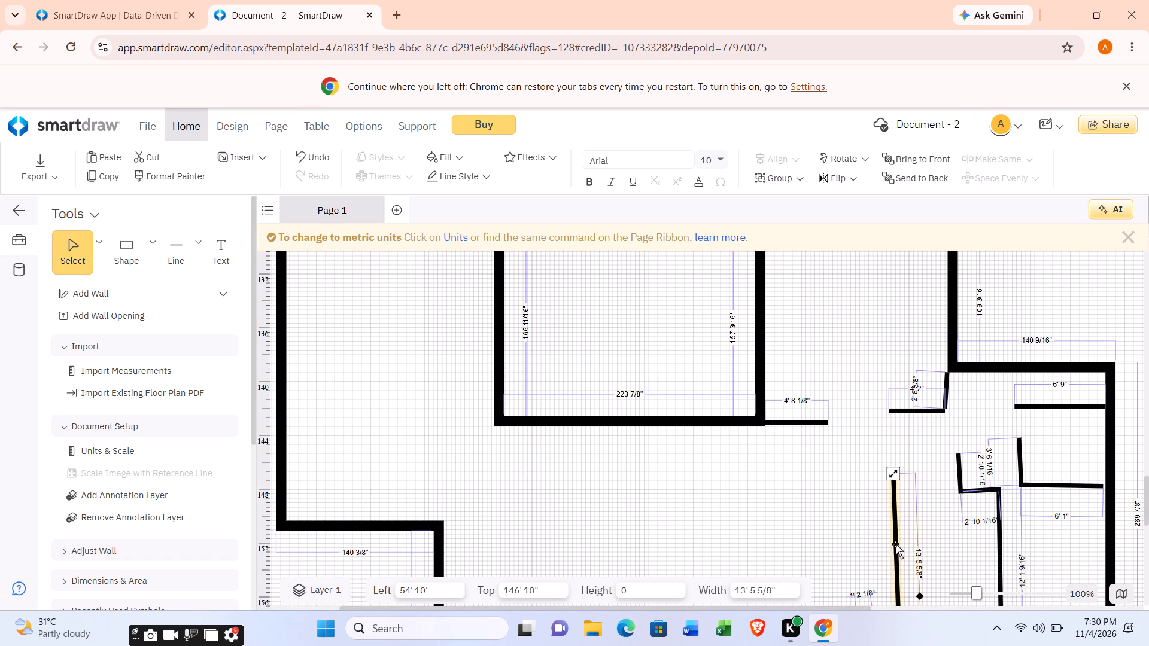
key(Delete)
Delete the short 2' 10 5/8" and 1' 2 1/8" interior walls above the 245 3/4" exterior wall.
scroll(923, 537, down, 3)
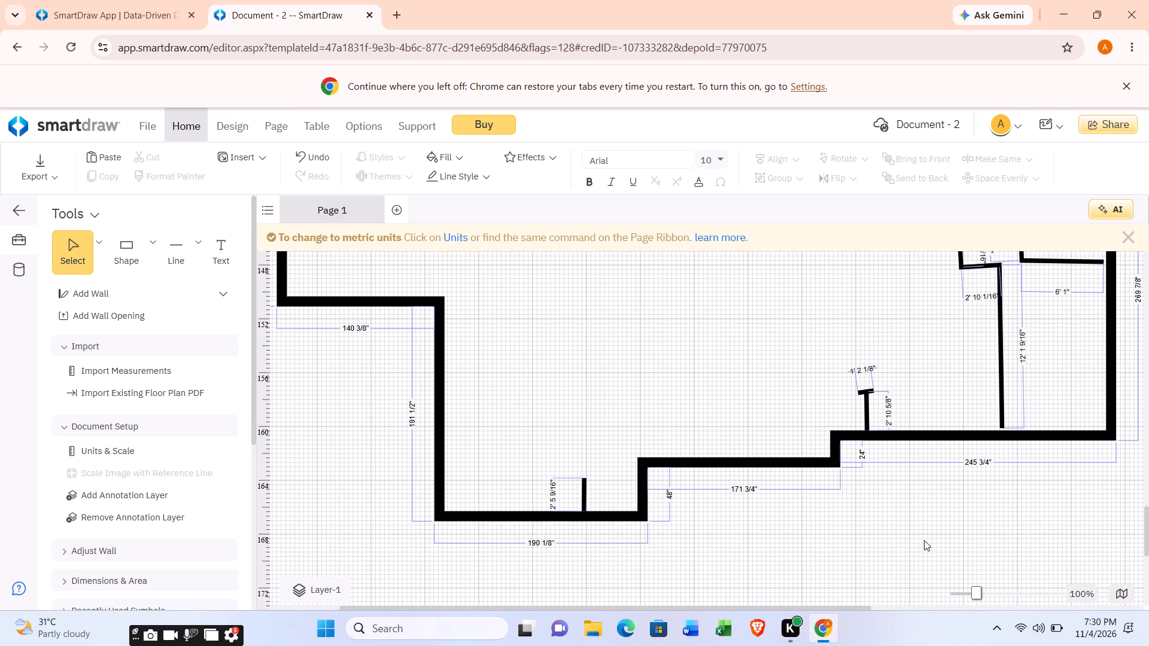
scroll(924, 539, up, 1)
click(862, 476)
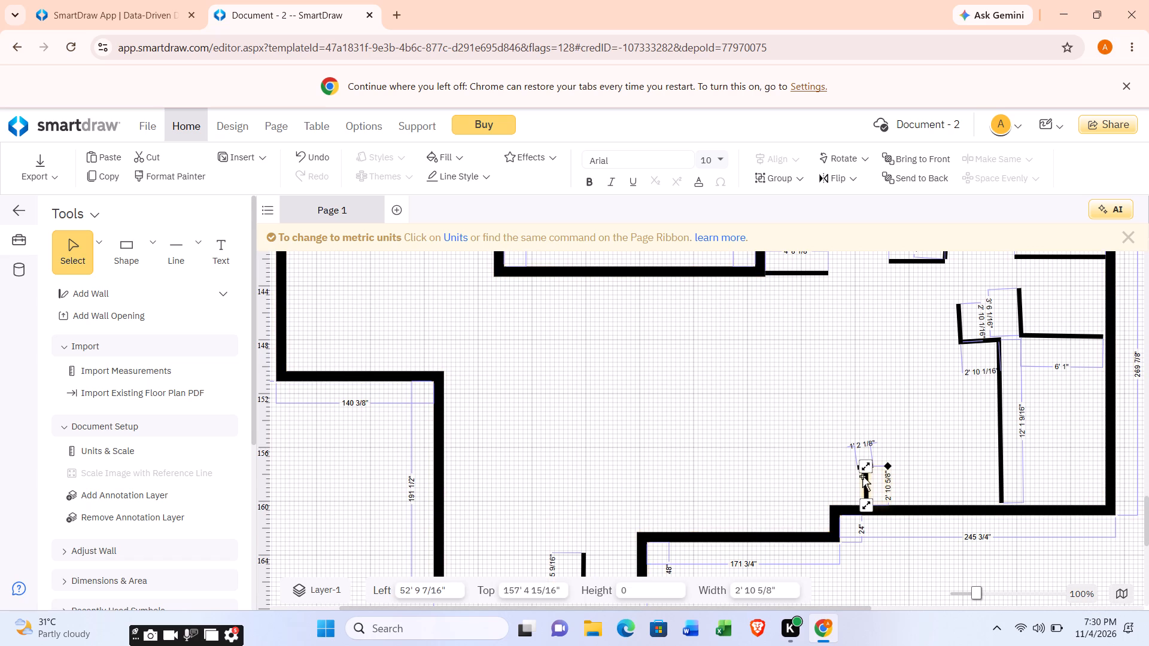
key(Delete)
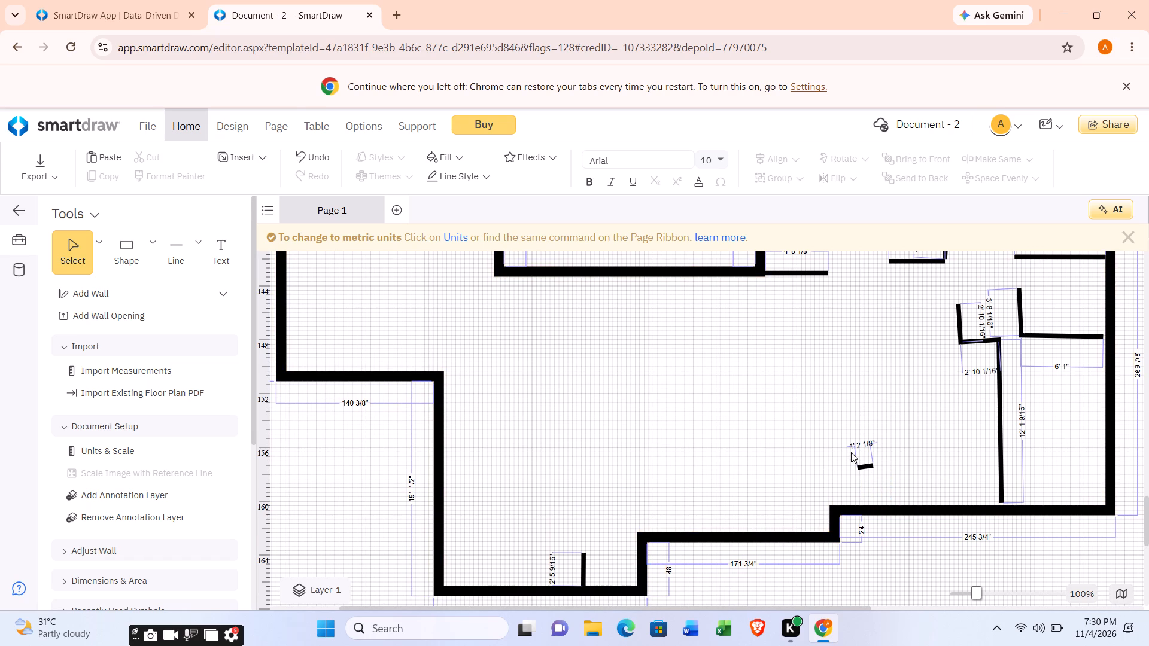
click(861, 465)
key(Delete)
Delete the interior walls near the 269 7/8" exterior wall: the connected 12' 1 9/16" group, the 3' 6 1/16" and 6' 1" pair, and the 6' 9" wall.
scroll(862, 466, up, 1)
scroll(866, 471, down, 2)
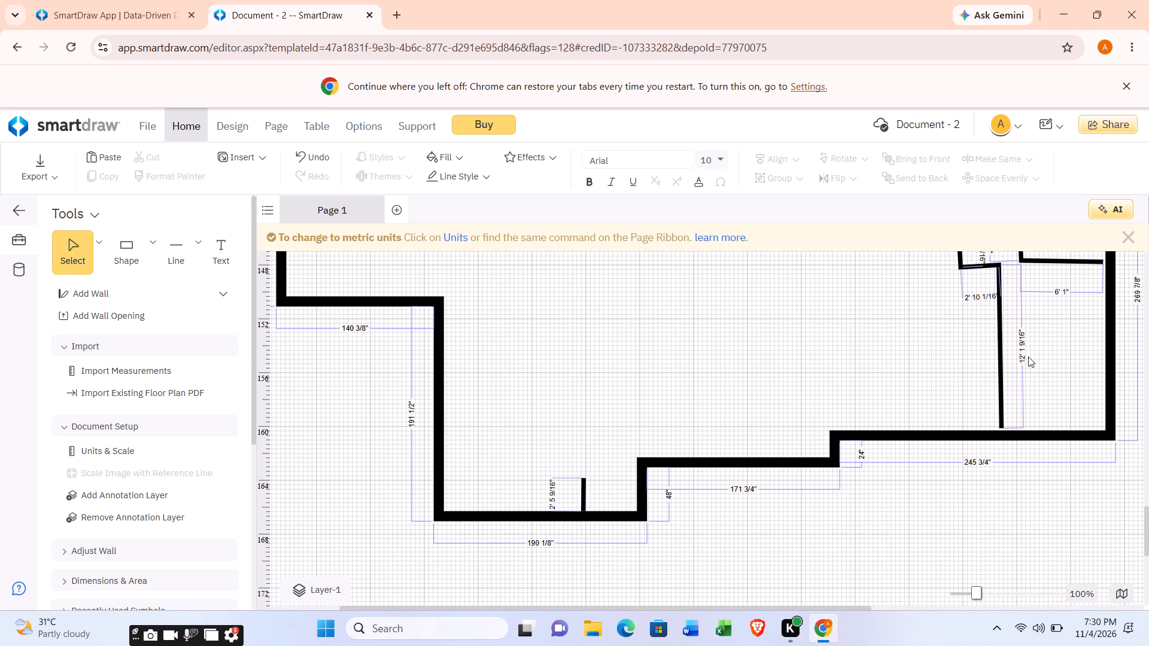
scroll(1026, 358, down, 1)
scroll(1019, 363, up, 1)
click(1001, 380)
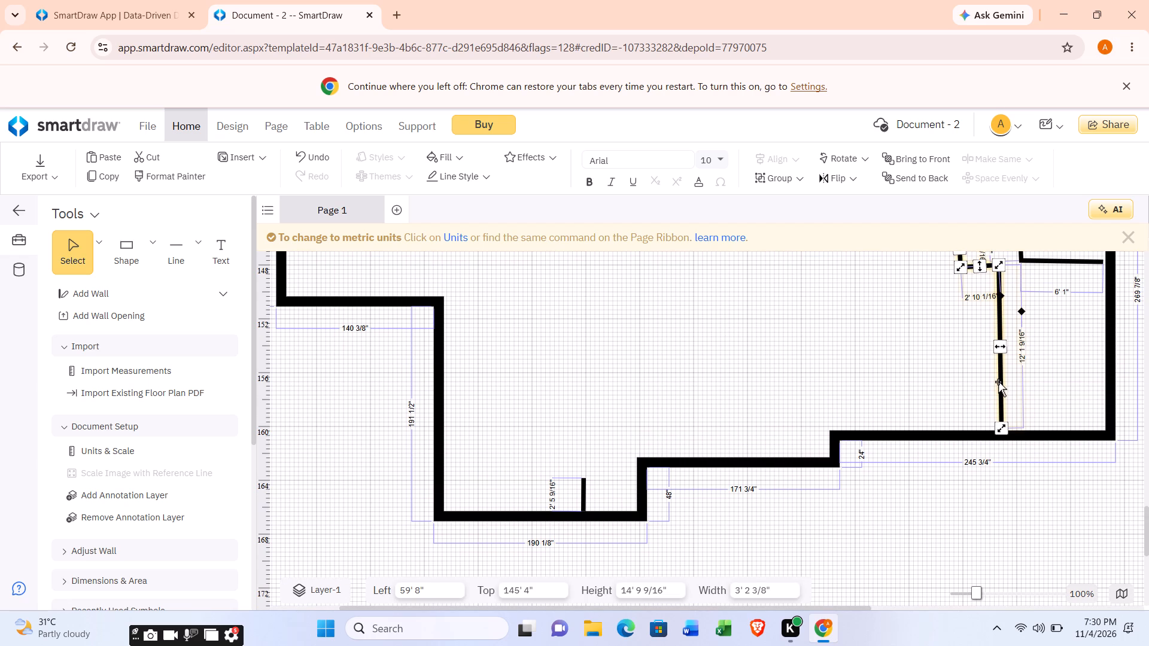
key(Delete)
scroll(998, 383, up, 2)
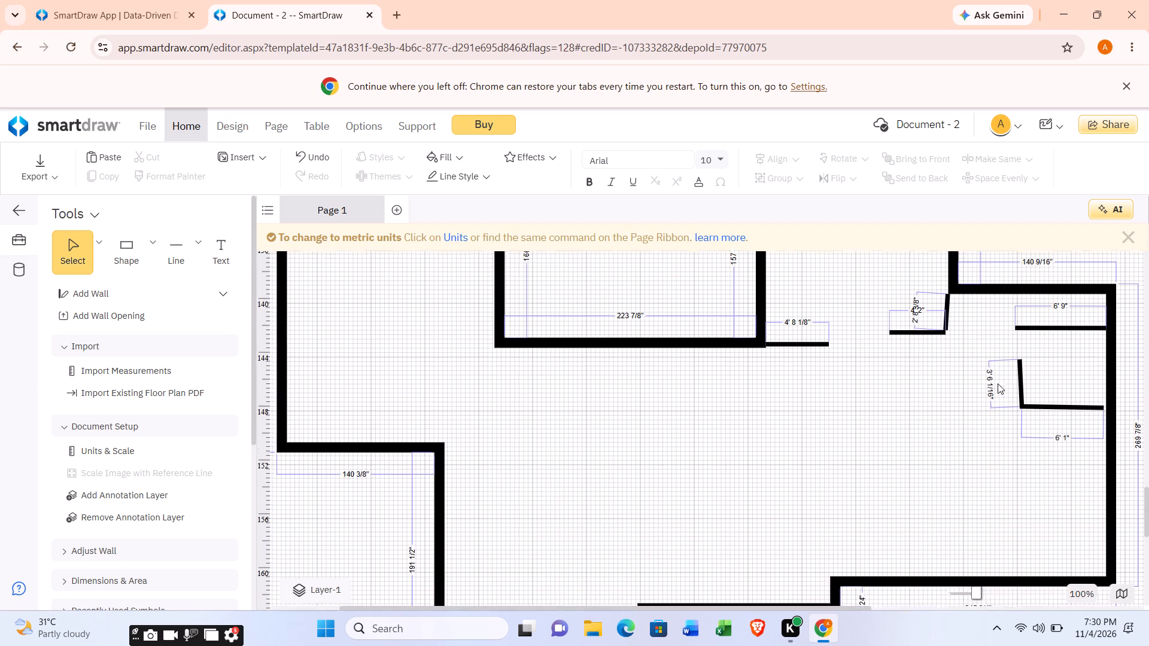
click(1020, 386)
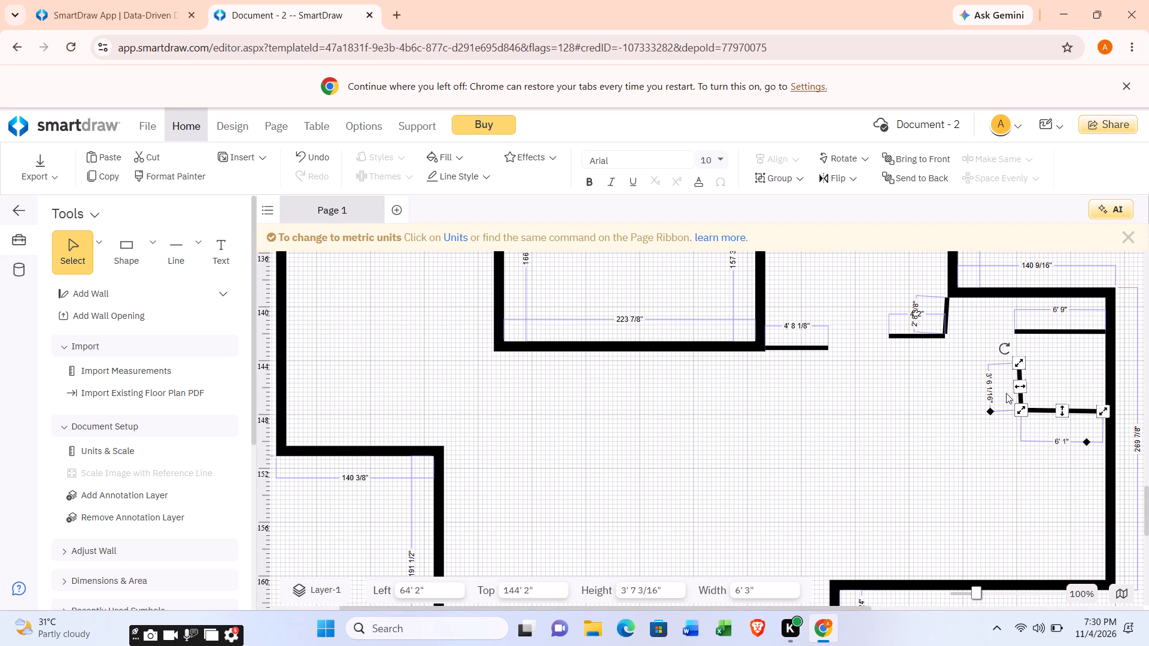
key(Delete)
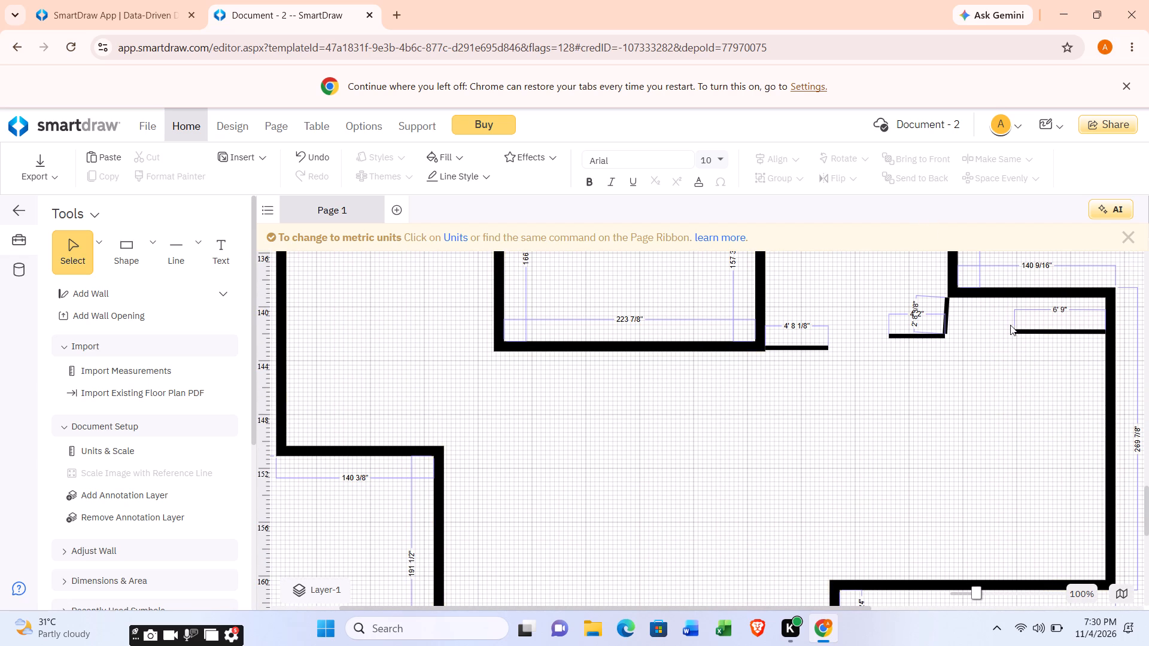
click(1035, 333)
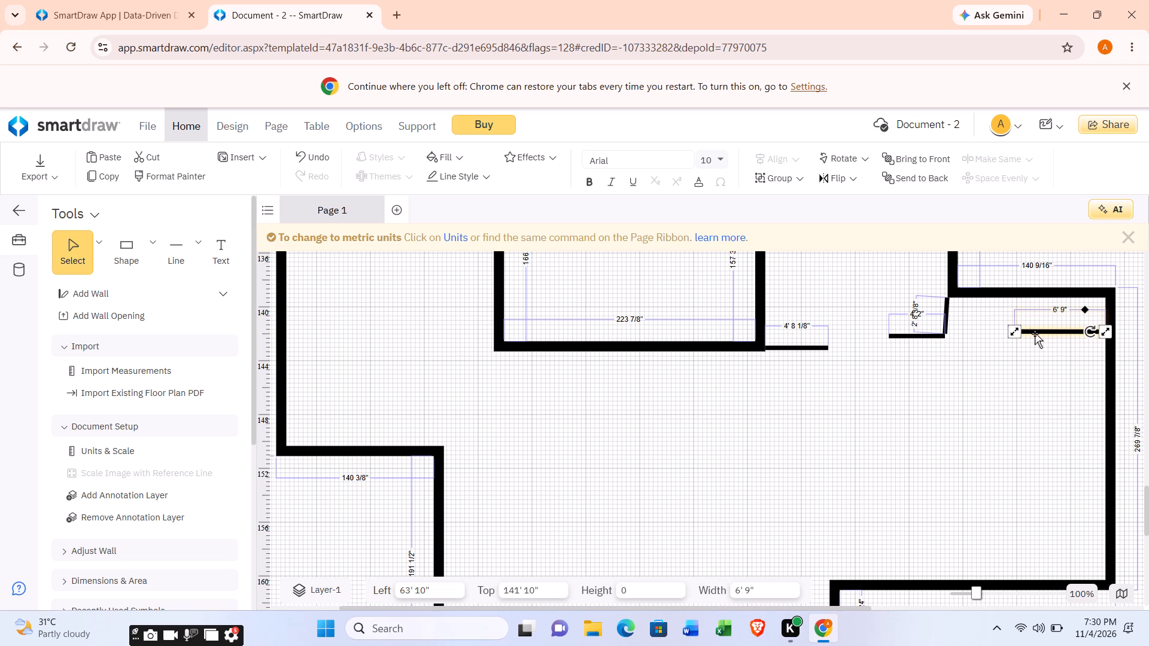
key(Delete)
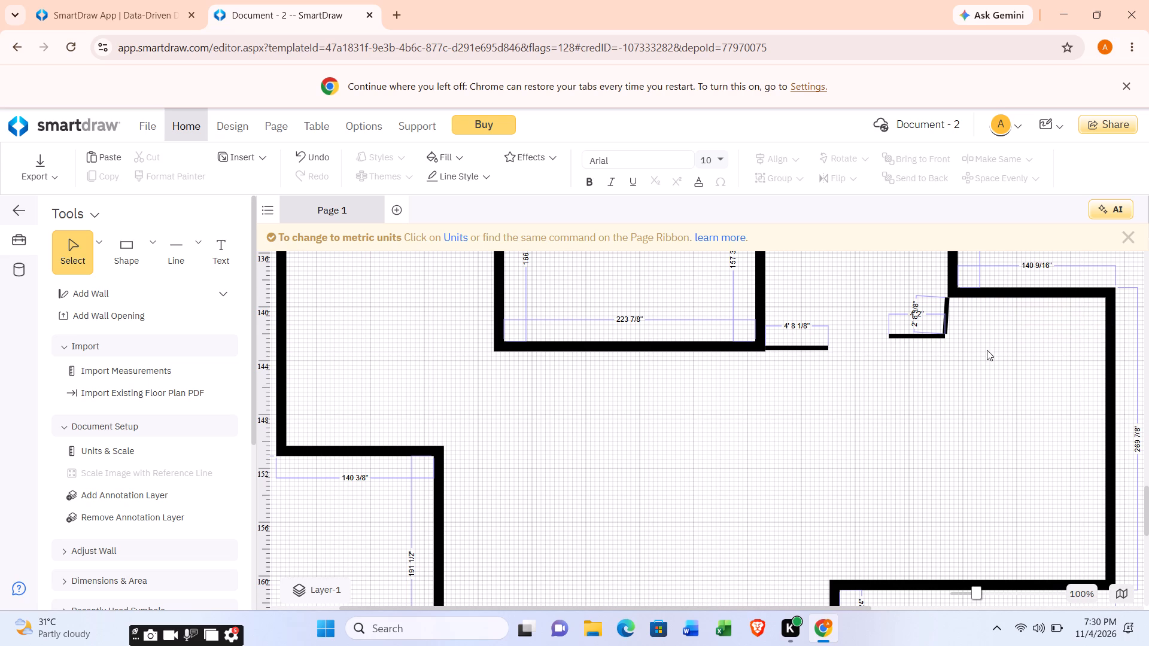
Delete the 2' 8 3/8", 4' 2" and 4' 8 1/8" interior walls below the 180 9/16" exterior section.
click(942, 331)
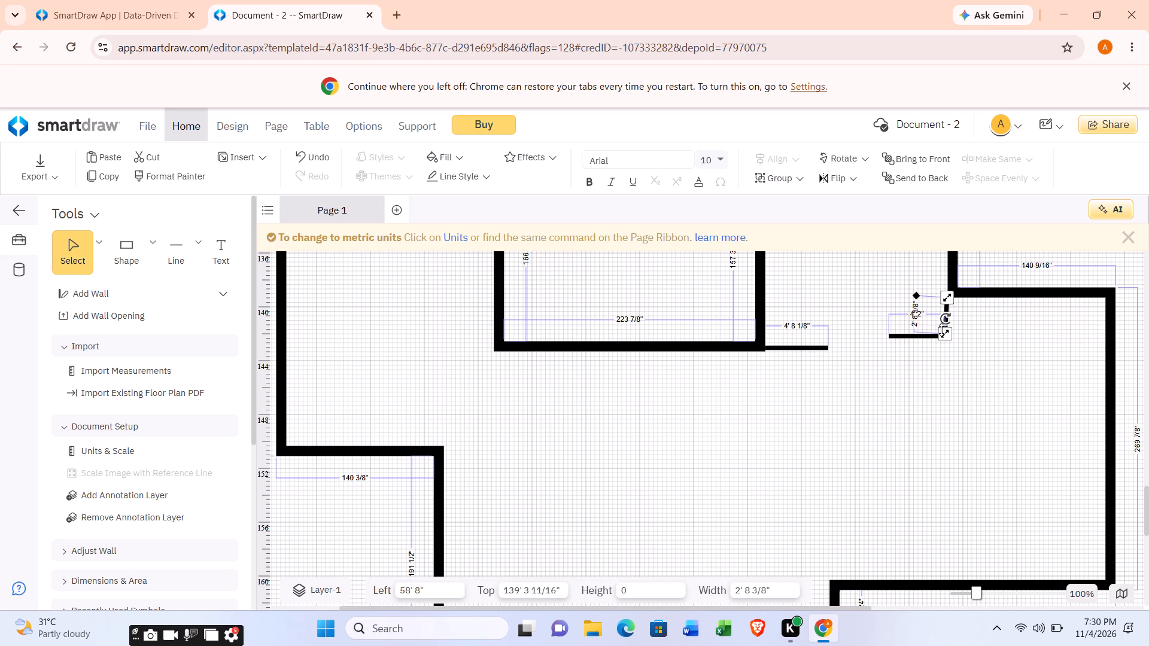
key(Delete)
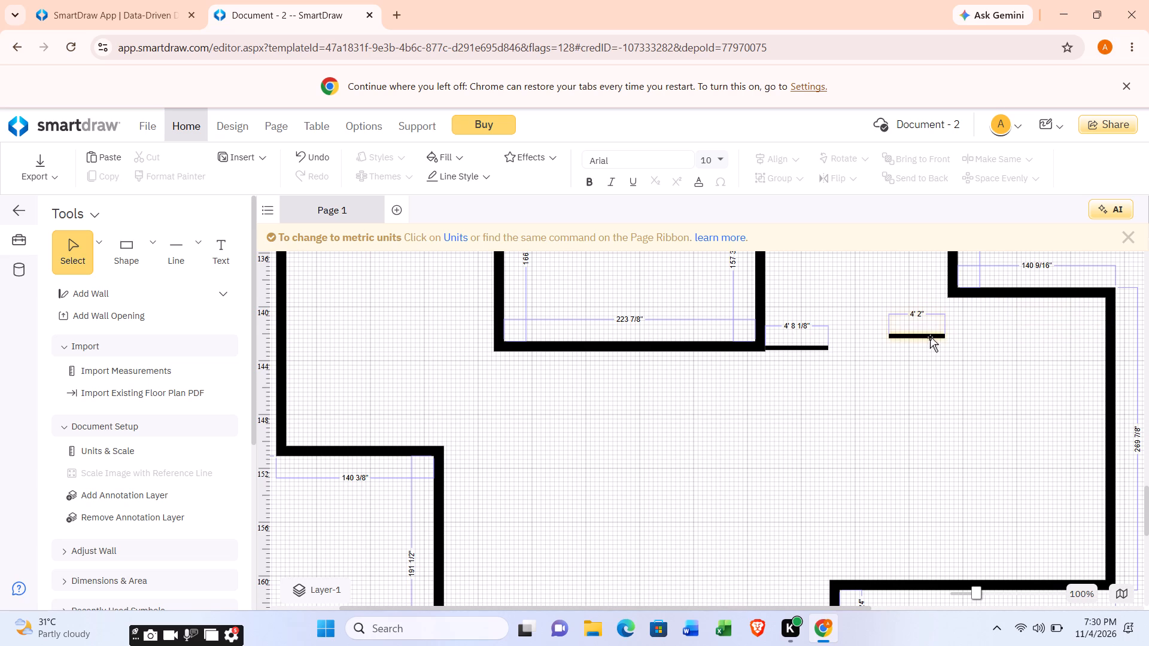
click(930, 337)
key(Delete)
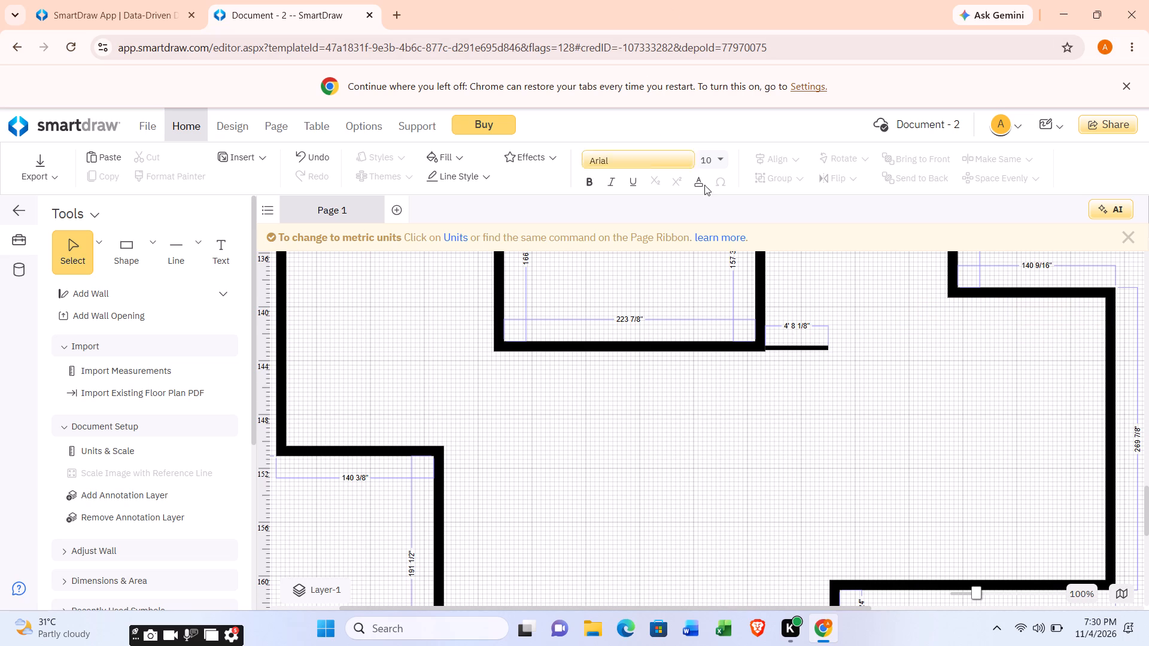
click(786, 346)
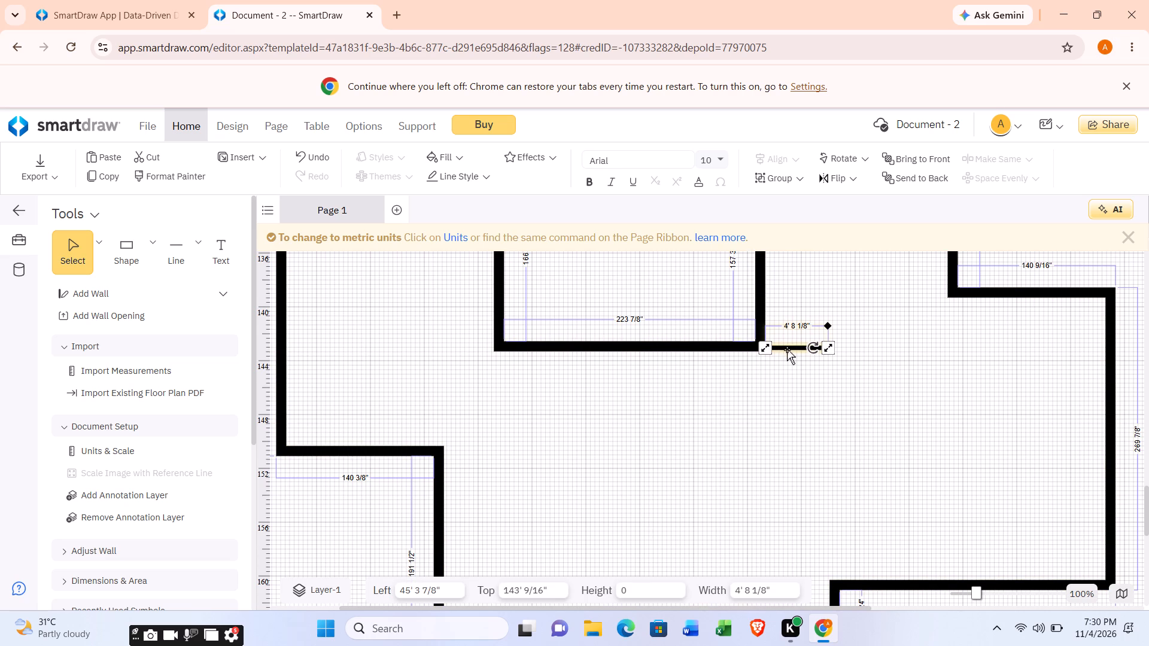
key(Delete)
Draw a vertical 4" interior wall about 21' 3" long from the middle of the 203 1/16" exterior wall down to the 140 3/8" exterior wall.
scroll(787, 350, down, 2)
scroll(524, 316, up, 1)
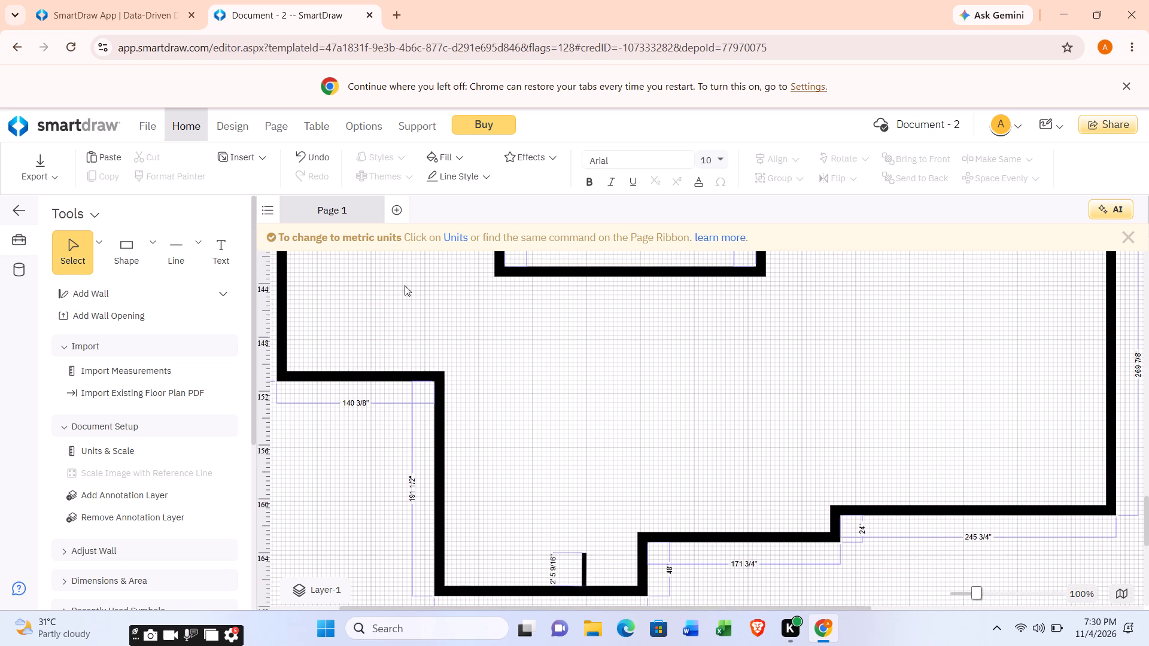
click(220, 292)
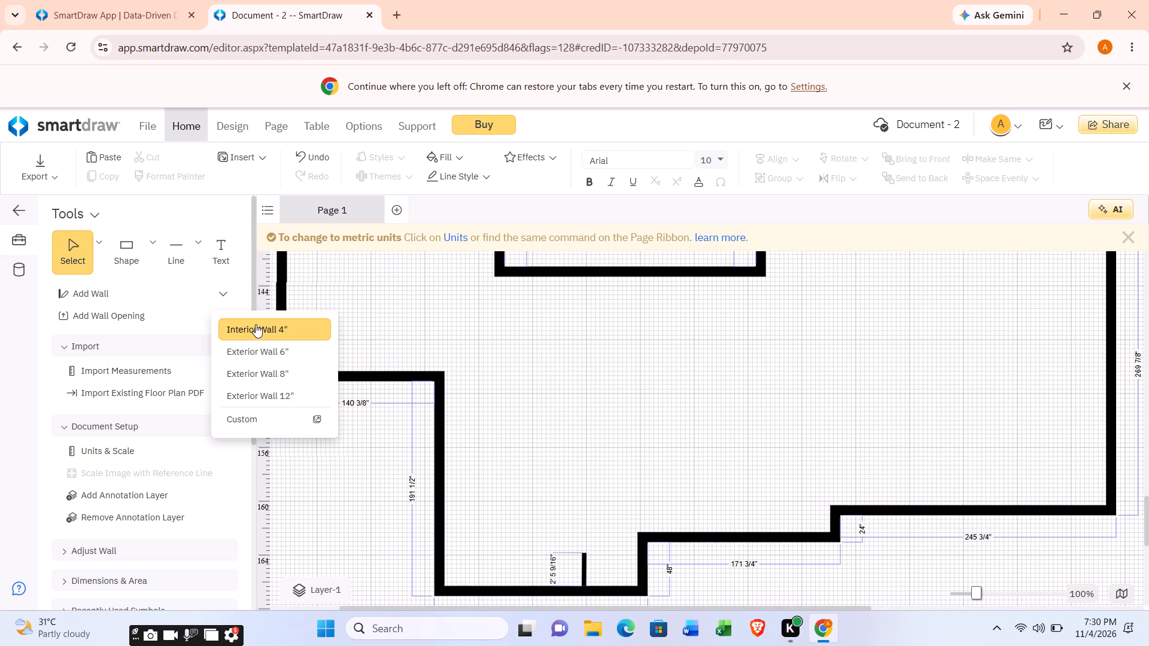
click(257, 327)
scroll(318, 324, up, 4)
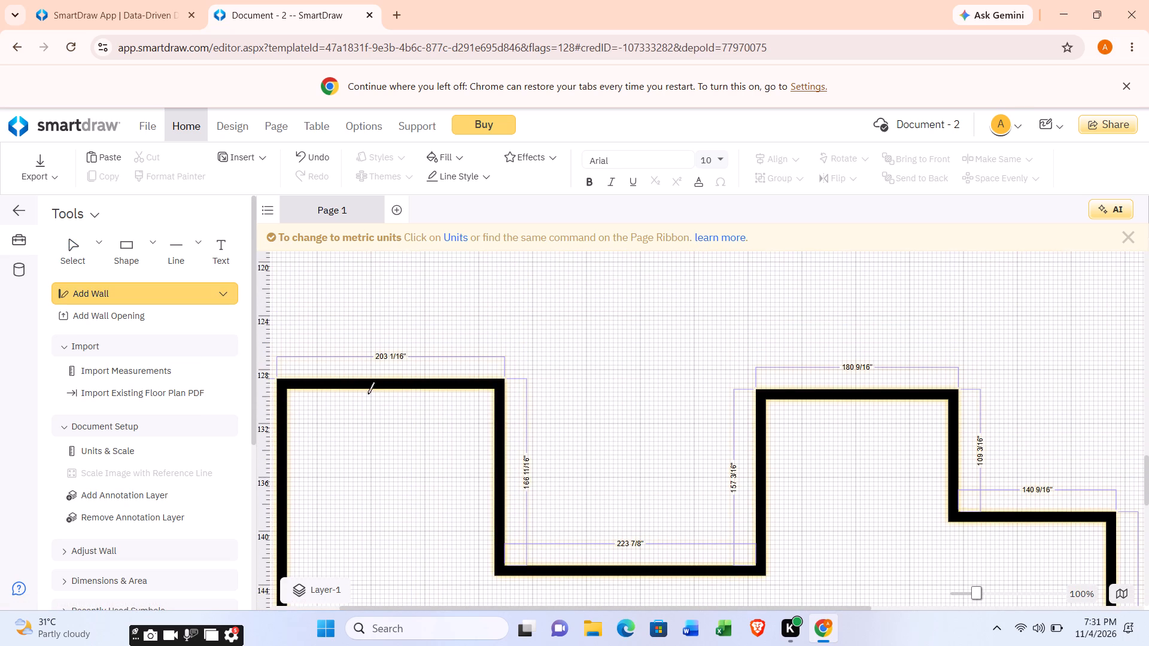
scroll(377, 387, down, 2)
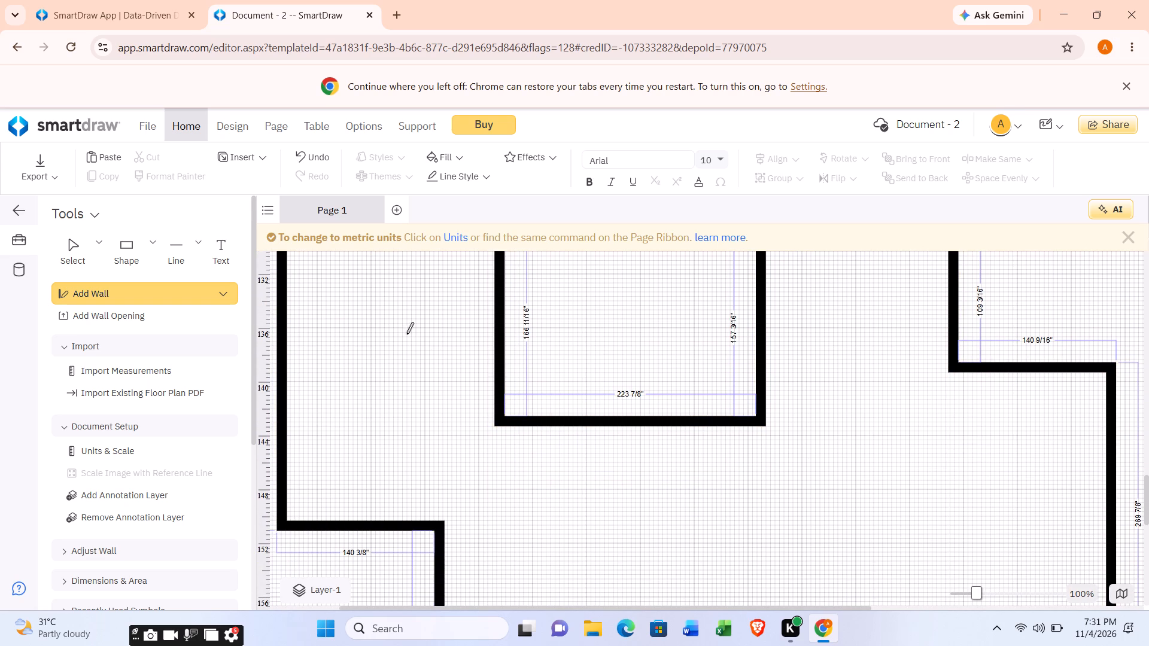
scroll(399, 329, up, 1)
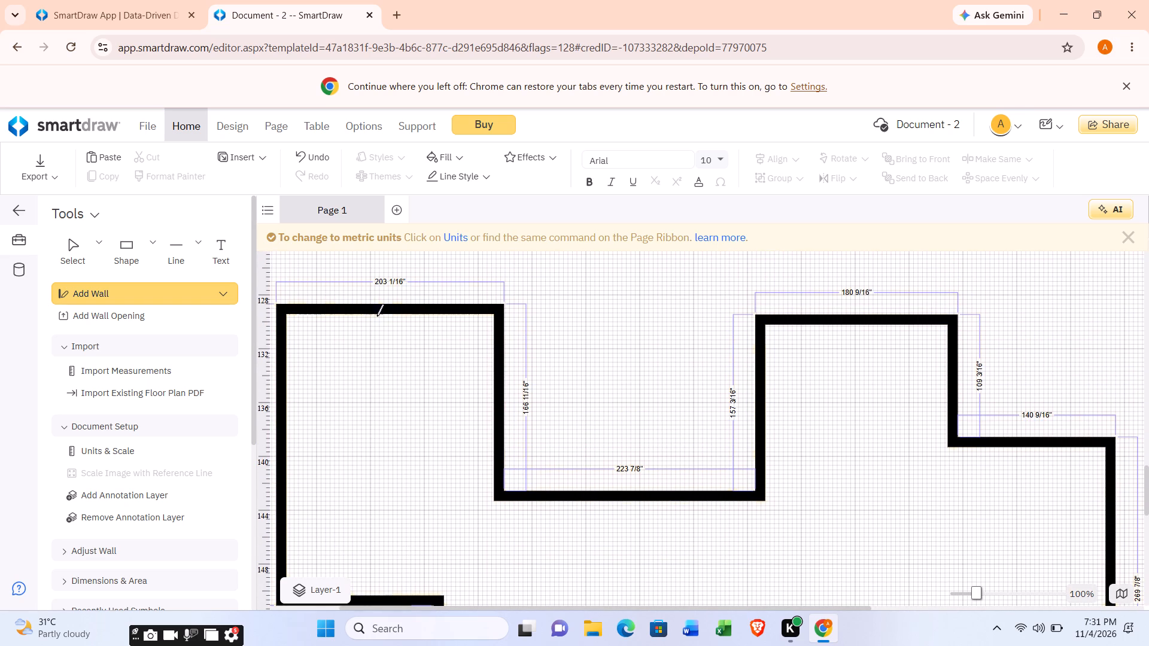
drag(379, 315, 375, 435)
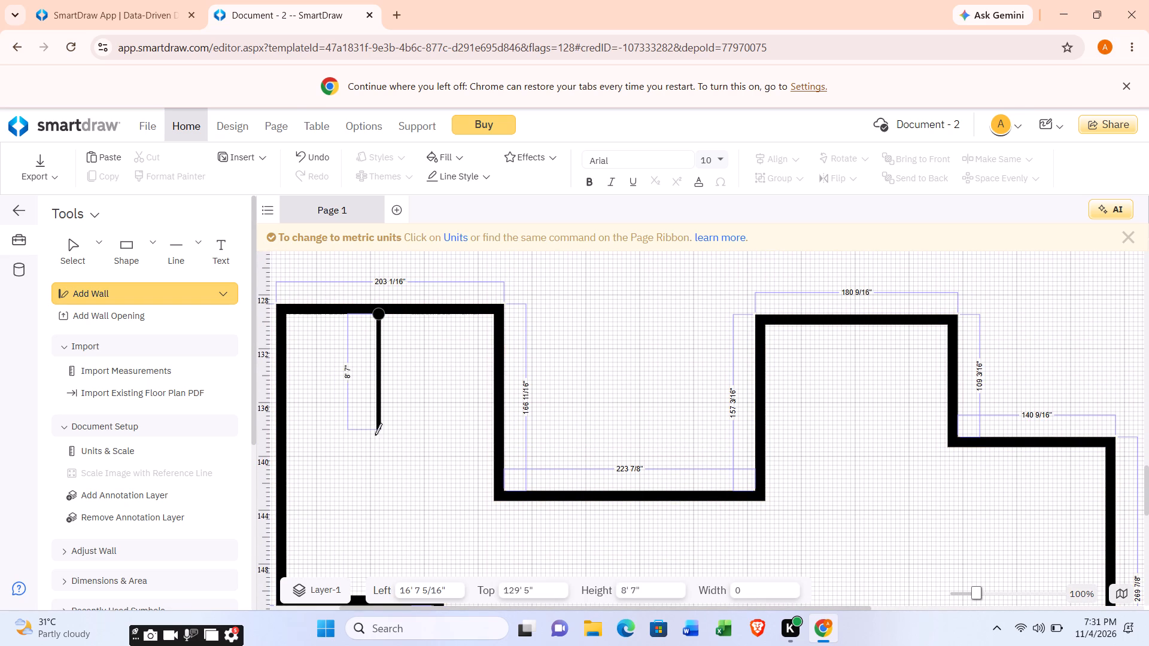
drag(375, 435, 368, 509)
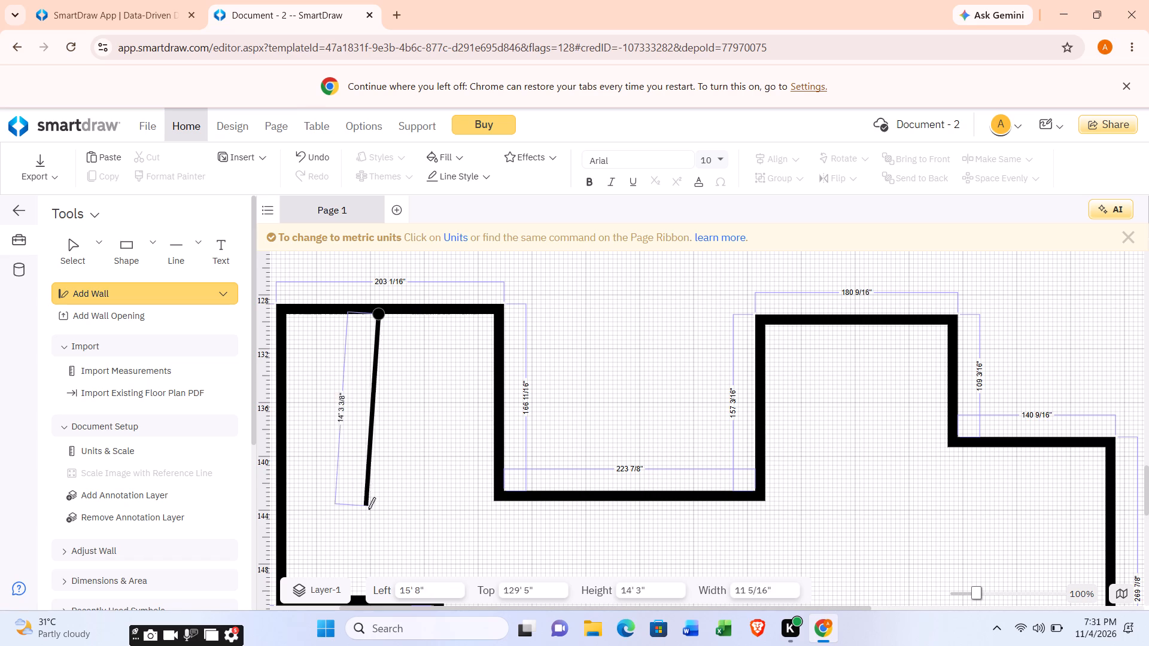
drag(368, 509, 372, 533)
scroll(372, 533, down, 1)
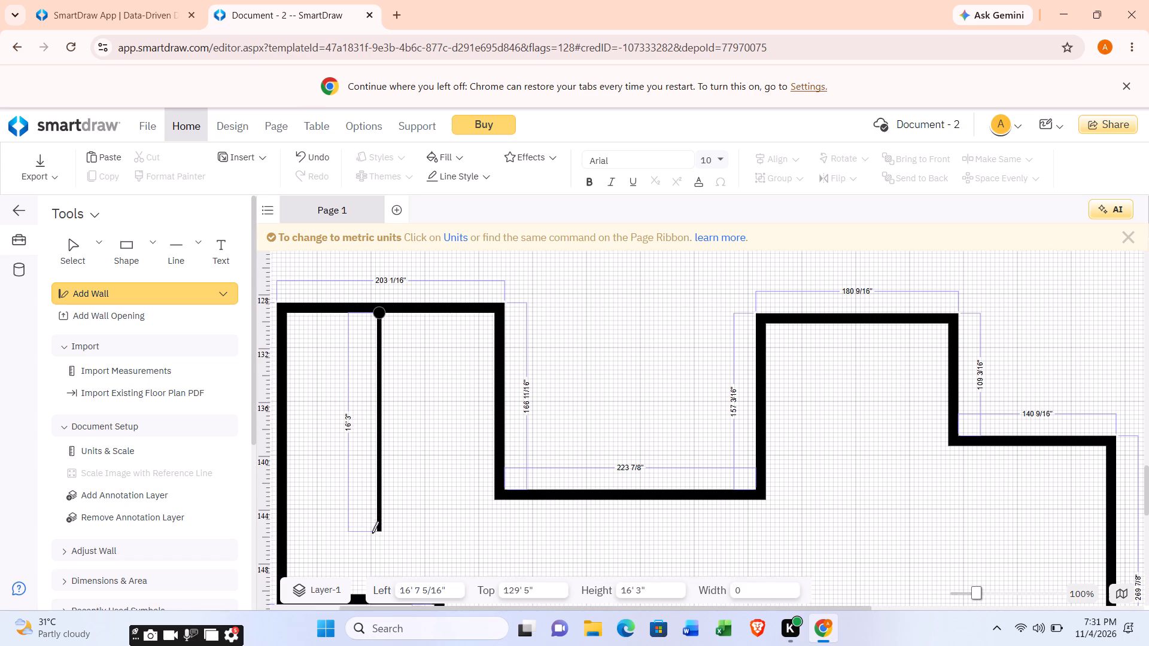
drag(372, 533, 375, 524)
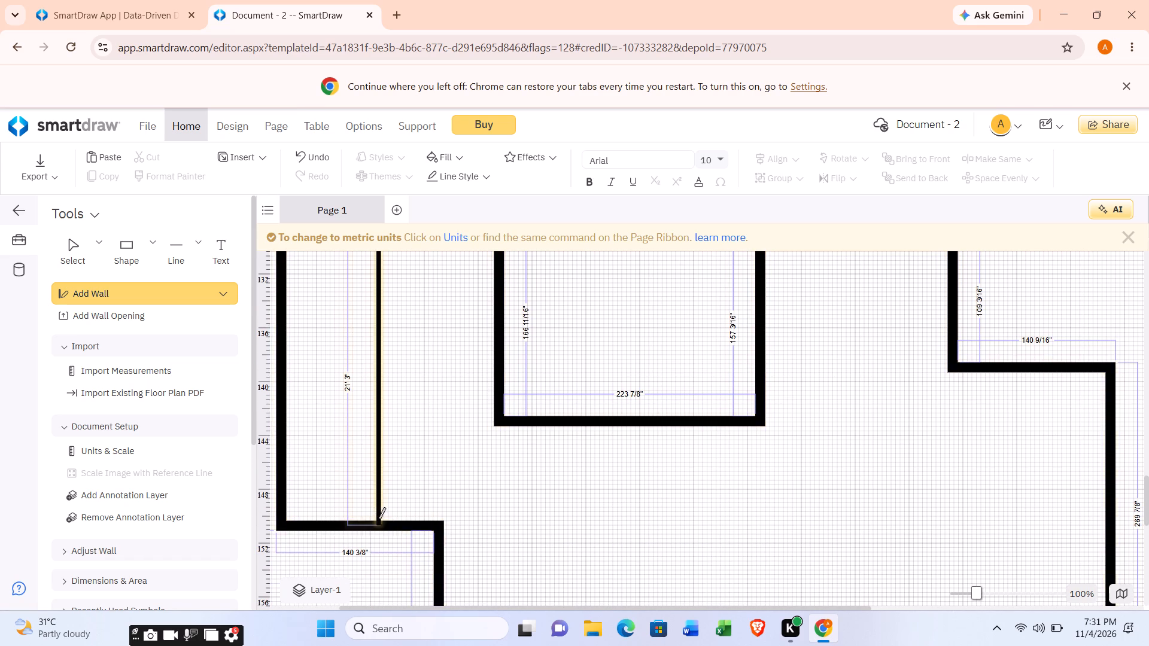
Draw an interior wall about 8' 6 3/4" long from the 21' 3" interior wall across to the 166 11/16" exterior wall.
scroll(418, 459, up, 1)
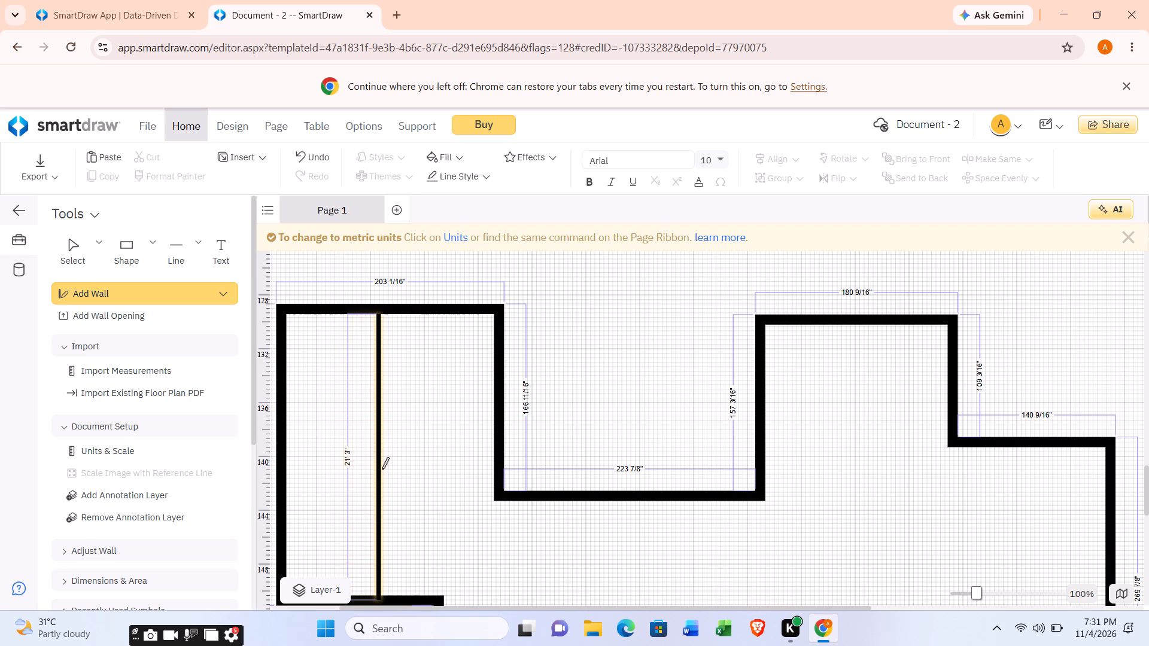
drag(378, 466, 451, 471)
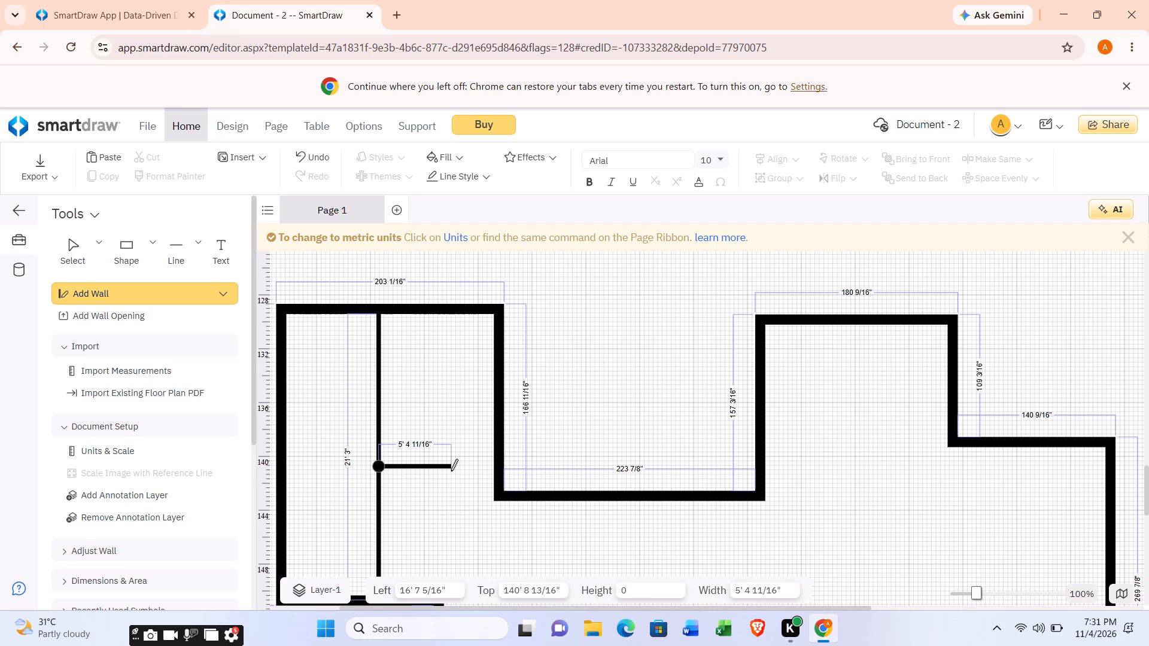
drag(451, 471, 488, 468)
scroll(487, 465, down, 2)
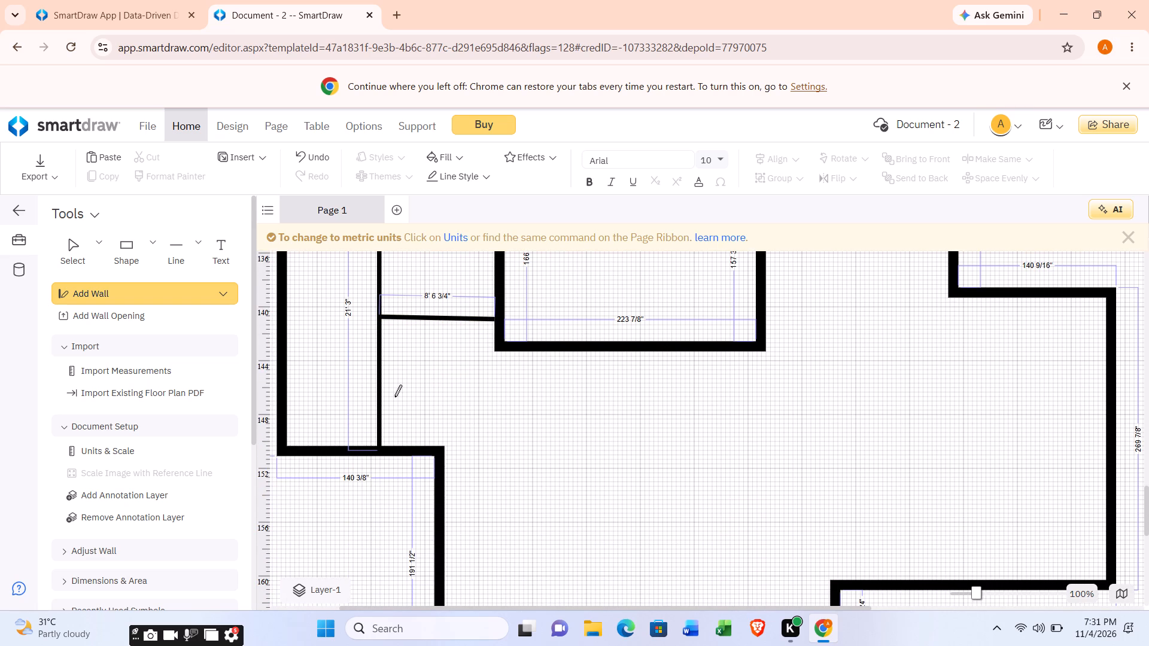
scroll(480, 412, up, 3)
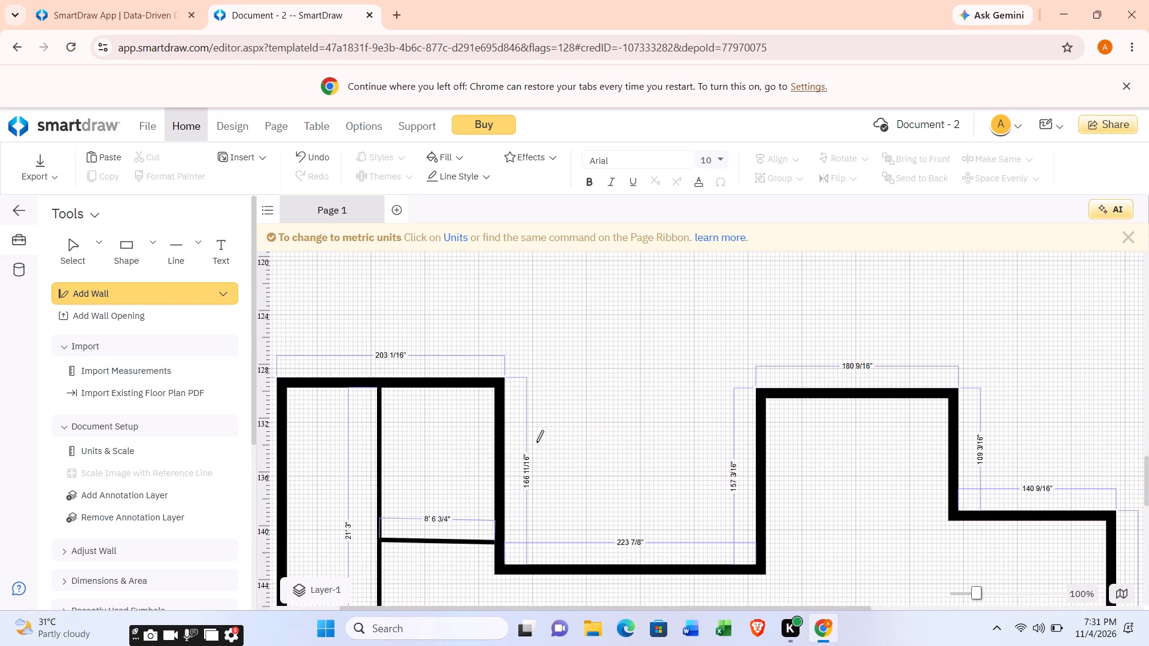
Draw a vertical interior wall about 10' 5 9/16" long down from the middle of the 180 9/16" exterior wall.
scroll(536, 442, down, 5)
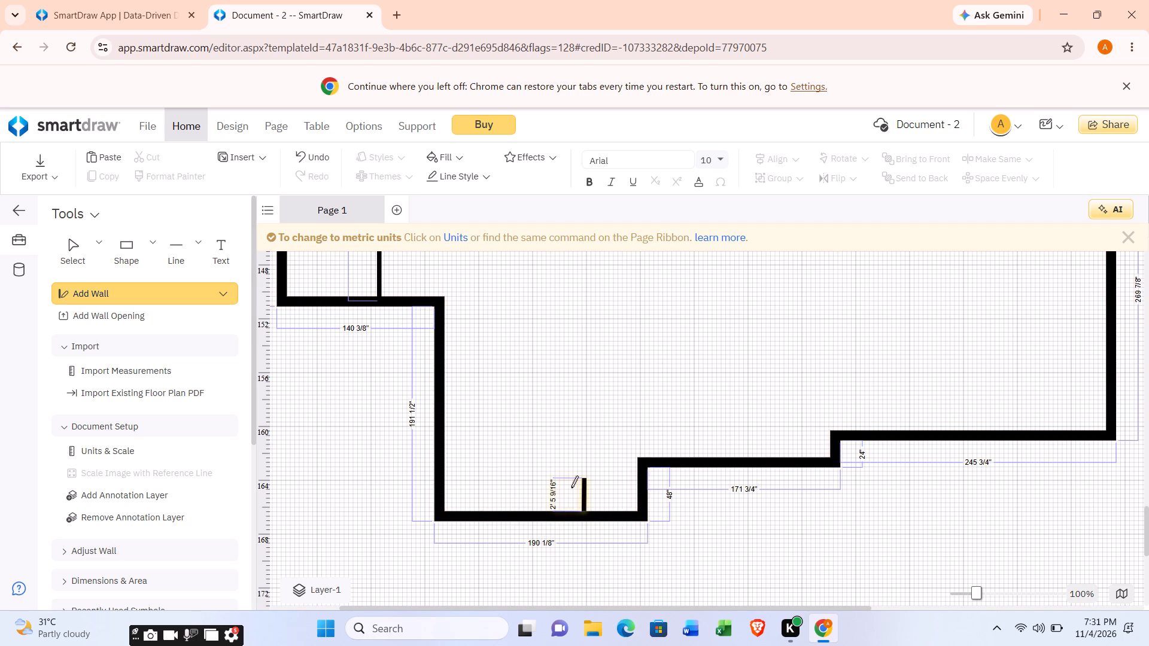
scroll(594, 426, up, 2)
scroll(663, 388, up, 2)
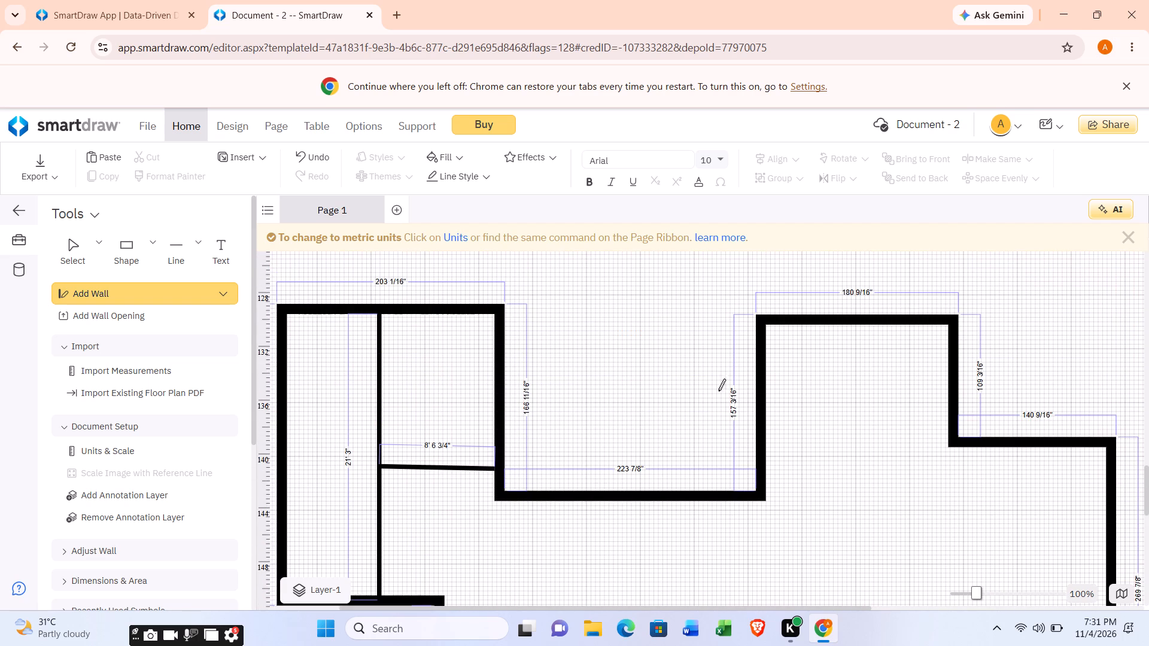
drag(847, 328, 833, 406)
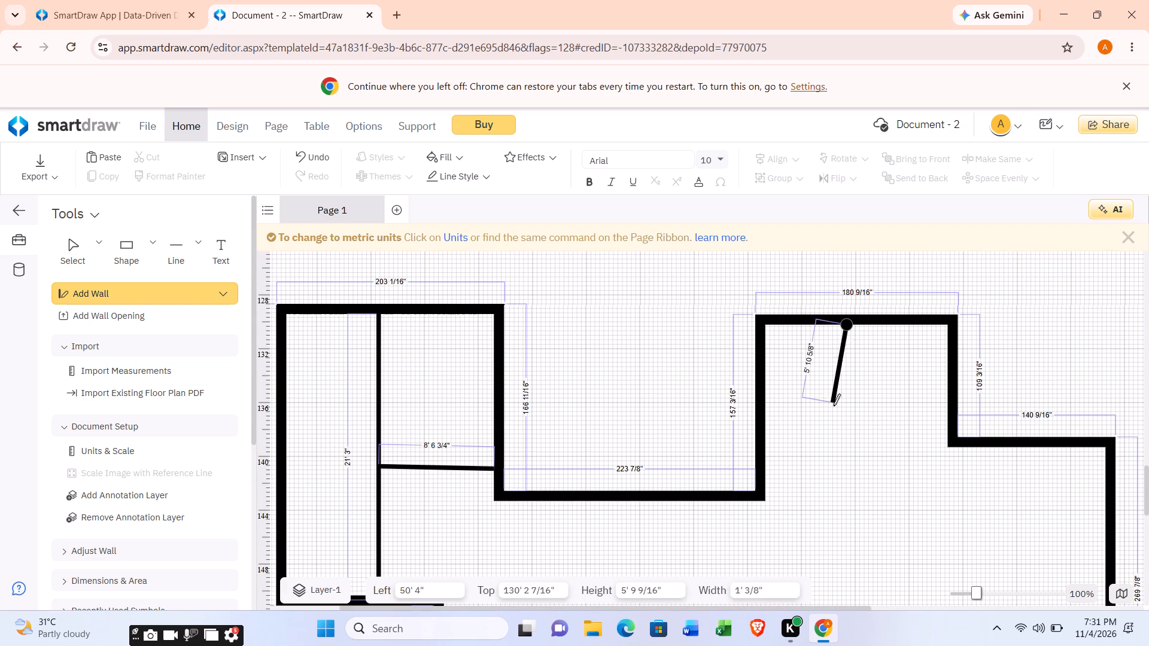
drag(833, 406, 847, 464)
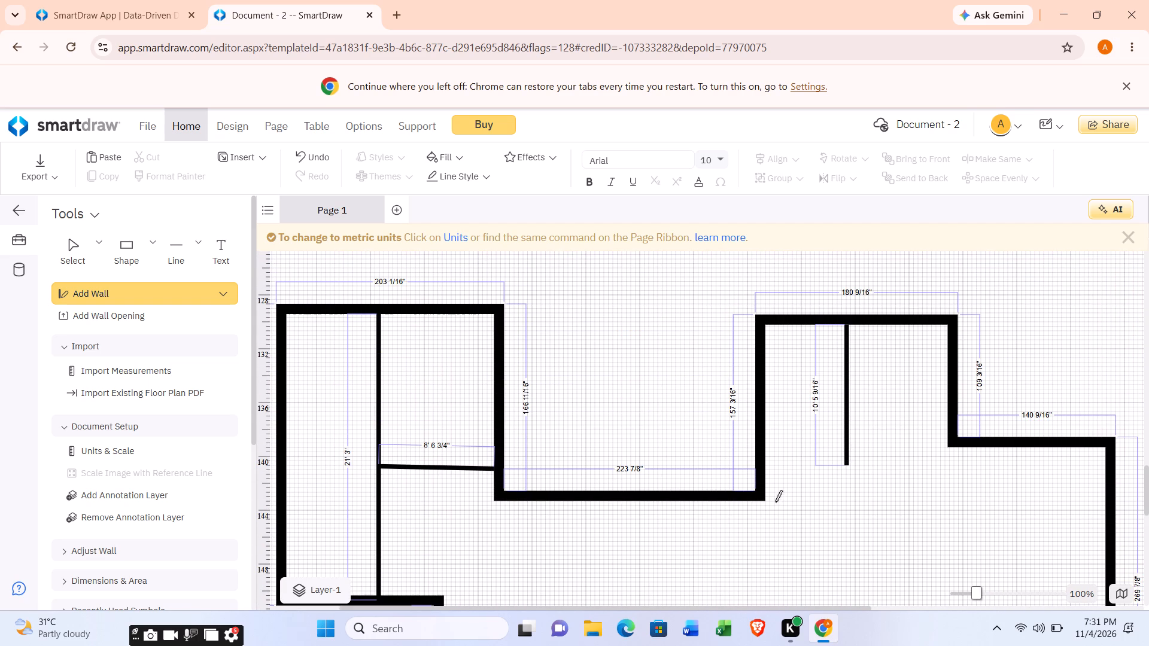
Join the 10' 5 9/16" wall's lower end to the exterior corners on both sides with walls about 6' 3 1/8" and 7' 6 15/16" long.
drag(767, 501, 792, 491)
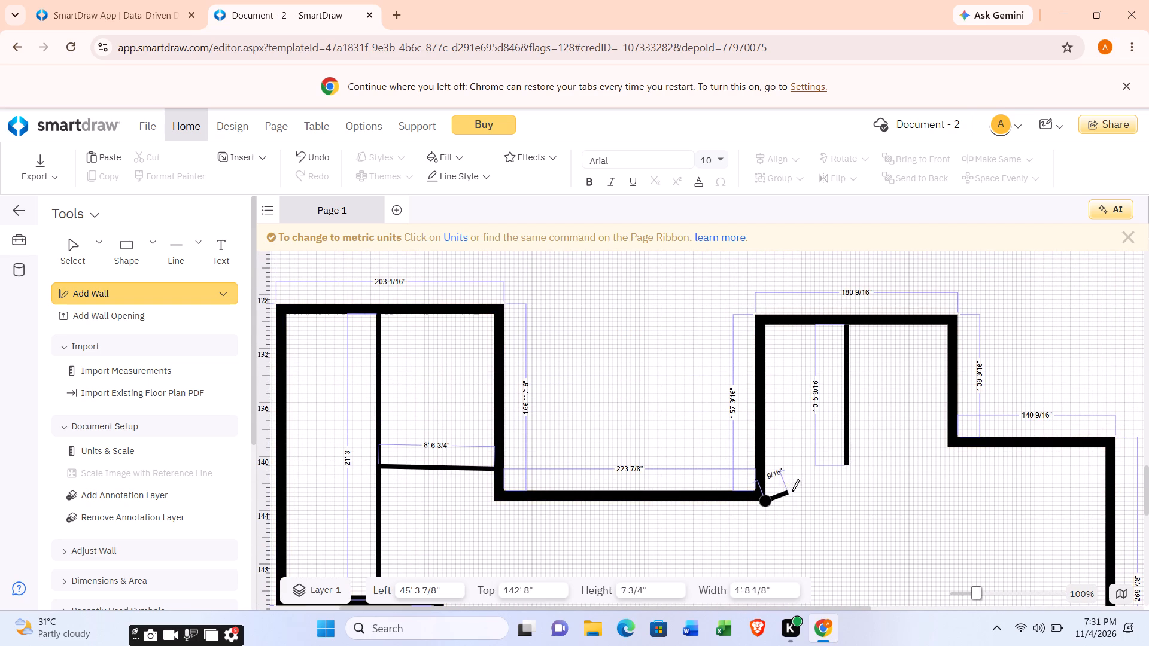
drag(792, 491, 840, 466)
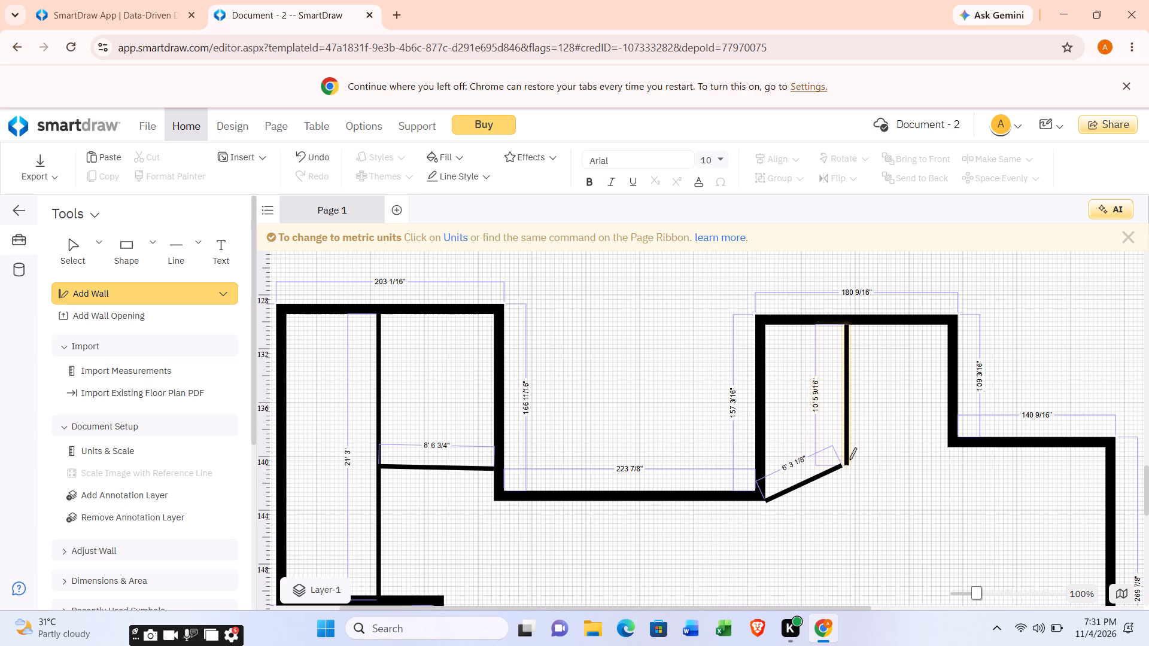
drag(849, 466, 940, 455)
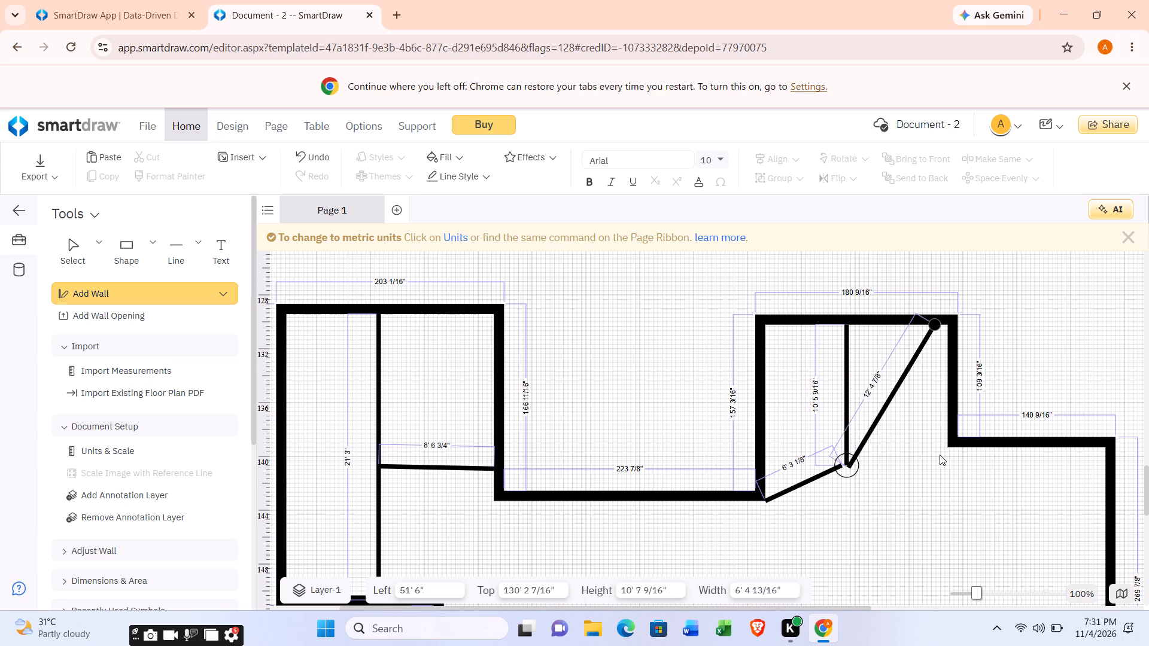
drag(940, 455, 949, 452)
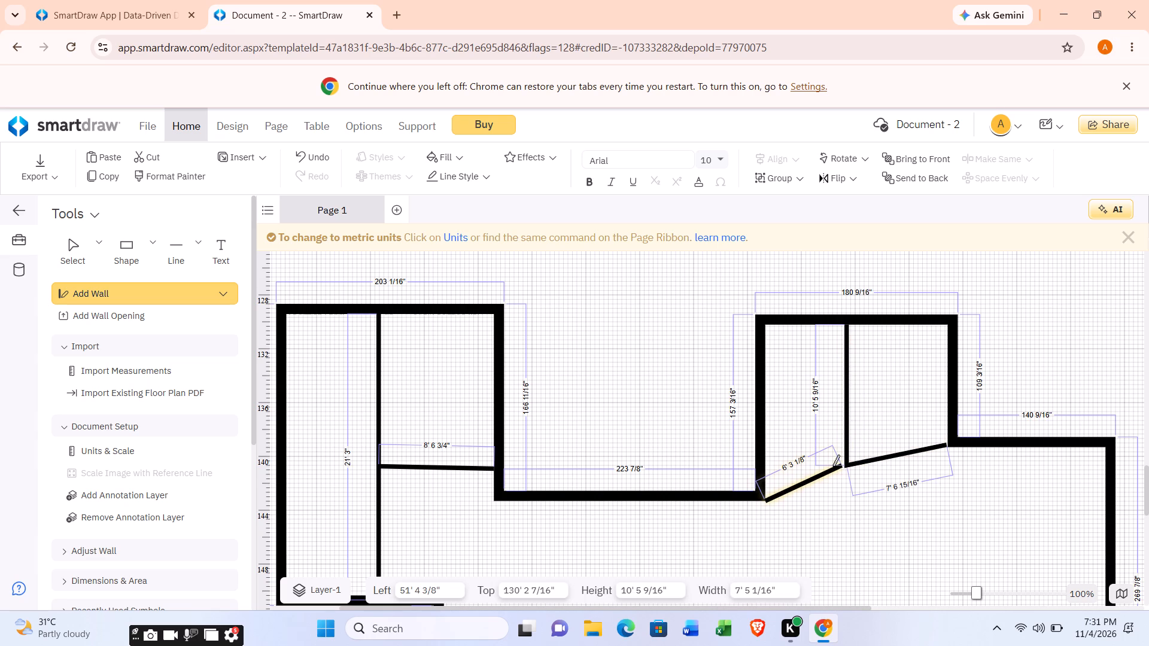
Draw an interior wall about 21' 2 1/16" long from the outer end of the 7' 6 15/16" wall down to the 245 3/4" exterior wall.
scroll(837, 455, up, 1)
scroll(834, 449, down, 5)
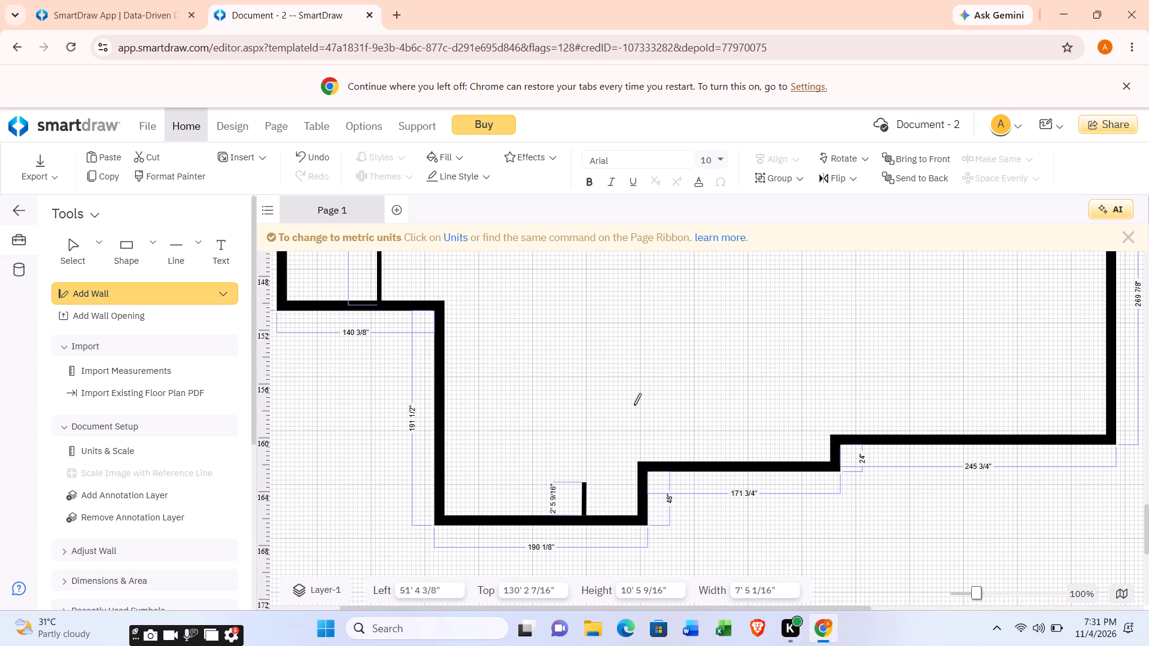
scroll(533, 406, up, 3)
scroll(550, 424, down, 1)
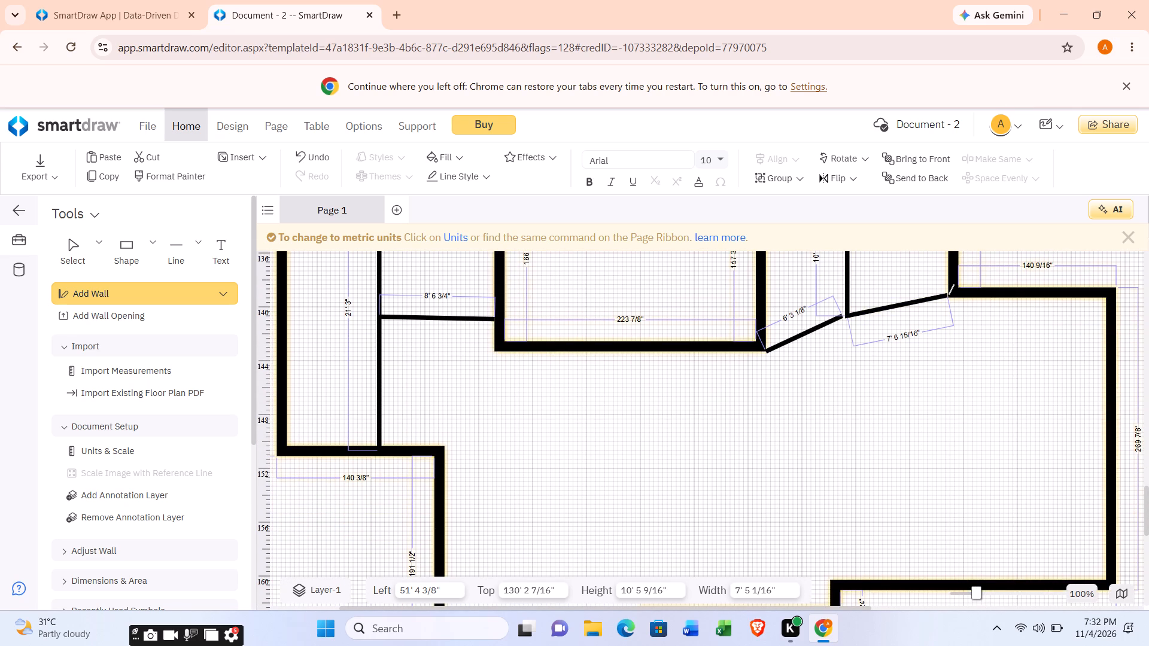
drag(947, 295, 950, 540)
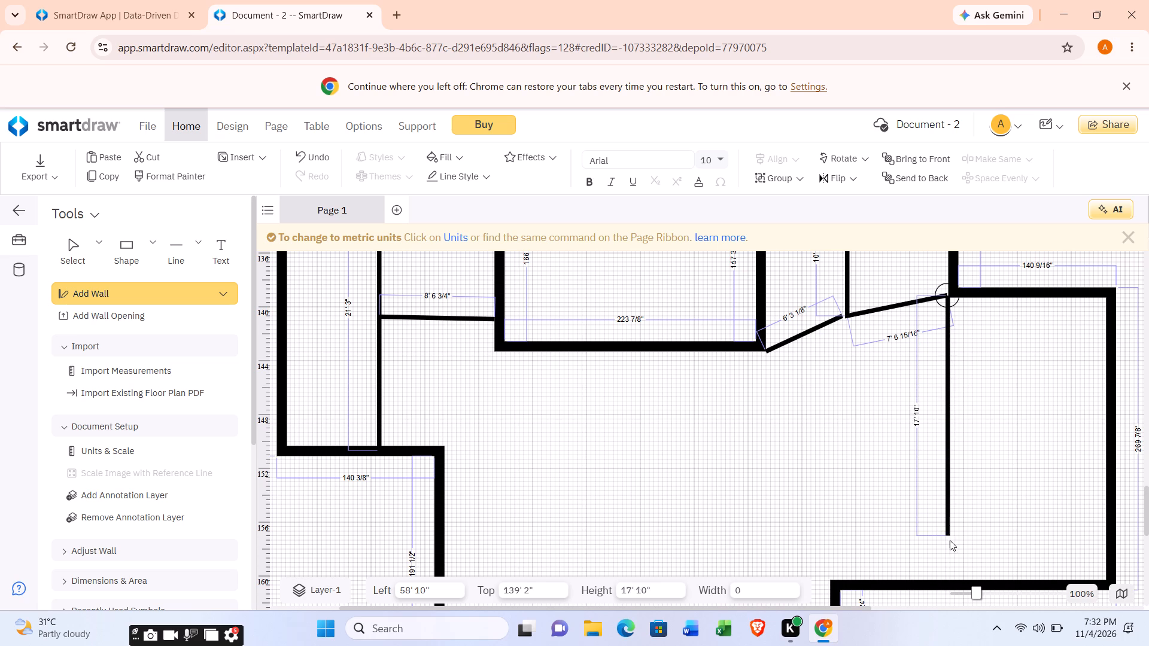
drag(950, 540, 966, 574)
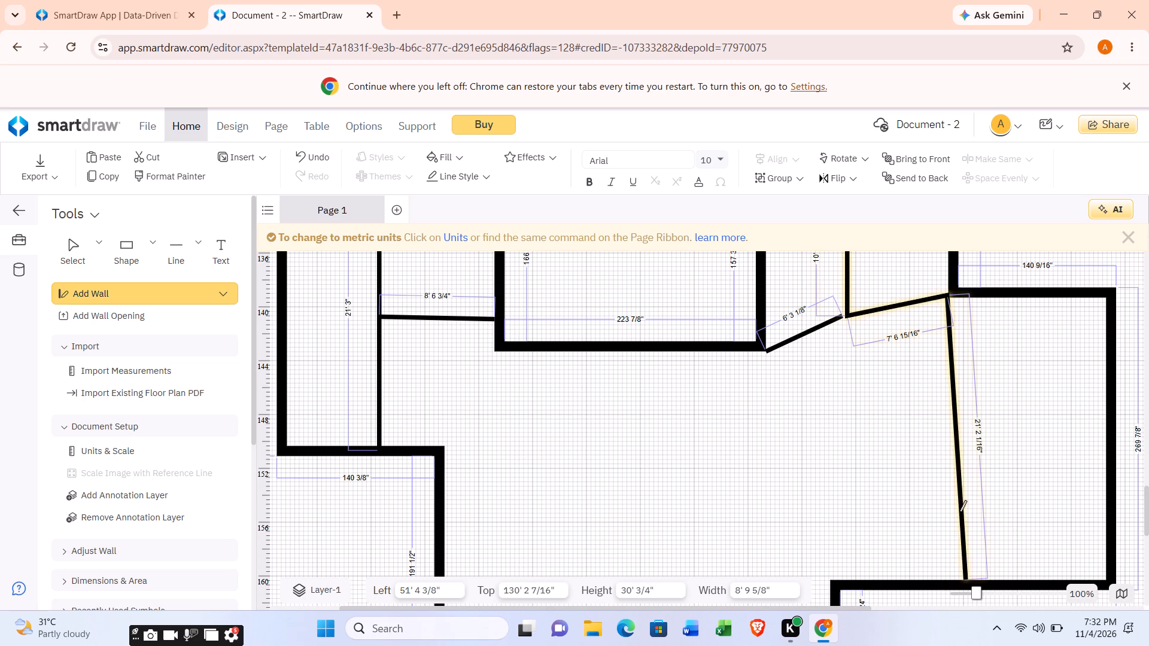
Enclose a room beside the 21' 2 1/16" wall with a wall about 14' 2 1/8" up from the 24" exterior step and a 9' 9" cross wall.
scroll(959, 512, up, 1)
scroll(959, 512, down, 1)
scroll(813, 422, down, 1)
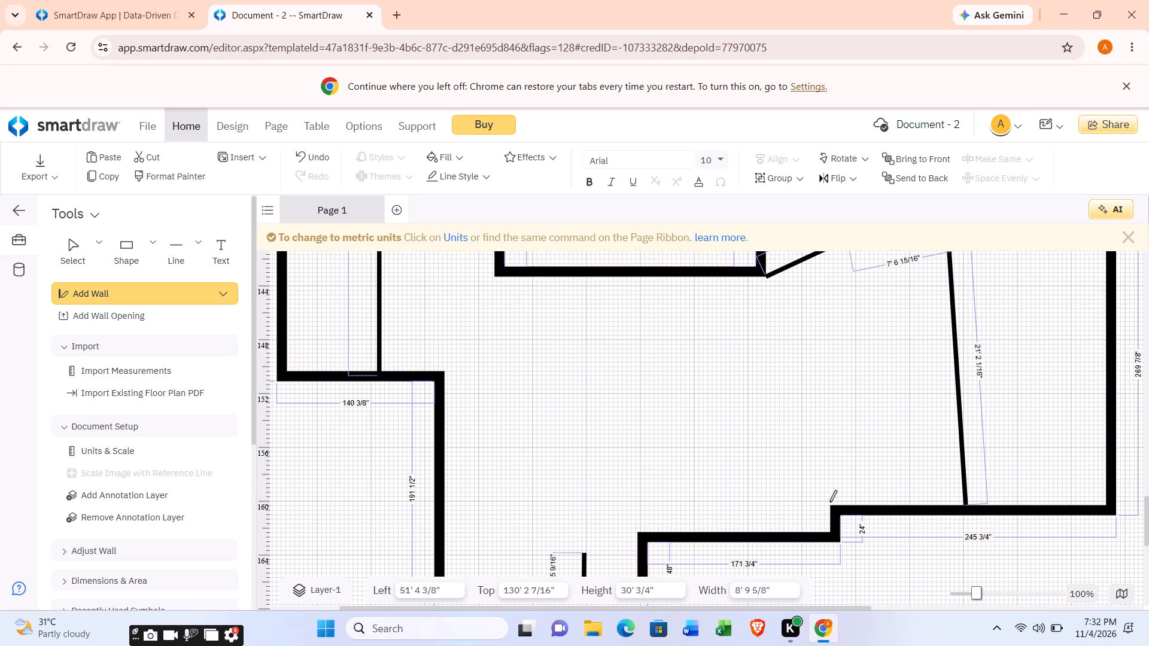
drag(829, 508, 829, 489)
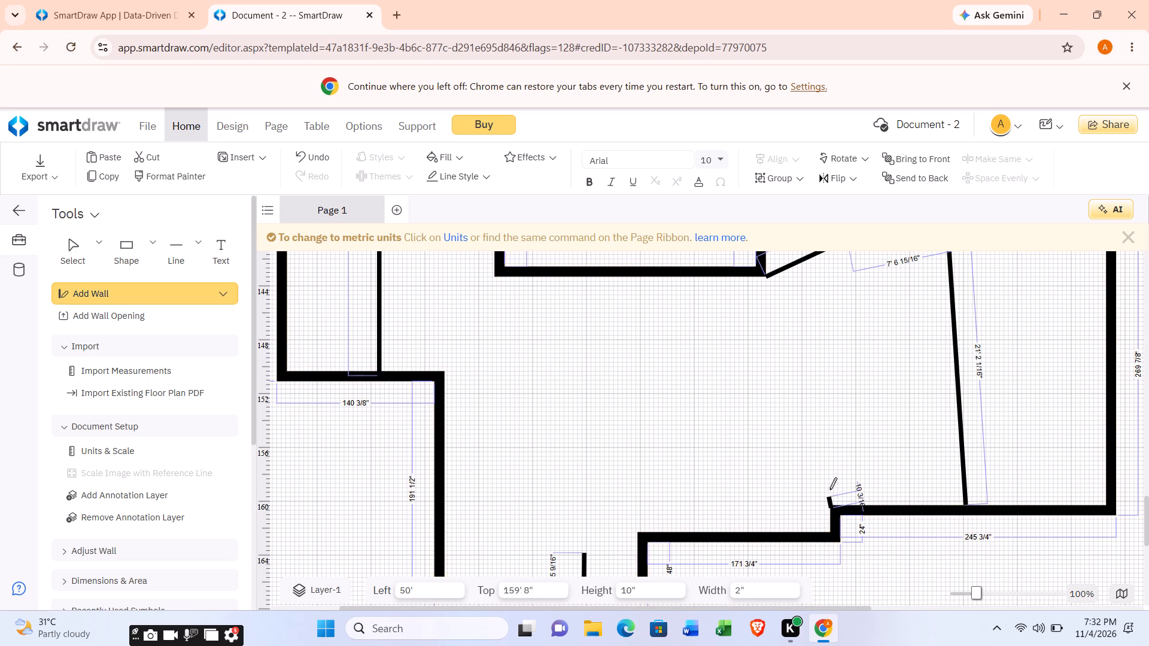
drag(829, 489, 822, 316)
scroll(828, 348, up, 1)
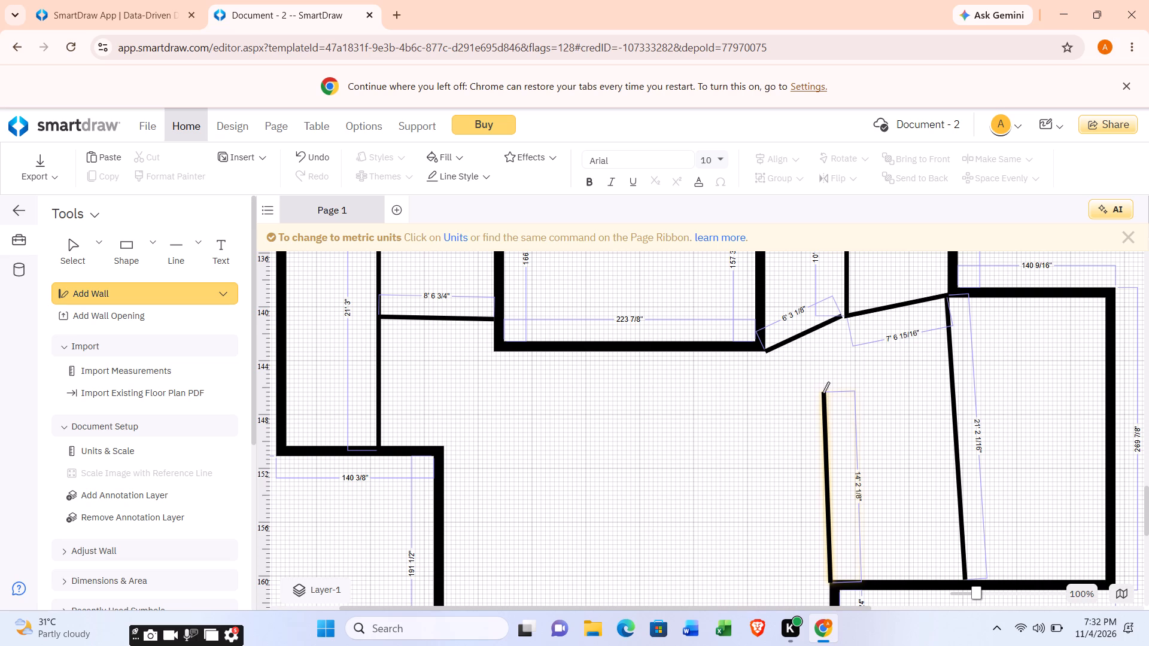
drag(822, 394, 938, 392)
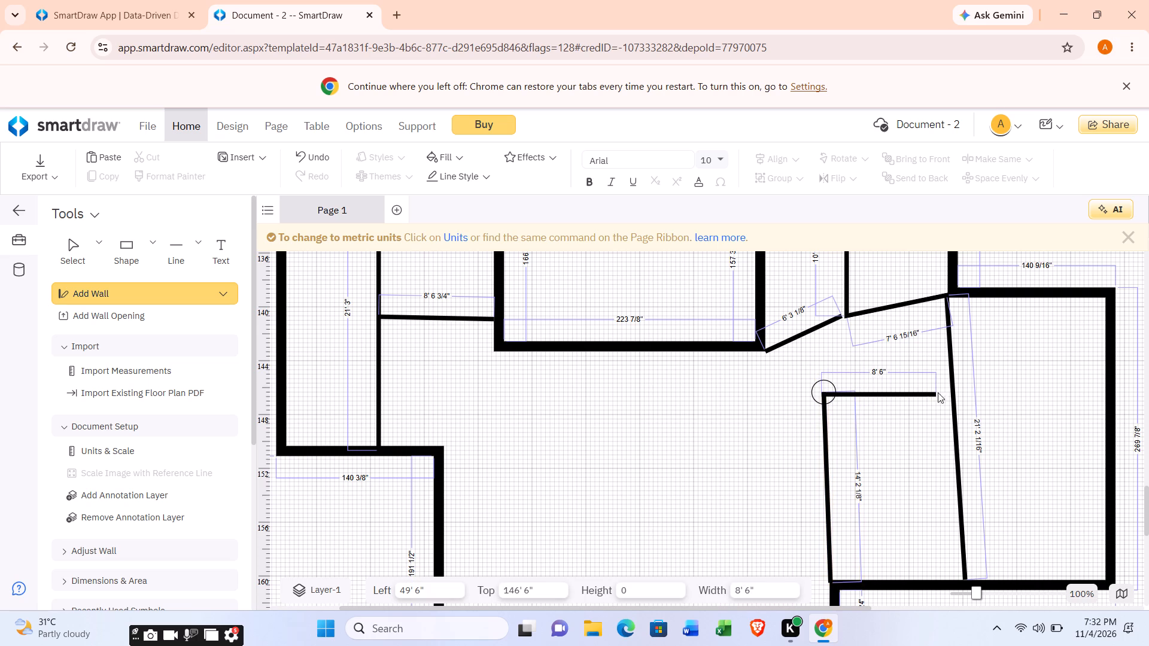
drag(938, 392, 945, 389)
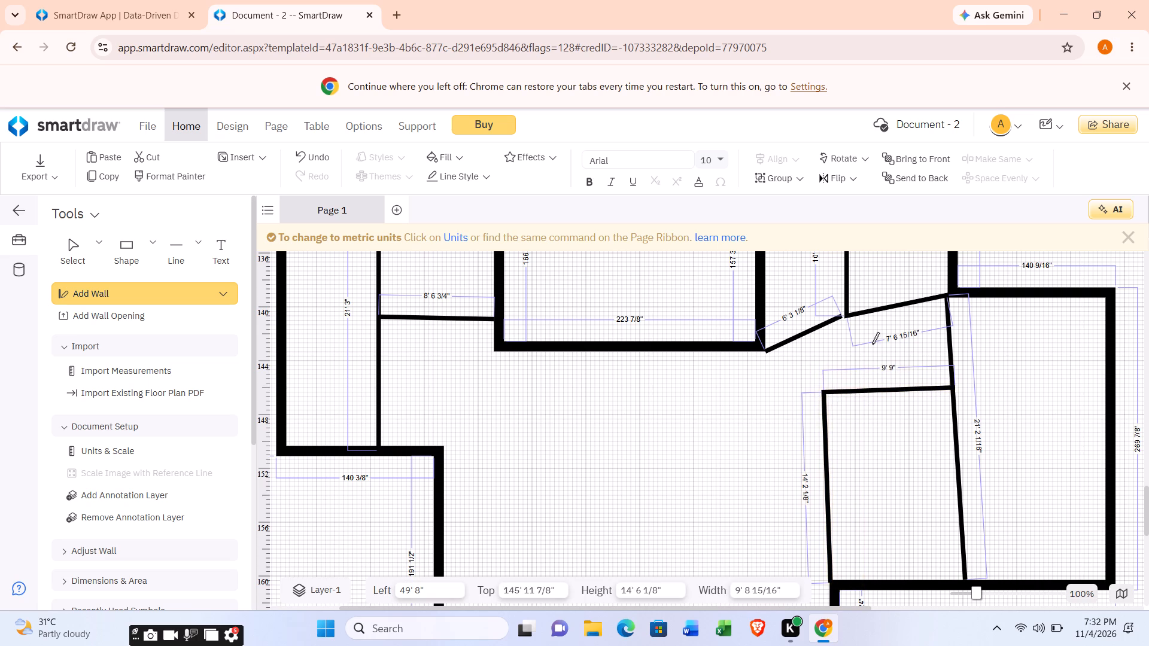
Draw a small three-sided enclosure above the 9' 9" wall with walls about 4' 1 1/8", 4' 6 15/16" and 4' 4 3/4" long.
drag(864, 337, 867, 377)
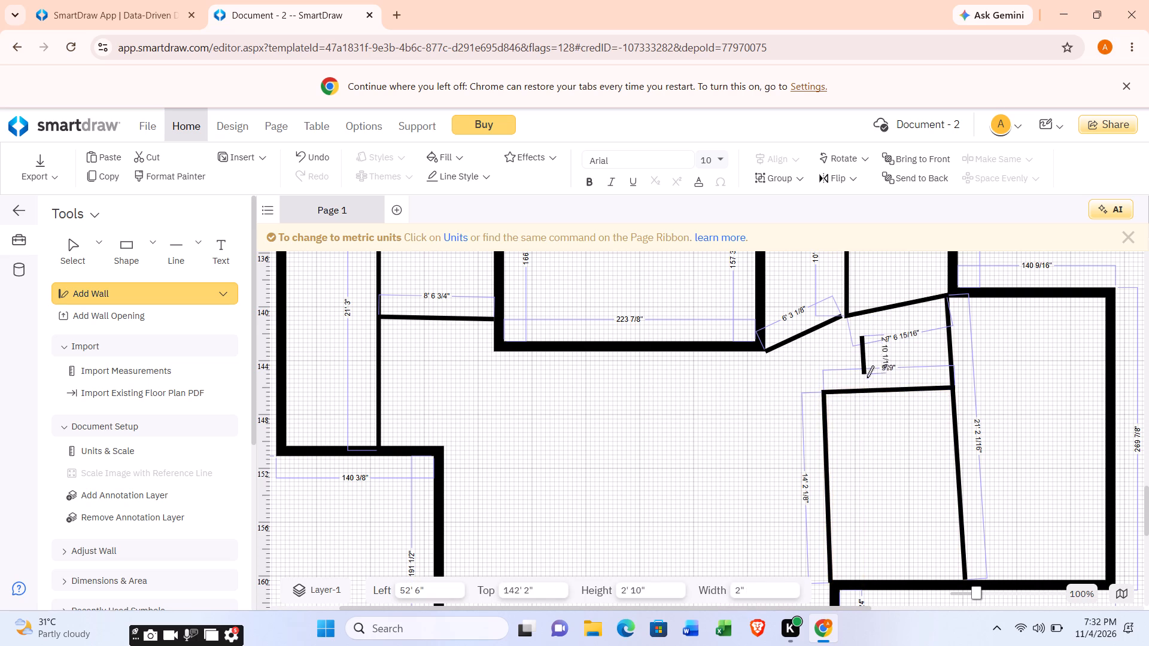
drag(867, 377, 871, 394)
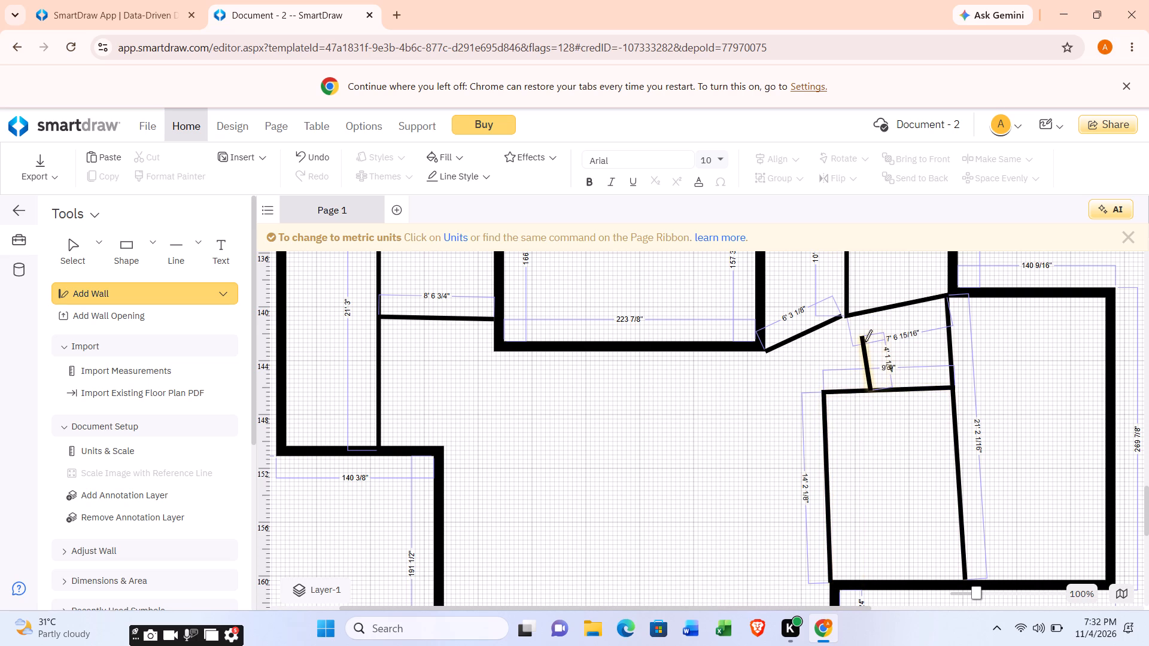
drag(865, 342, 914, 337)
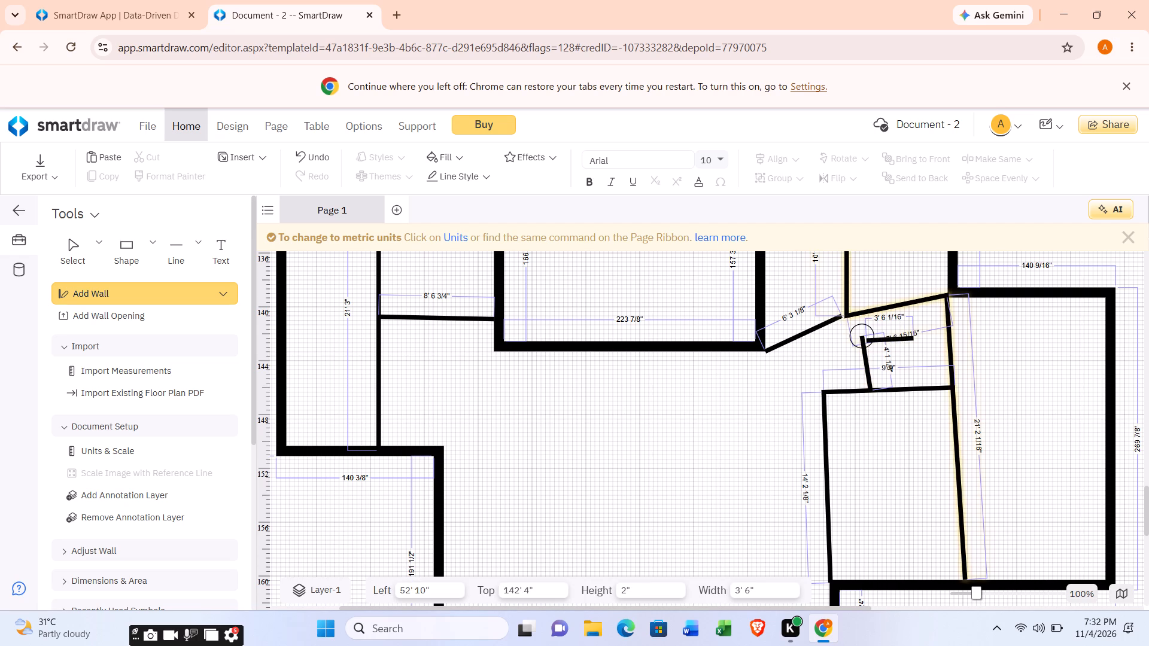
drag(914, 337, 926, 331)
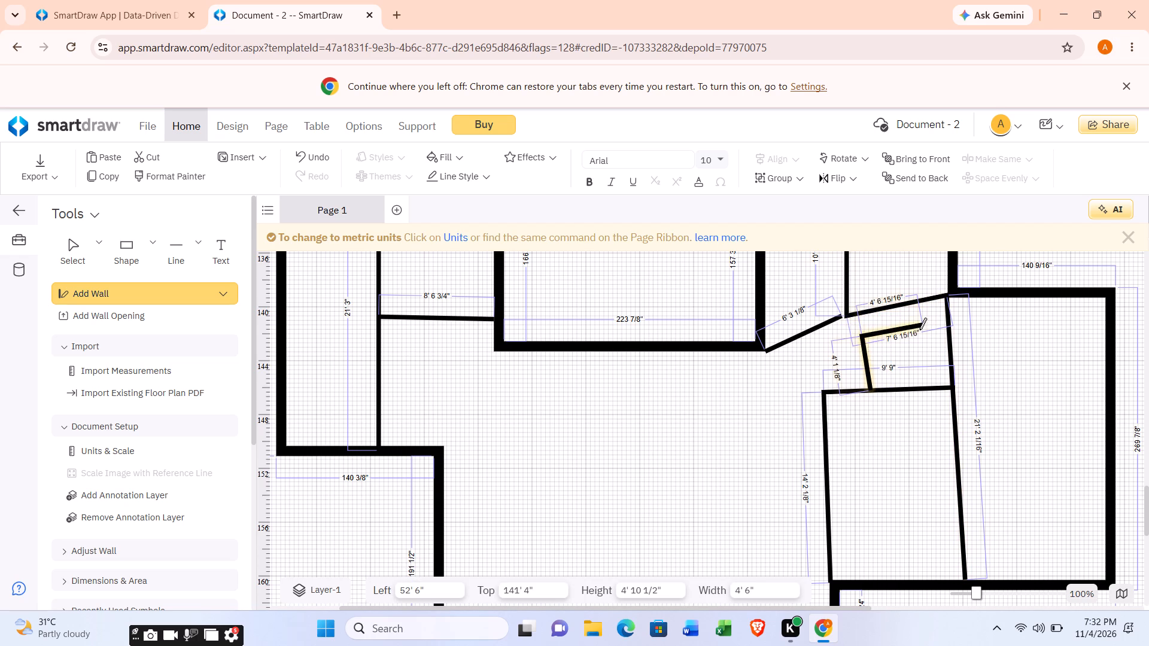
drag(919, 330, 938, 383)
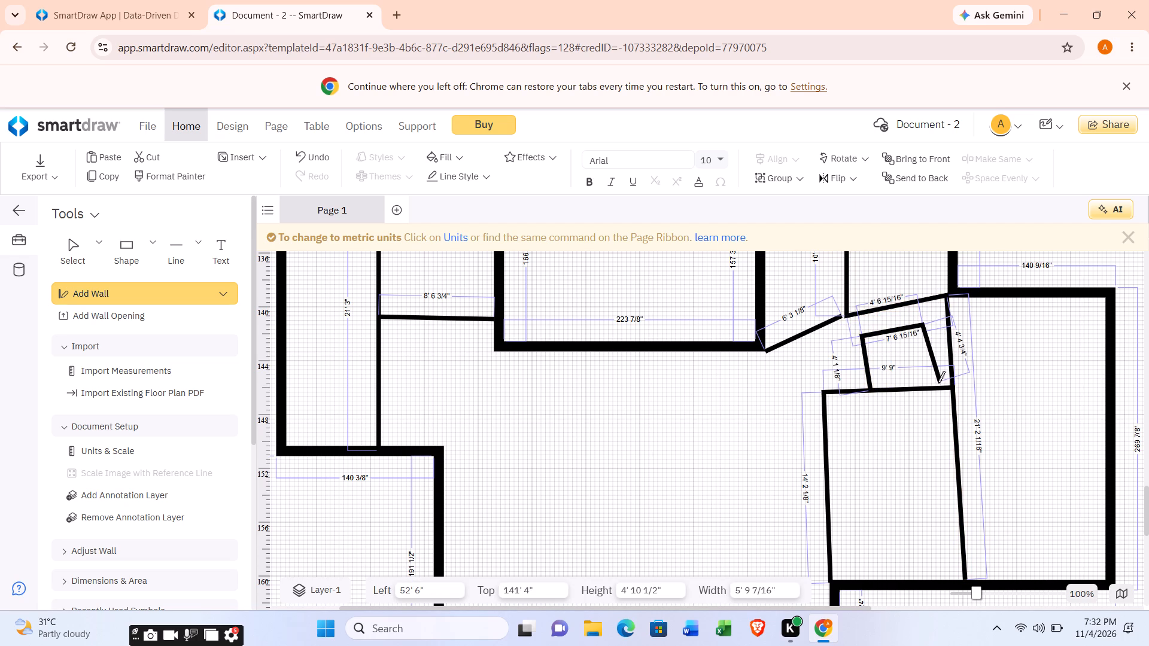
Draw a 6' 6" wall from the 140 3/8" exterior wall's inner corner and a wall about 15' 5 5/8" down to the 190 1/8" exterior wall.
scroll(871, 422, up, 1)
scroll(867, 419, down, 2)
scroll(609, 438, down, 1)
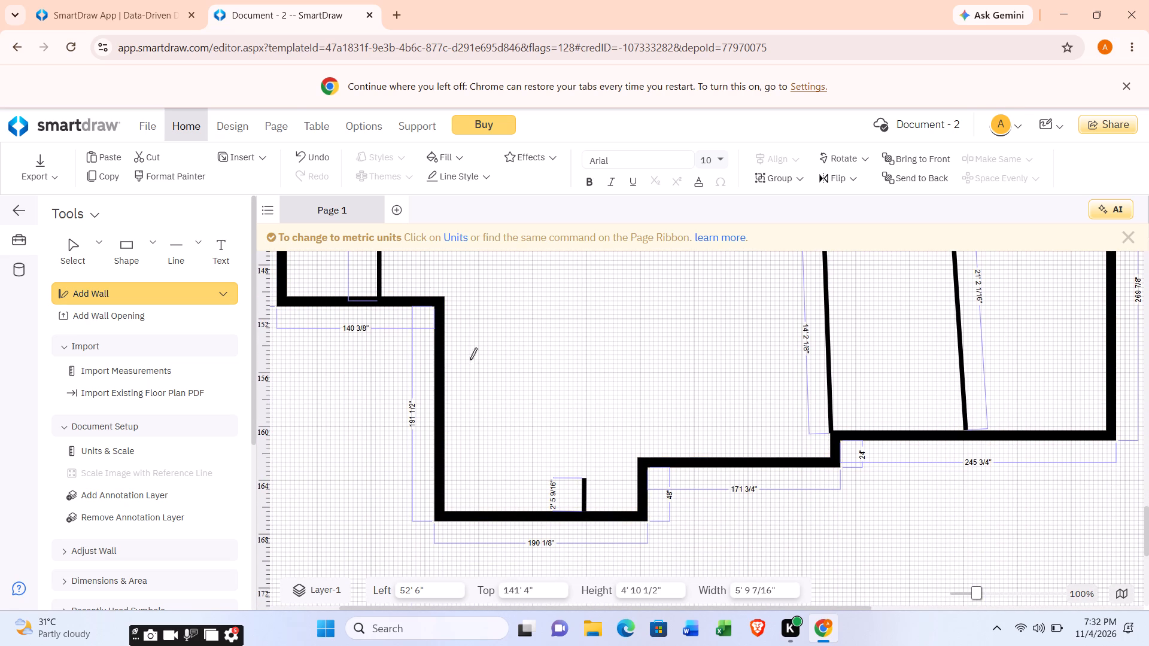
drag(440, 296, 458, 301)
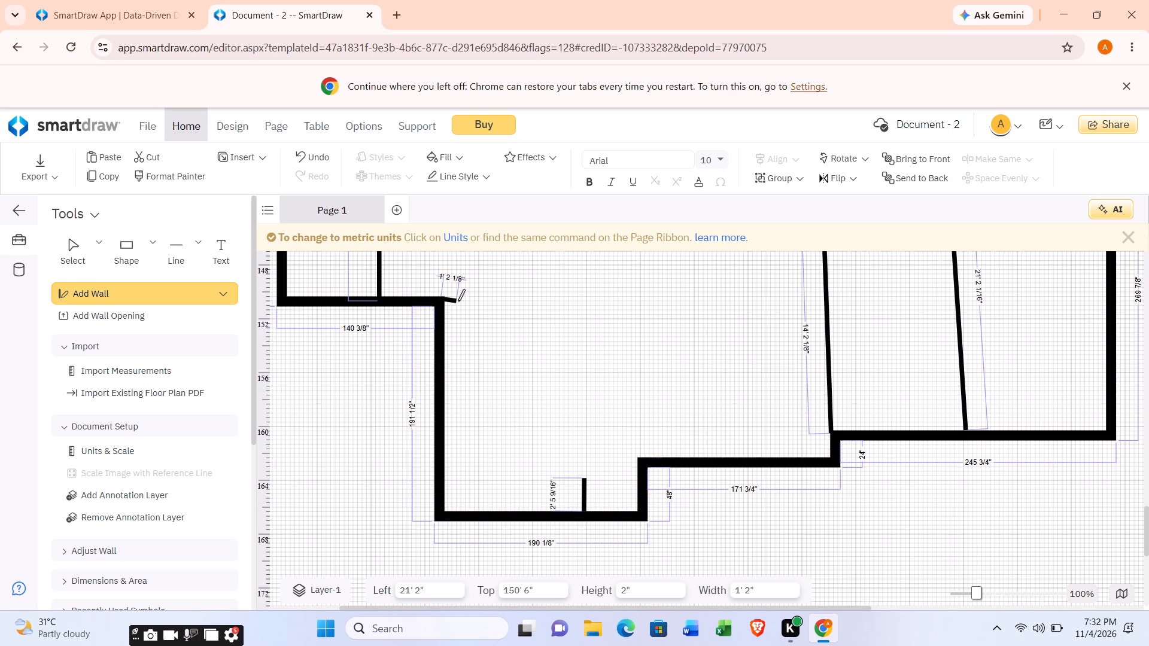
drag(458, 301, 525, 300)
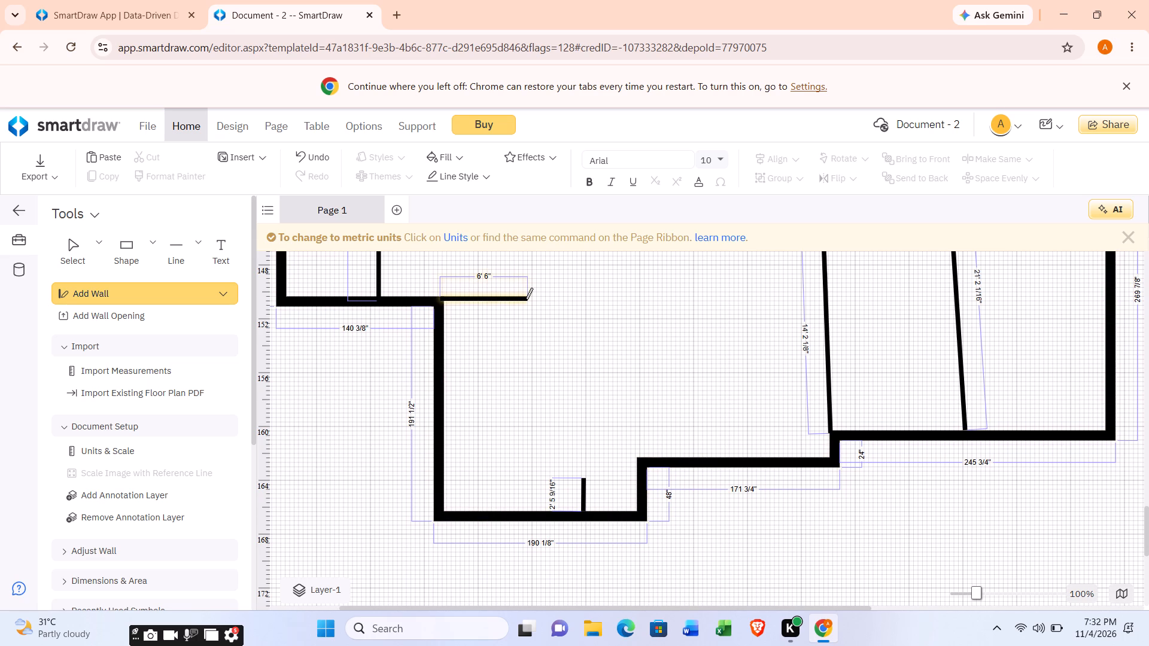
drag(523, 302, 526, 355)
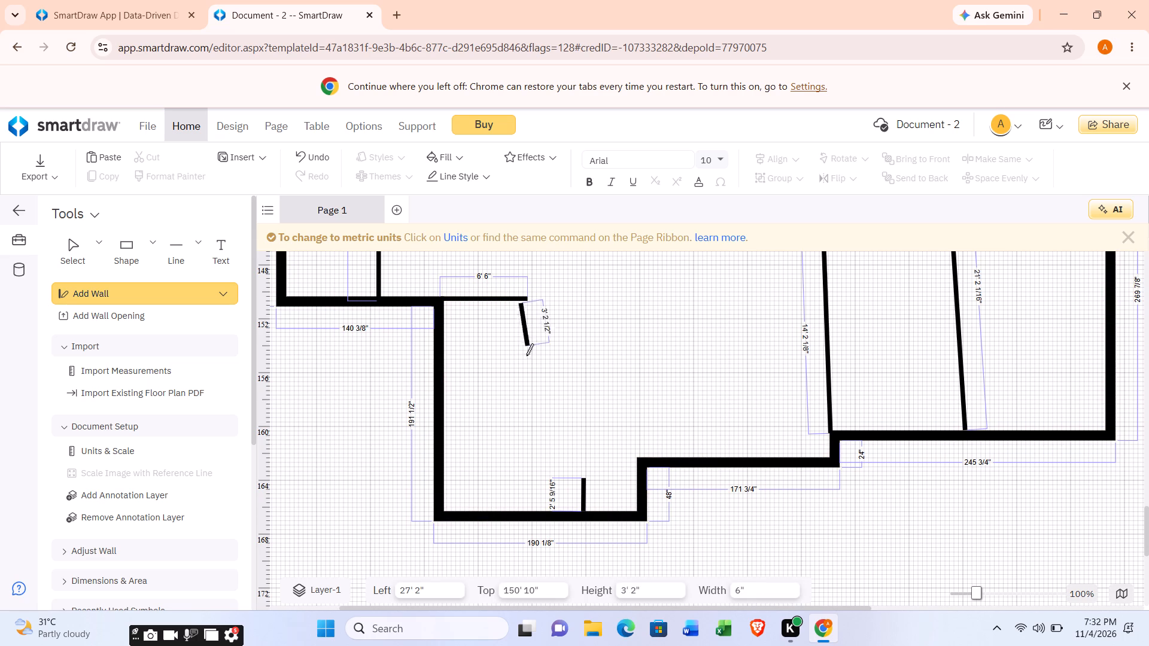
drag(526, 355, 527, 505)
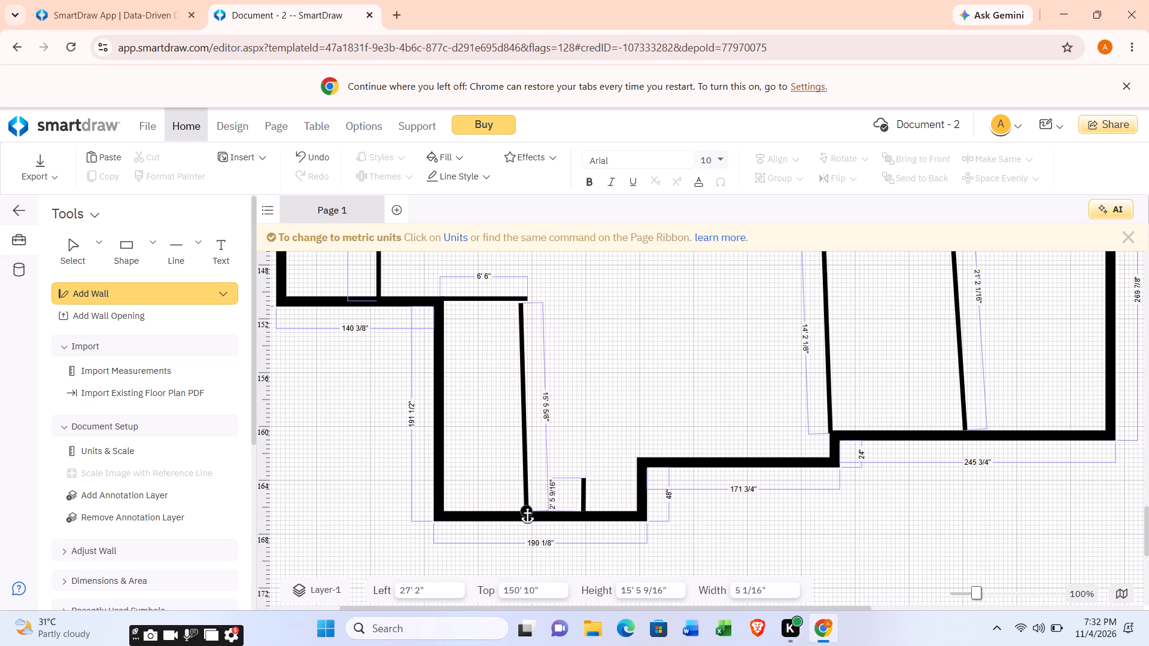
Divide the narrow room beside the 191 1/2" exterior wall with a cross wall about 5' 10 13/16" long and a full-length wall down its middle.
scroll(542, 333, down, 1)
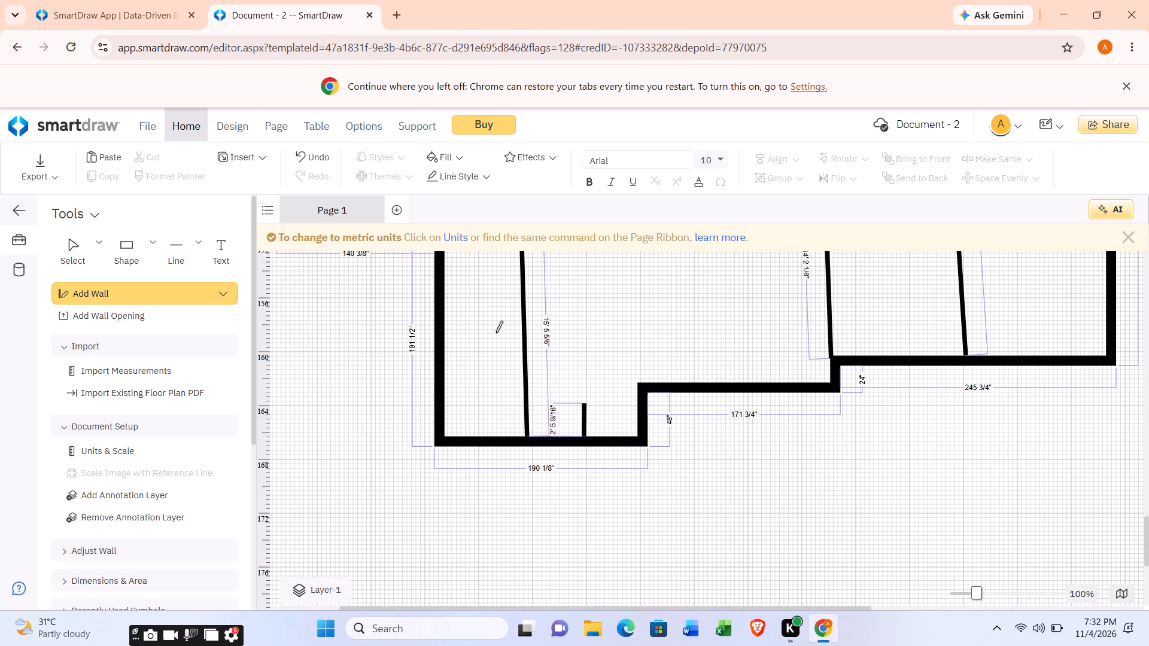
scroll(496, 333, up, 1)
drag(445, 393, 448, 391)
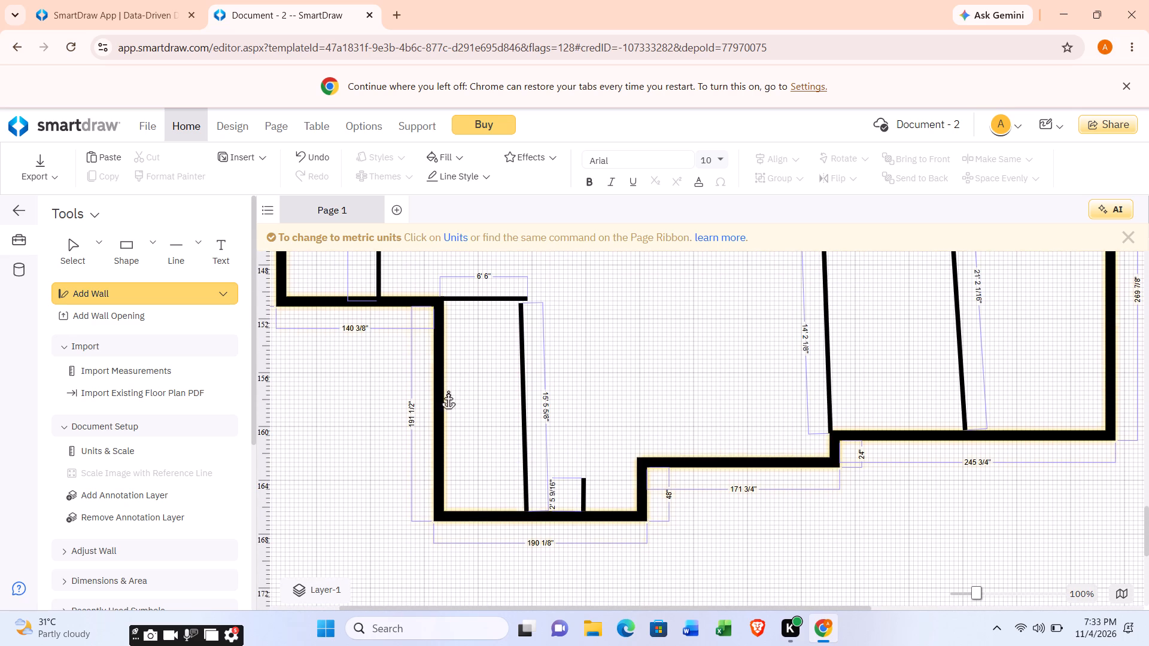
drag(448, 391, 520, 394)
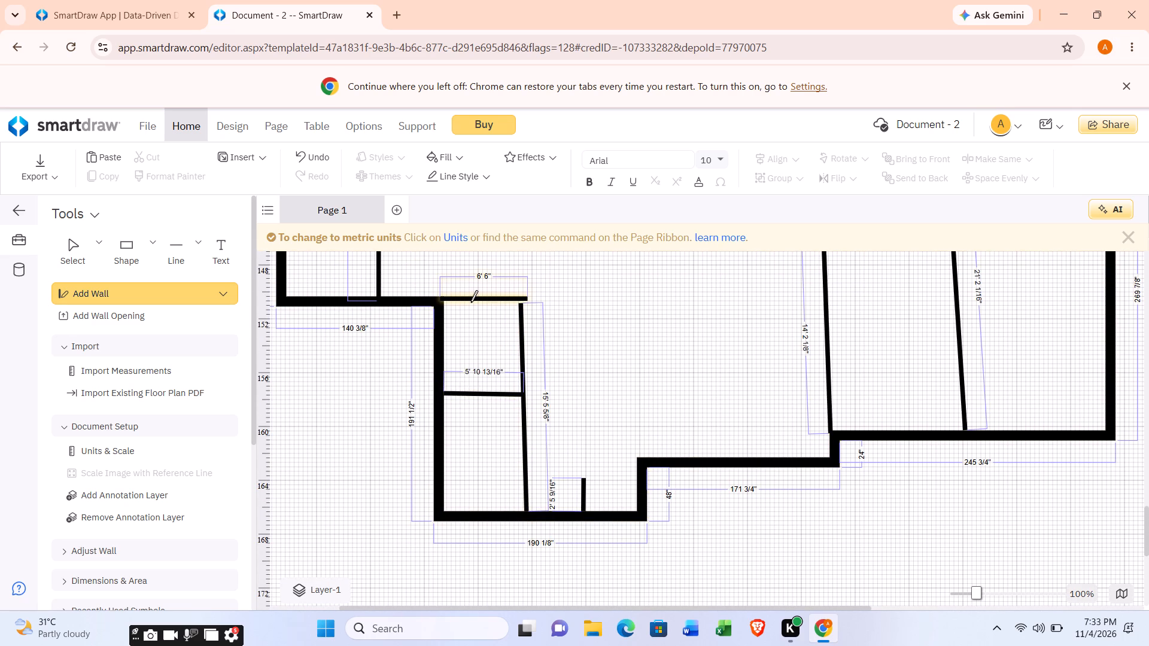
drag(472, 303, 485, 435)
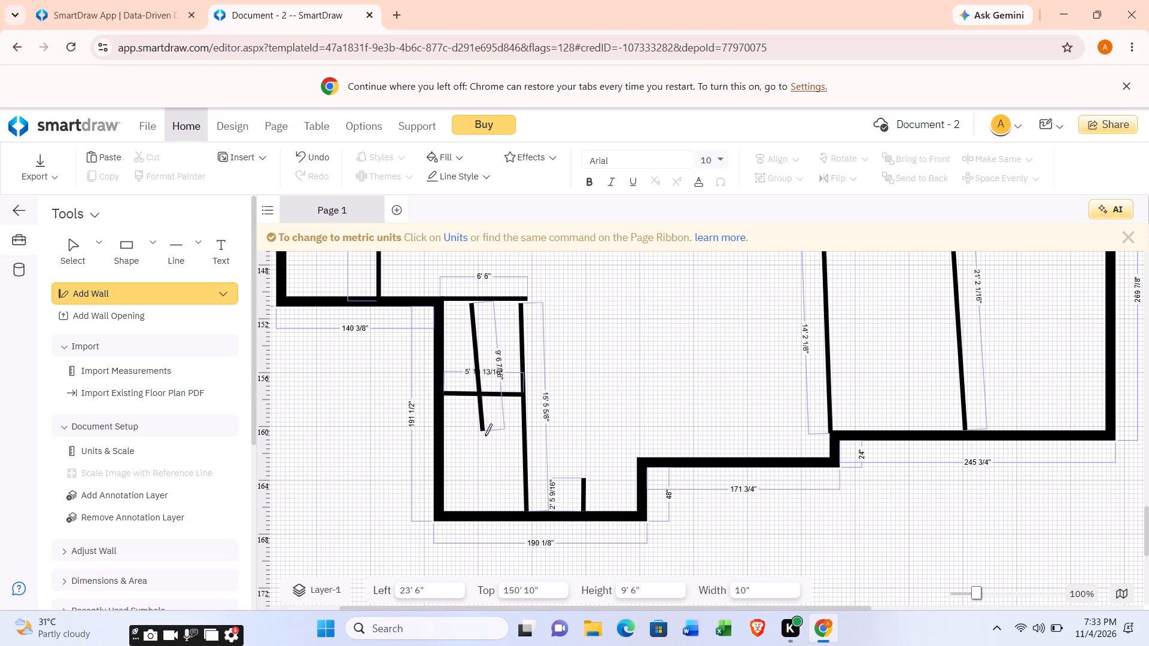
drag(485, 435, 485, 505)
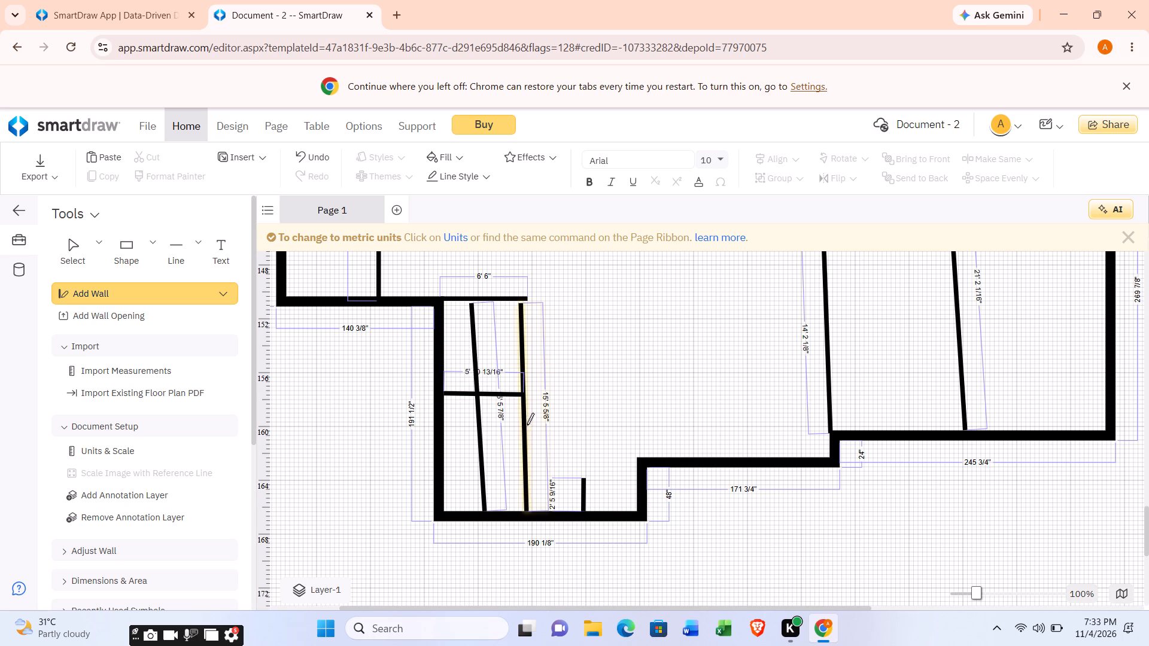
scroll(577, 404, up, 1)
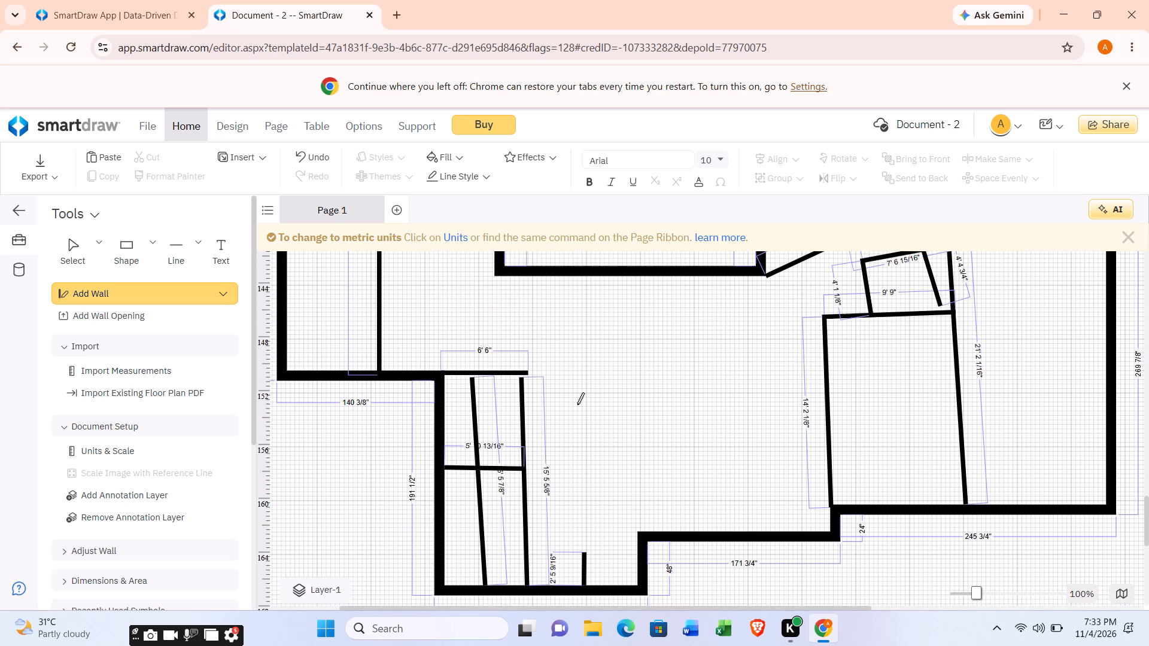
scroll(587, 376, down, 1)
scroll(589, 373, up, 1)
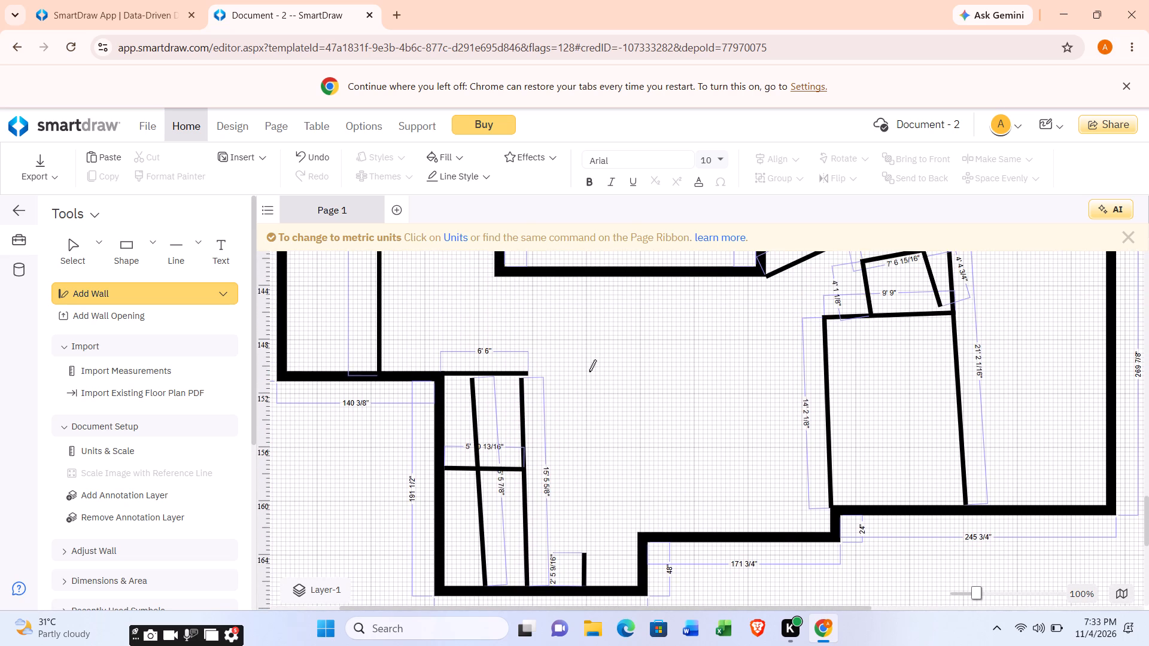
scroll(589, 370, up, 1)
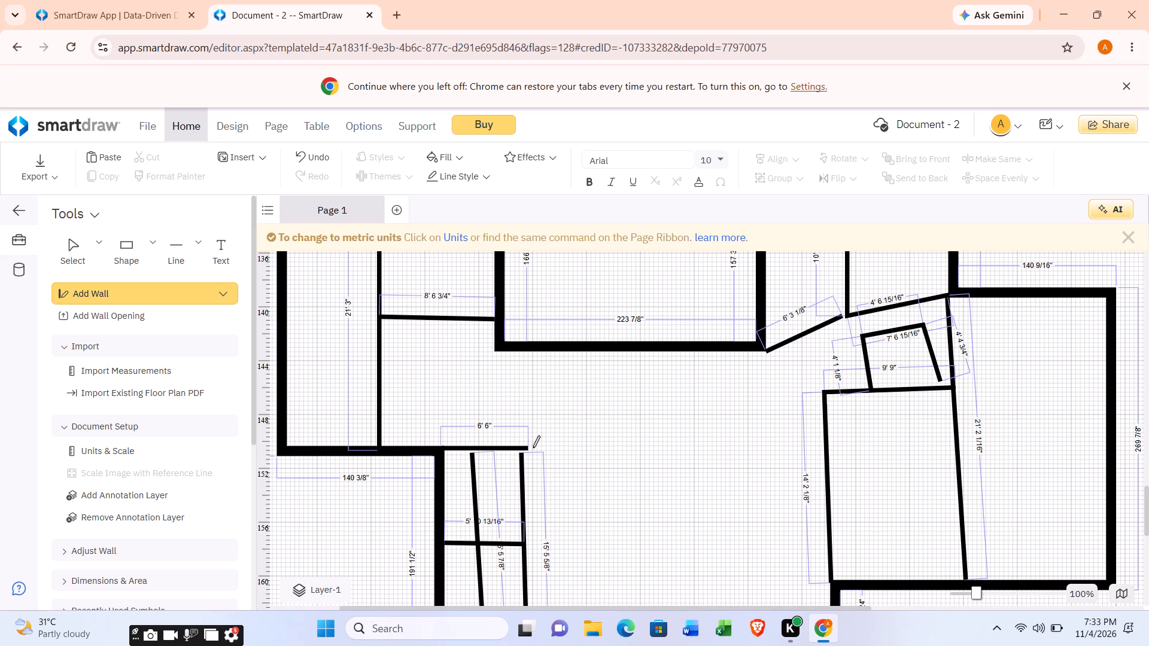
Extend a slanted wall from the end of the 6' 6" wall with segments about 8 1/2" and 7' 10 7/8" long.
drag(535, 443, 541, 435)
drag(525, 451, 530, 448)
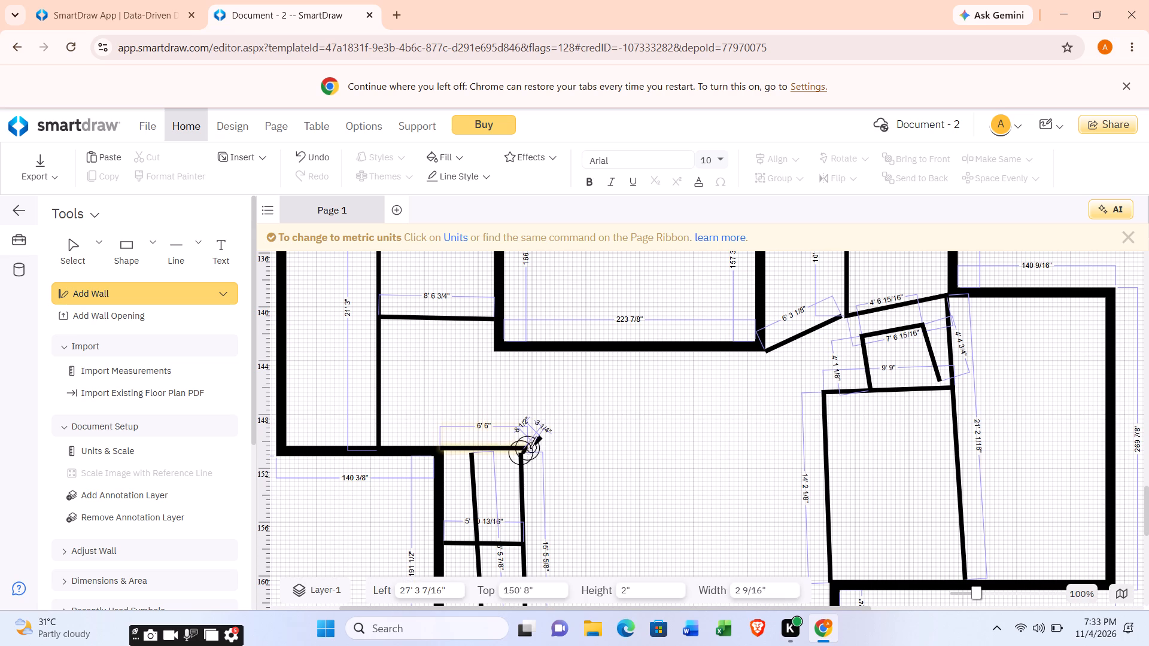
drag(530, 448, 610, 394)
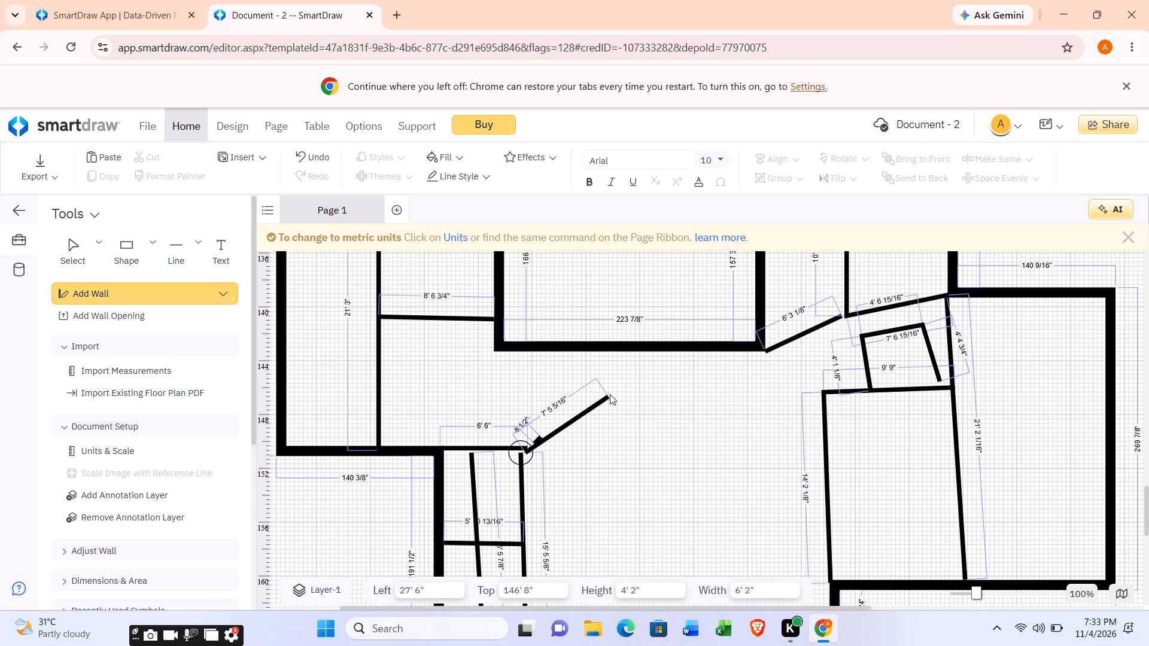
drag(610, 394, 613, 392)
Draw a triangle of walls about 10' 10 3/8", 13' 8 3/8" and 15' 7 1/16" long between the slanted wall and the 14' 2 1/8" wall.
scroll(627, 371, down, 1)
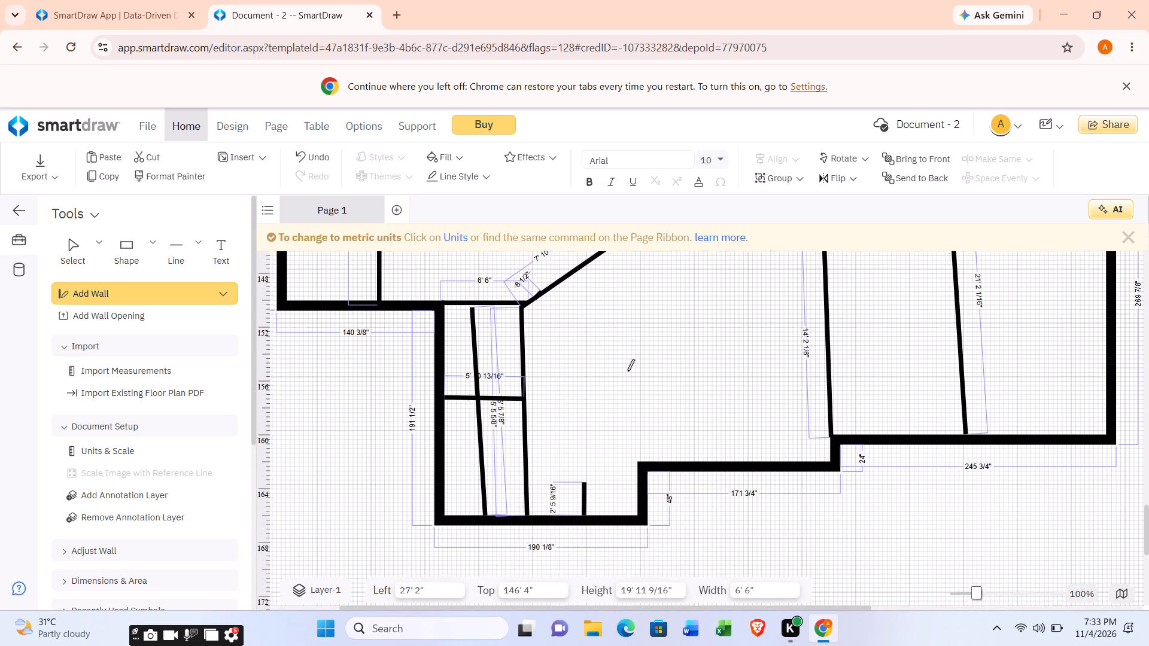
scroll(629, 336, up, 1)
drag(609, 325, 689, 447)
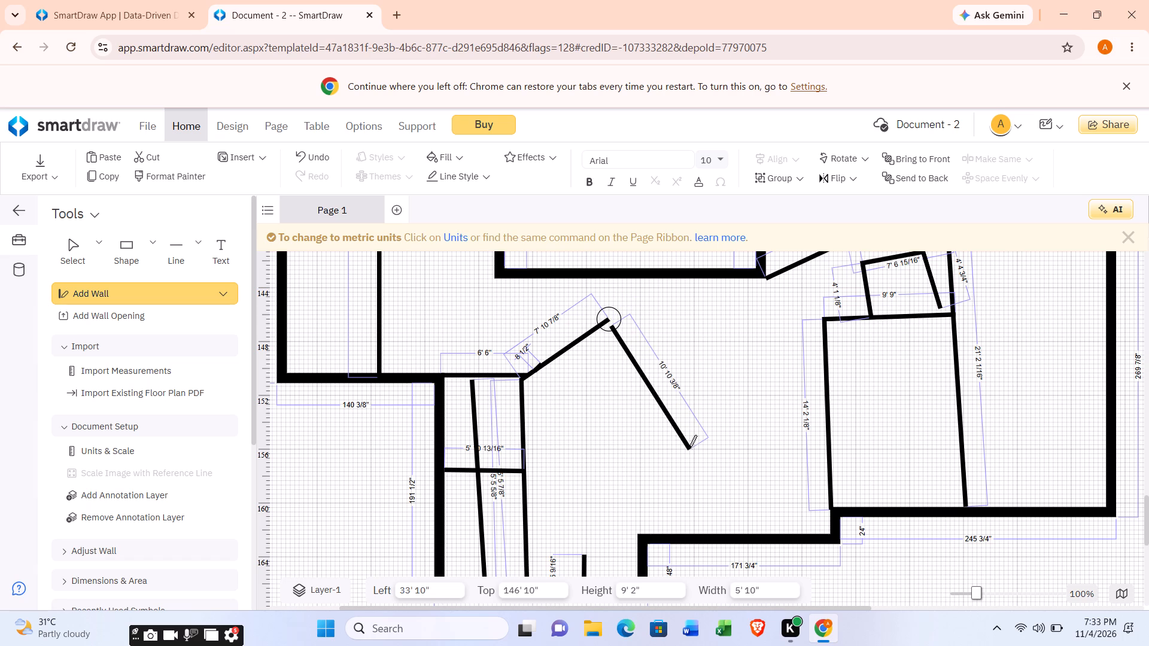
drag(688, 441, 803, 338)
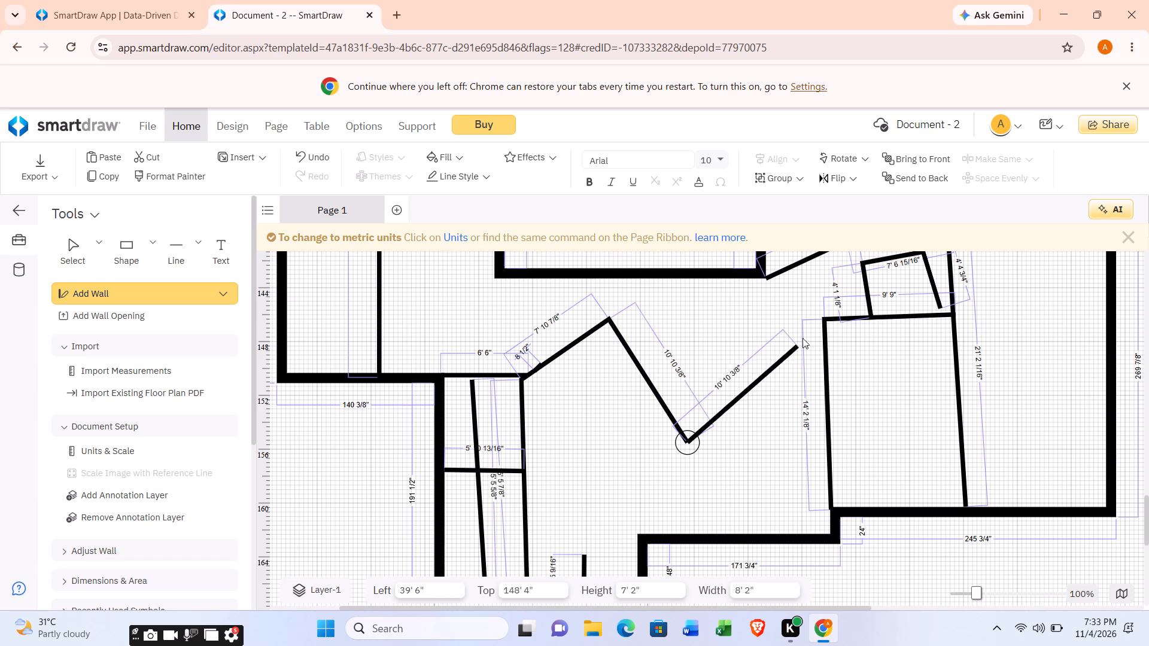
drag(803, 338, 824, 316)
scroll(794, 335, down, 1)
scroll(764, 350, up, 2)
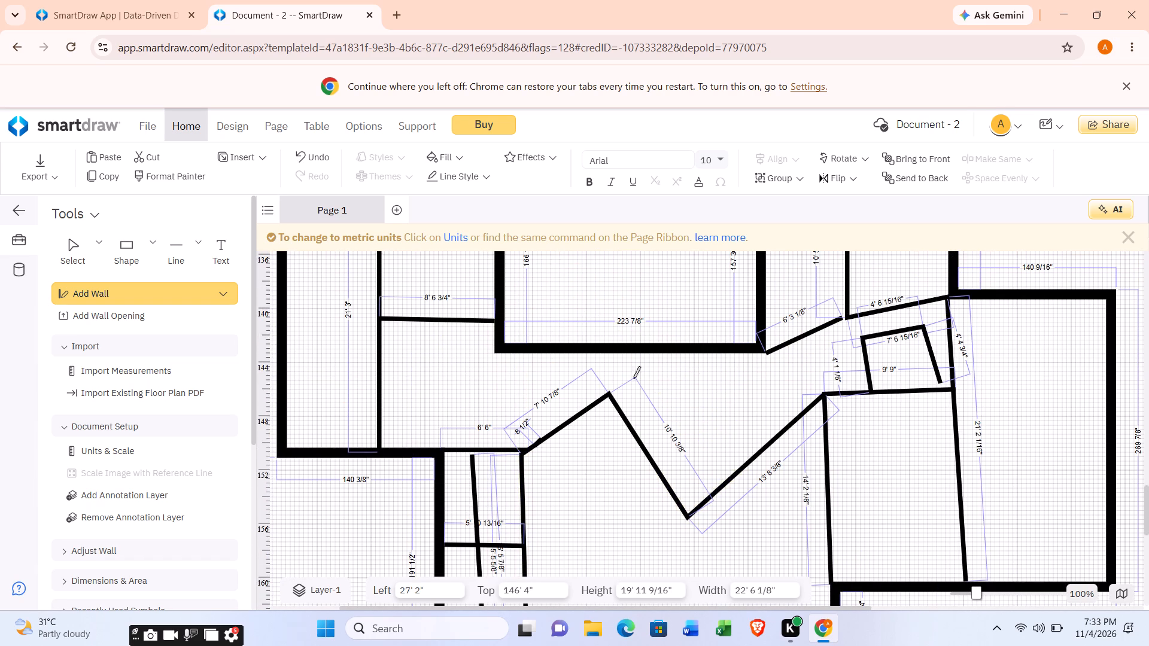
drag(605, 395, 743, 394)
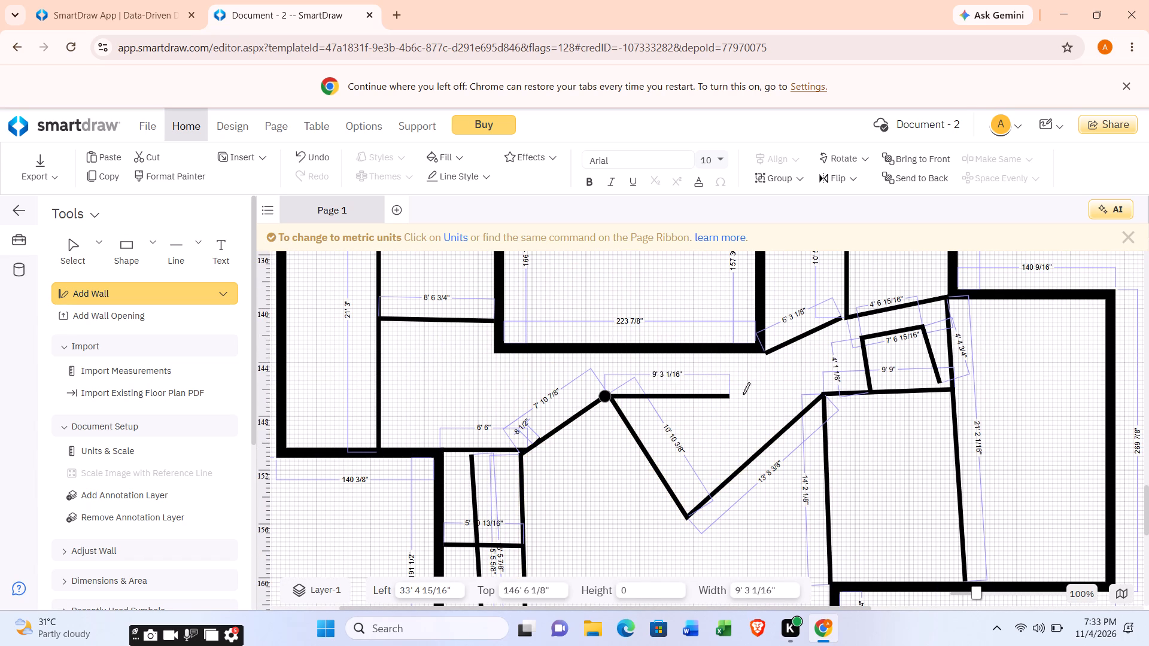
drag(743, 394, 814, 391)
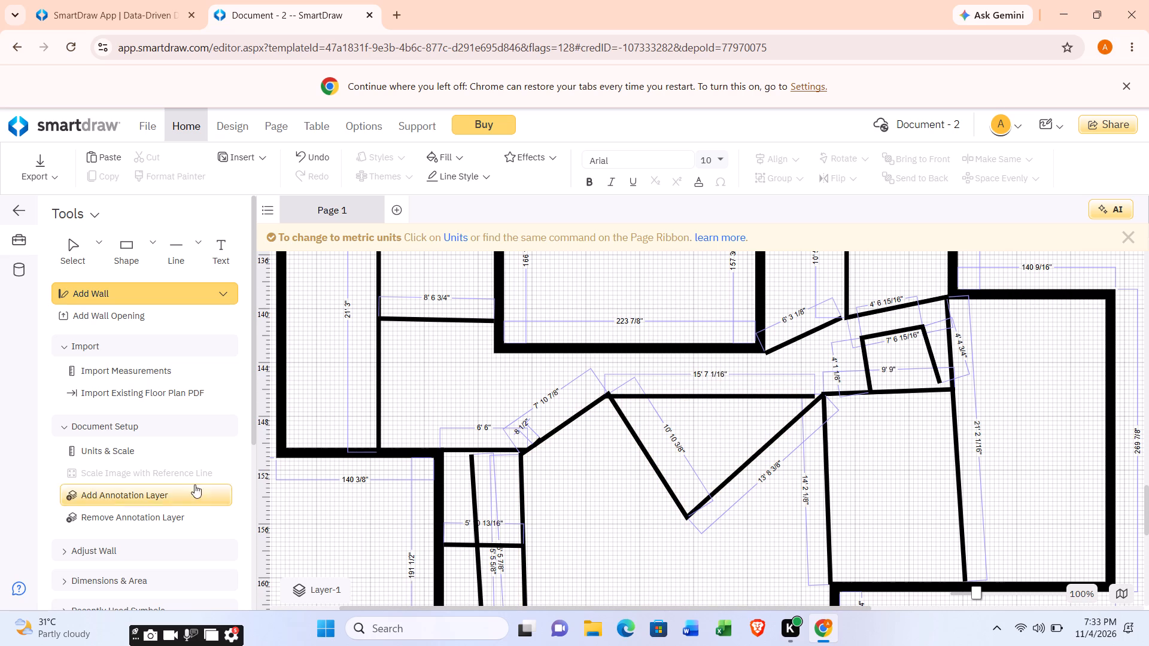
Collapse the Room Outlines symbols and open the Doors & Windows symbols to find a door.
scroll(174, 482, down, 4)
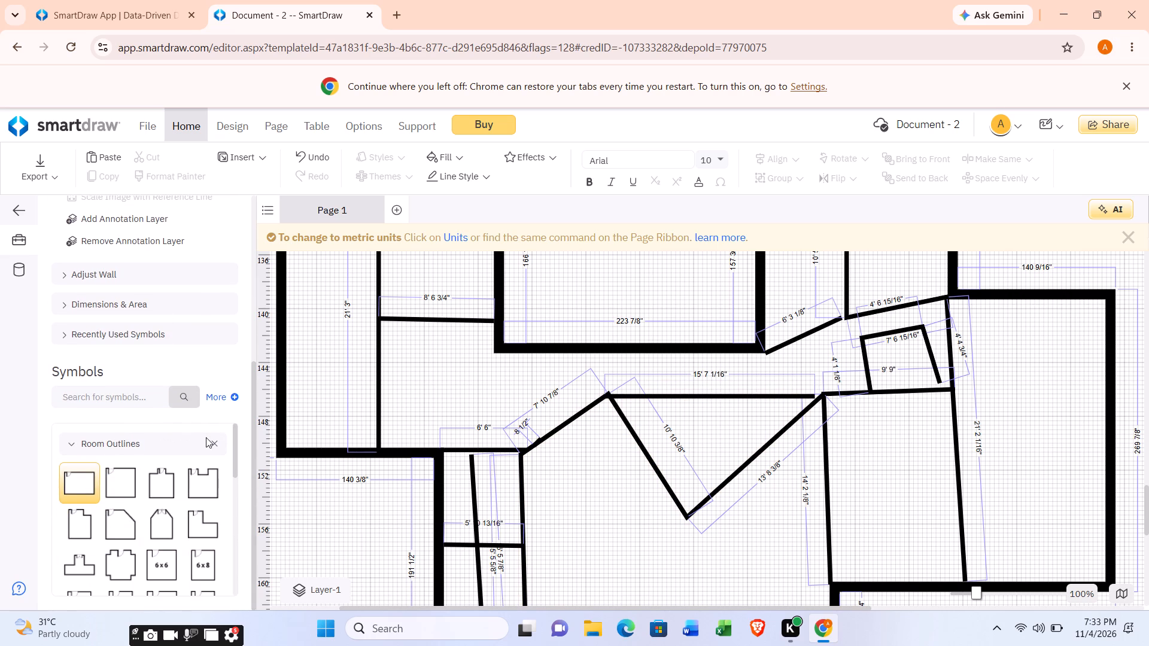
click(171, 441)
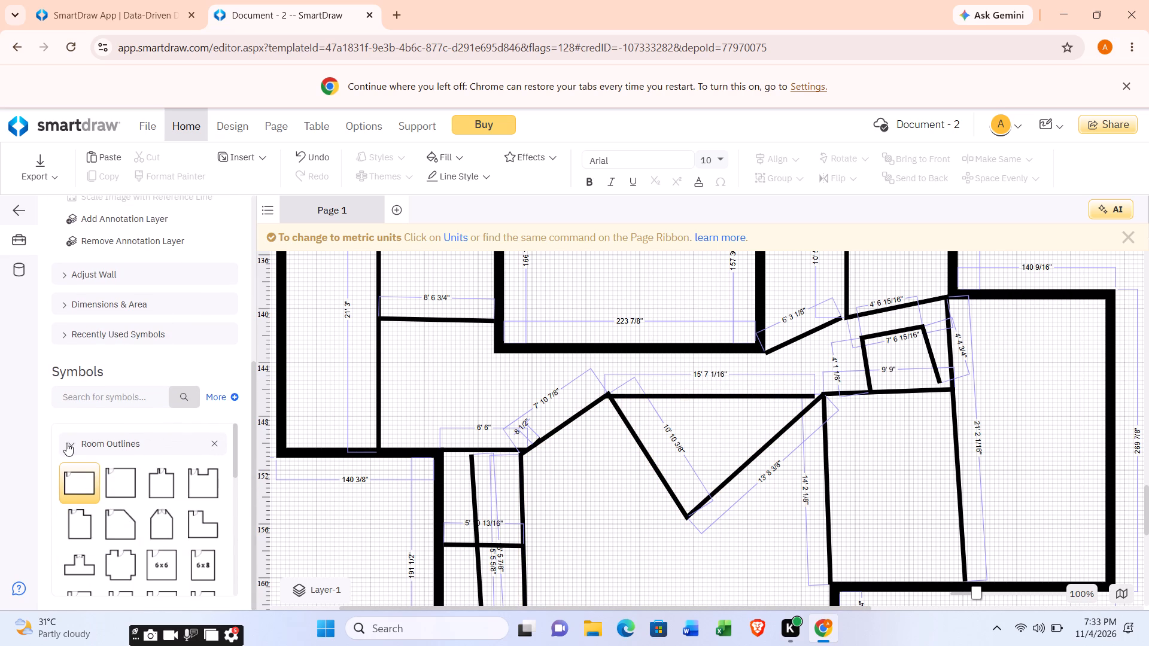
click(66, 443)
scroll(104, 459, down, 1)
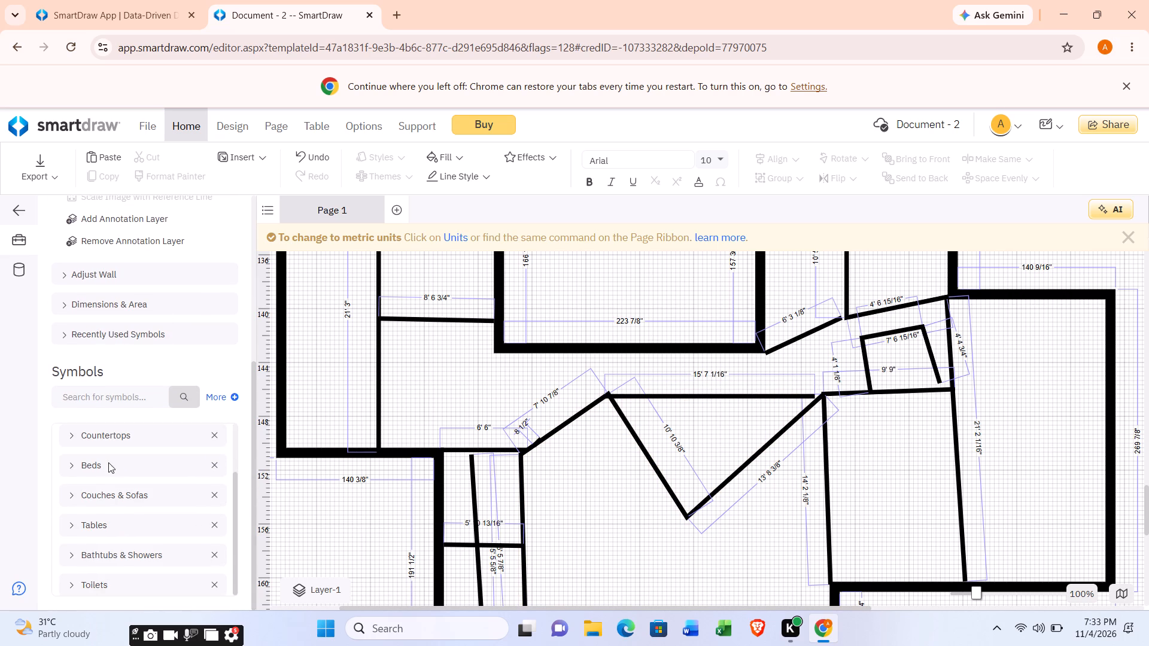
scroll(127, 468, up, 1)
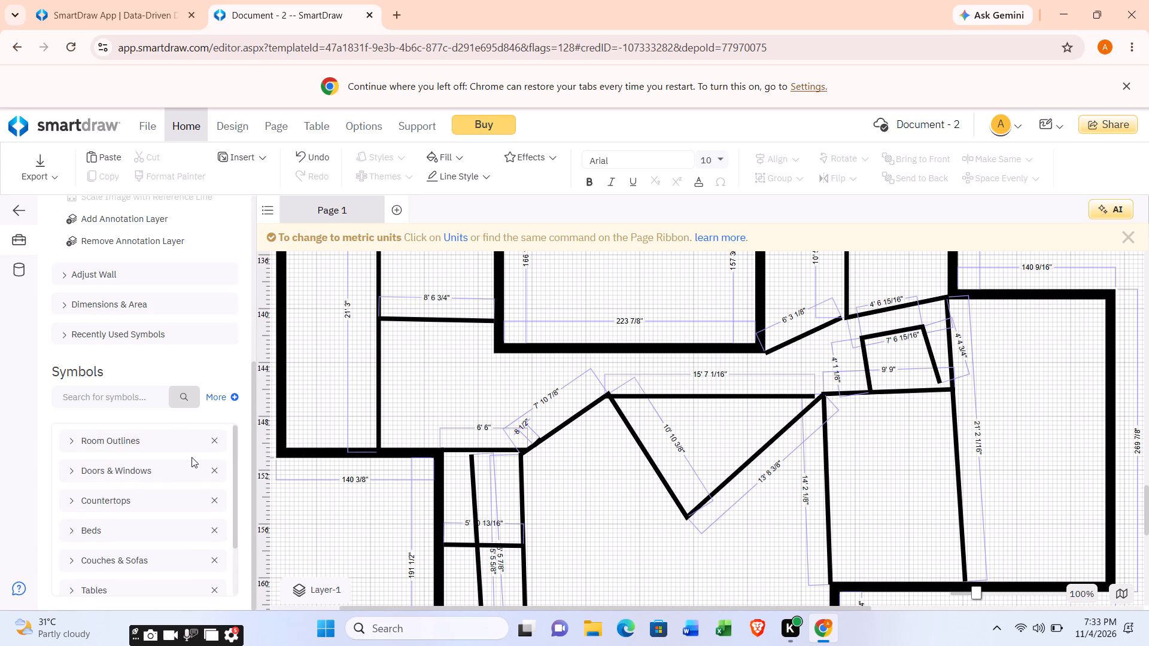
scroll(186, 493, down, 1)
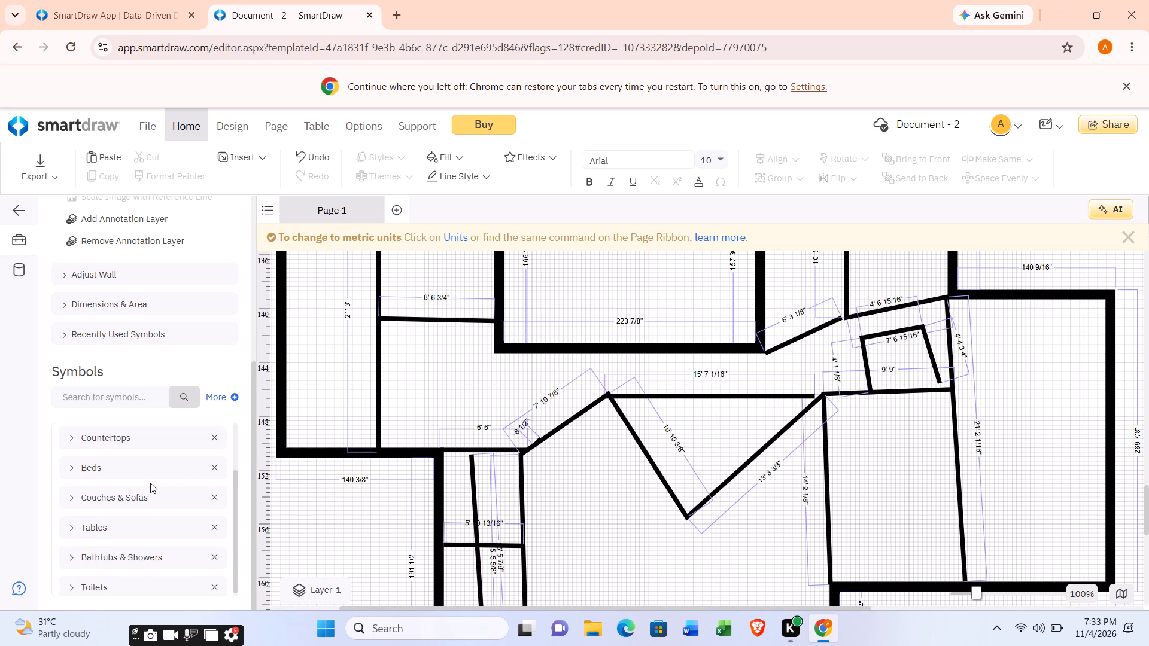
scroll(150, 483, up, 2)
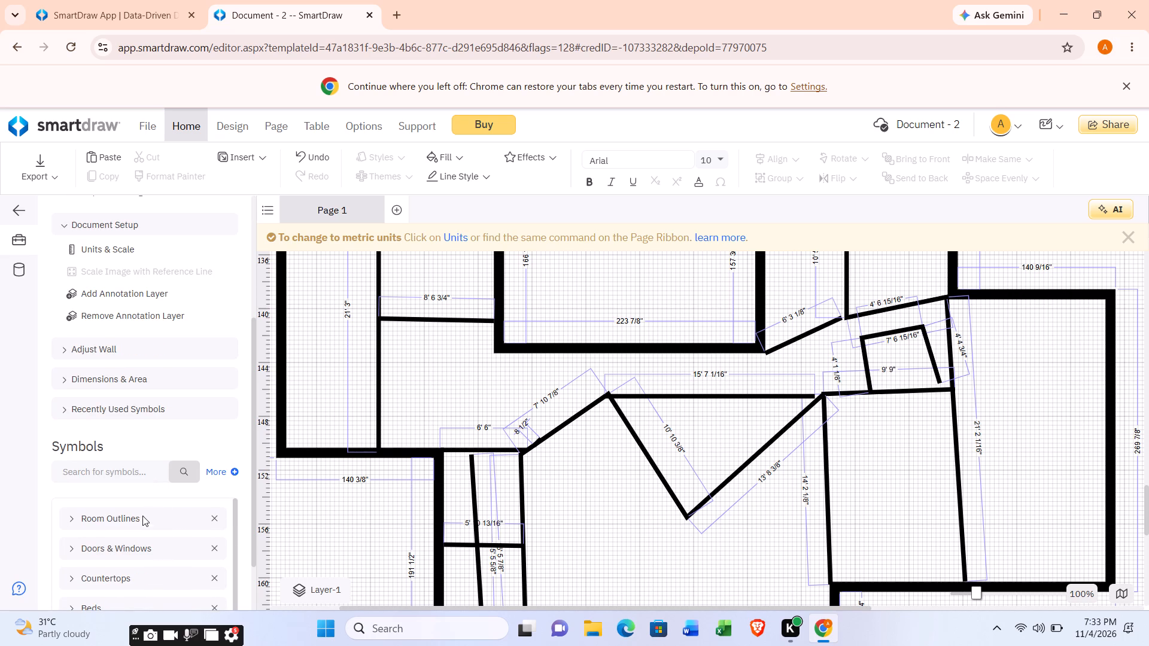
click(143, 547)
scroll(154, 535, down, 1)
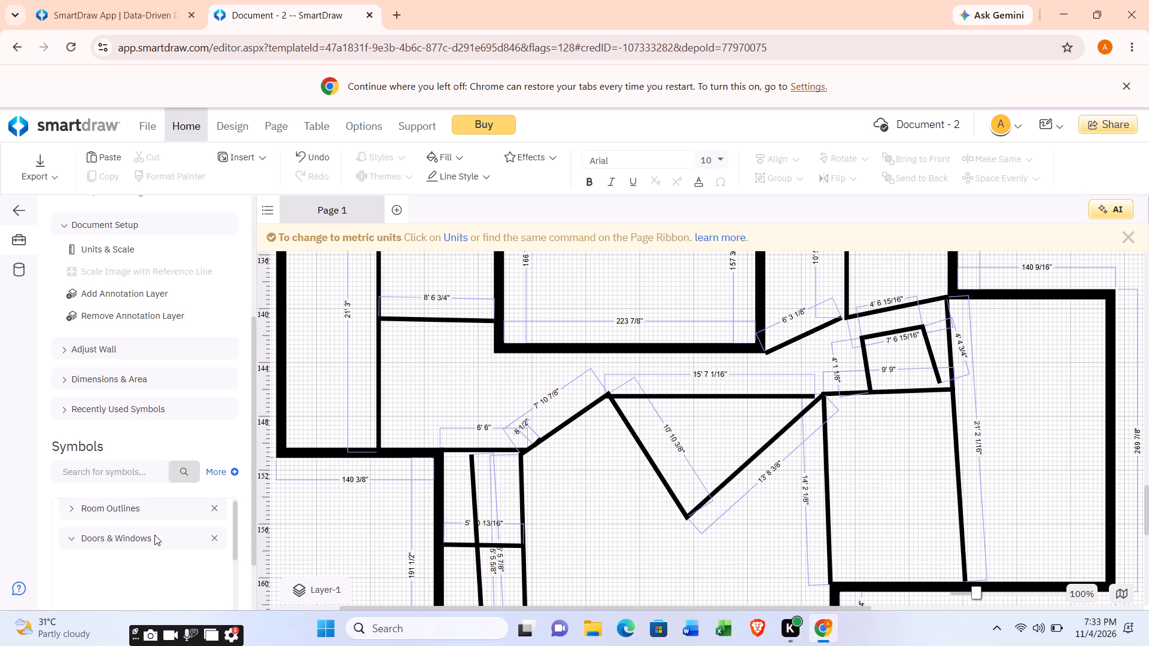
scroll(154, 535, down, 1)
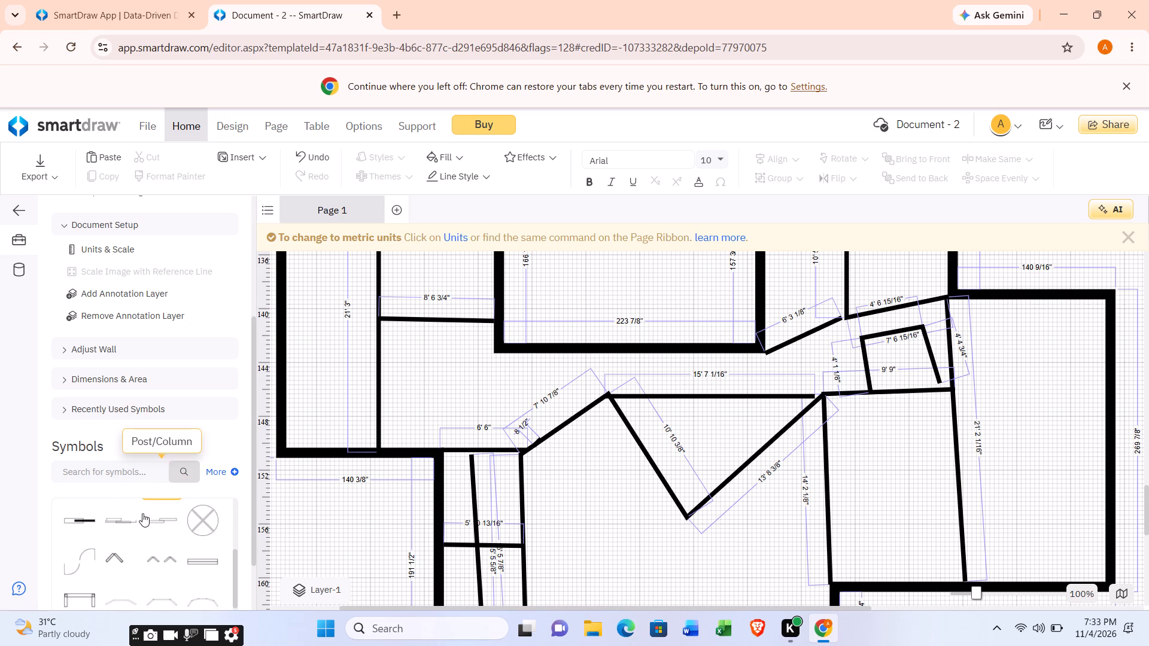
scroll(141, 515, down, 1)
scroll(135, 528, up, 2)
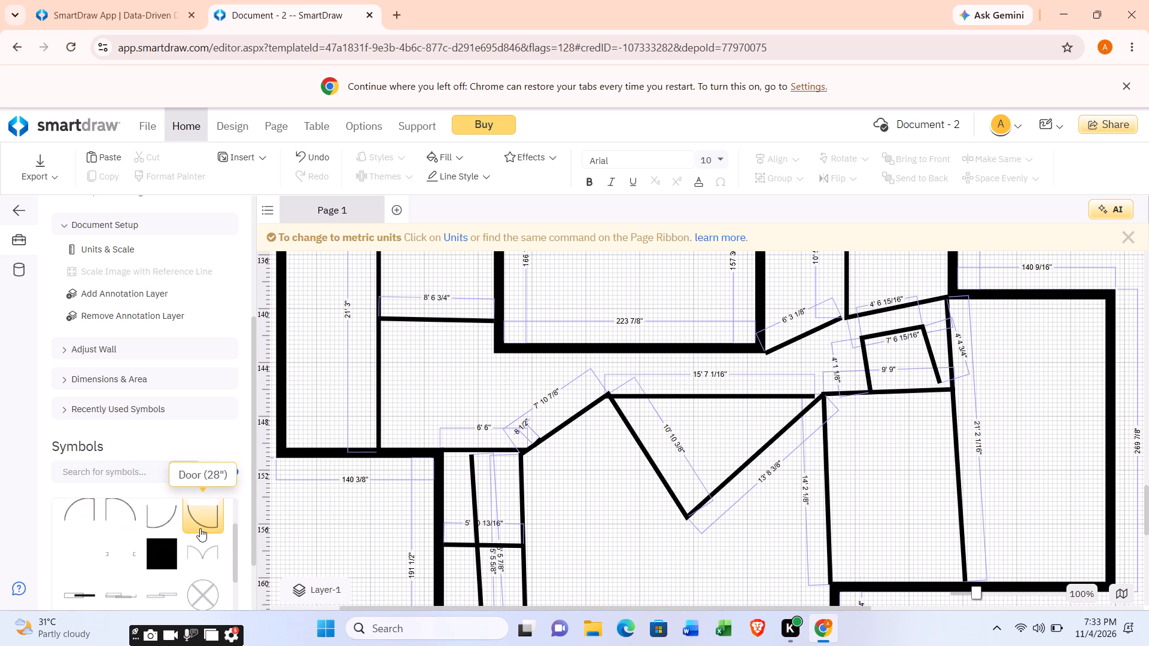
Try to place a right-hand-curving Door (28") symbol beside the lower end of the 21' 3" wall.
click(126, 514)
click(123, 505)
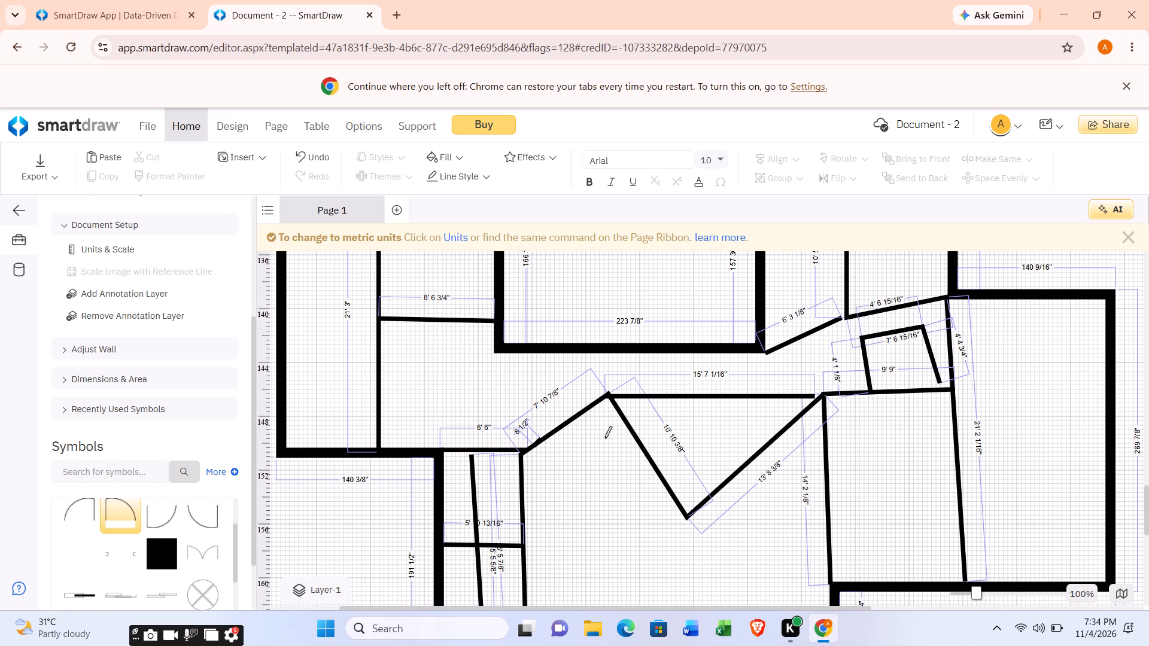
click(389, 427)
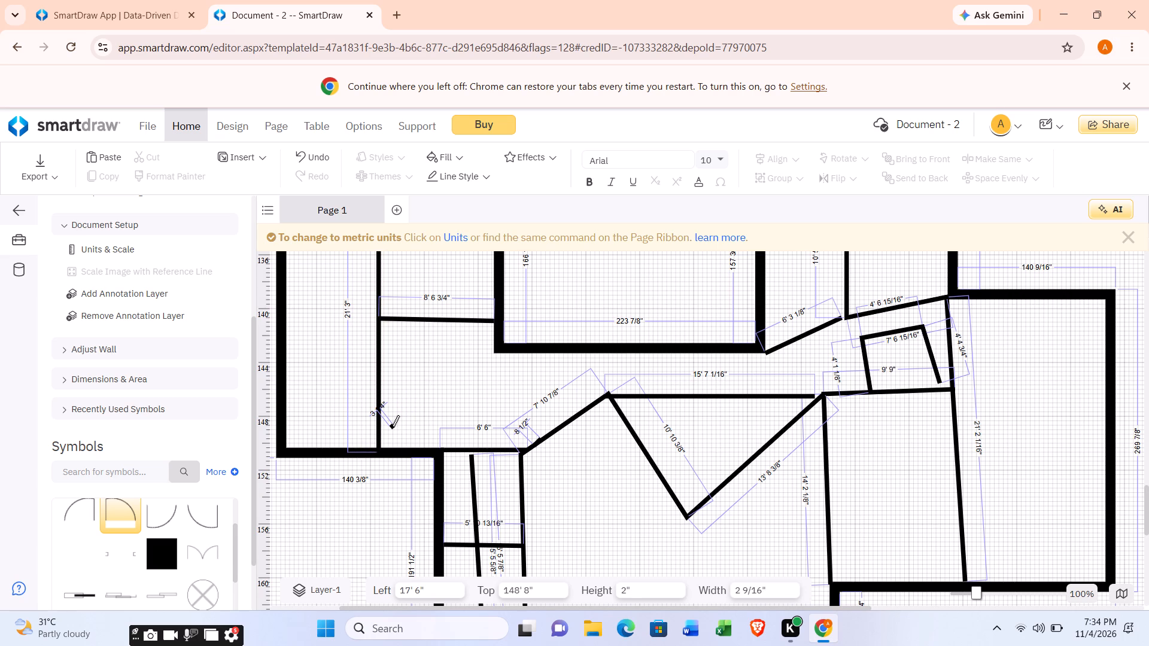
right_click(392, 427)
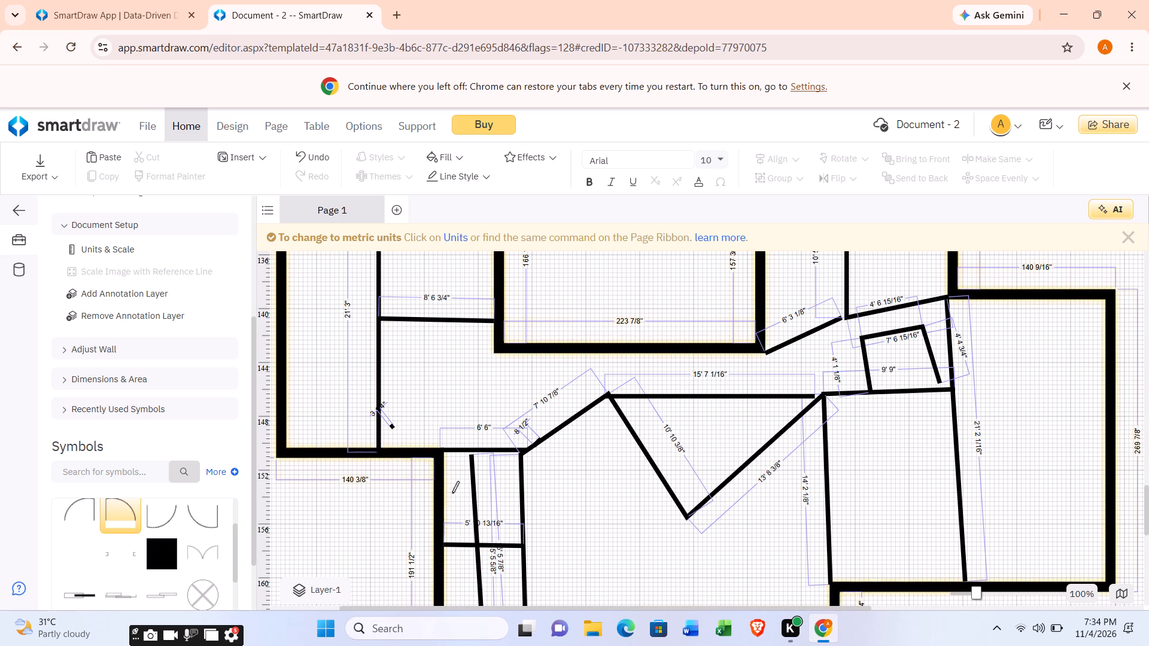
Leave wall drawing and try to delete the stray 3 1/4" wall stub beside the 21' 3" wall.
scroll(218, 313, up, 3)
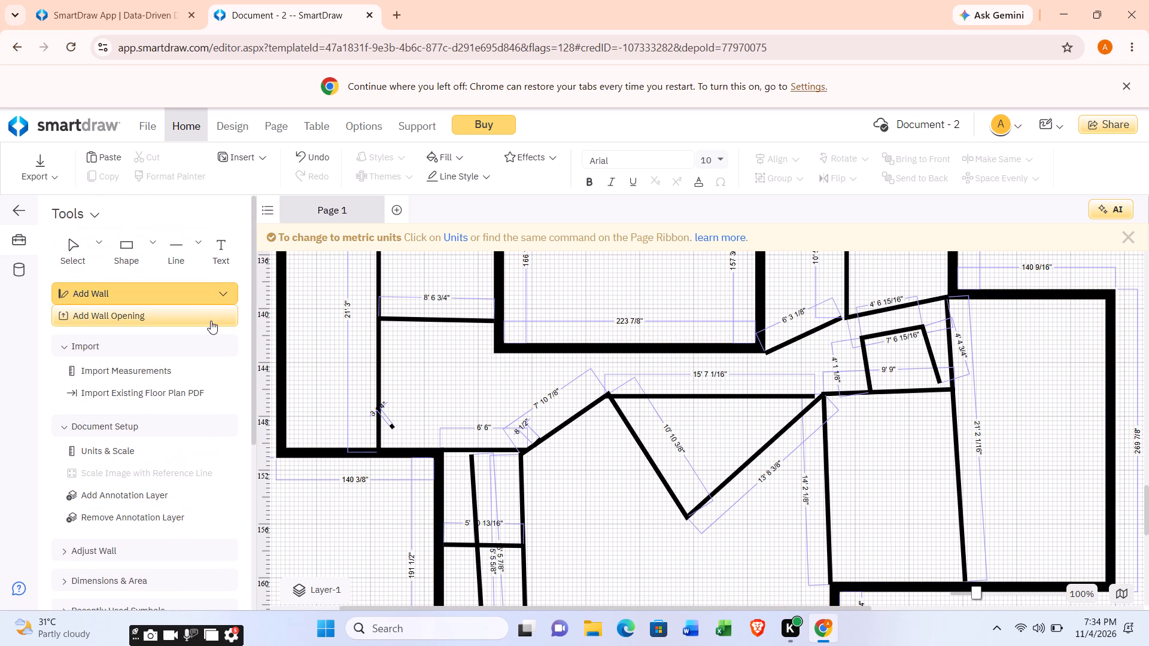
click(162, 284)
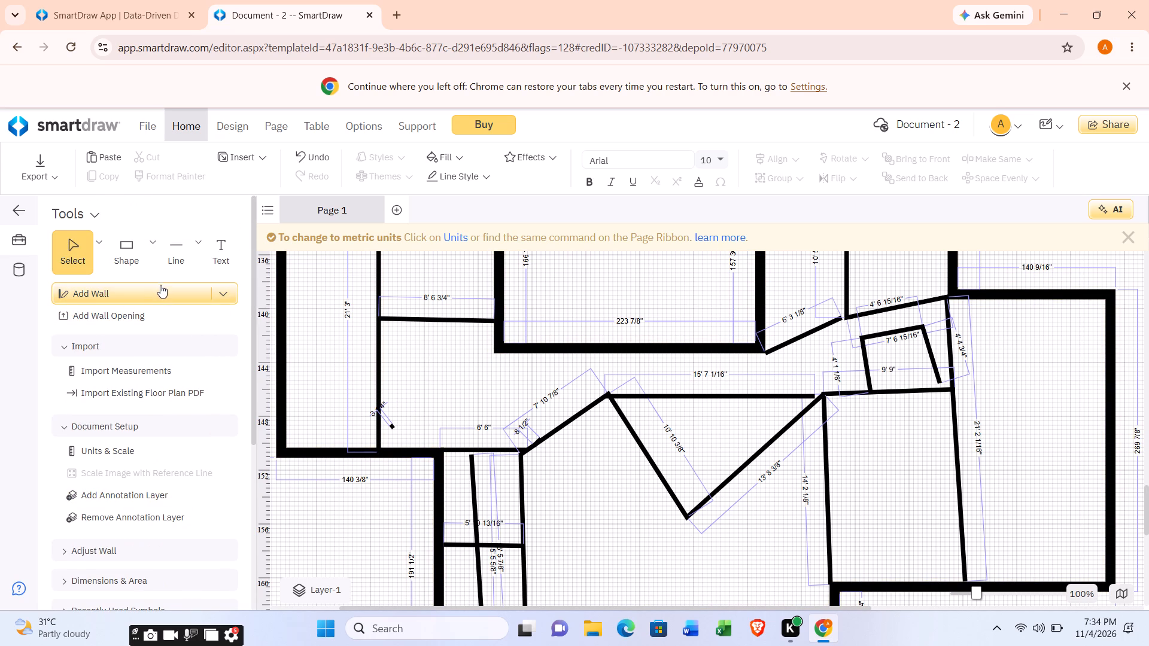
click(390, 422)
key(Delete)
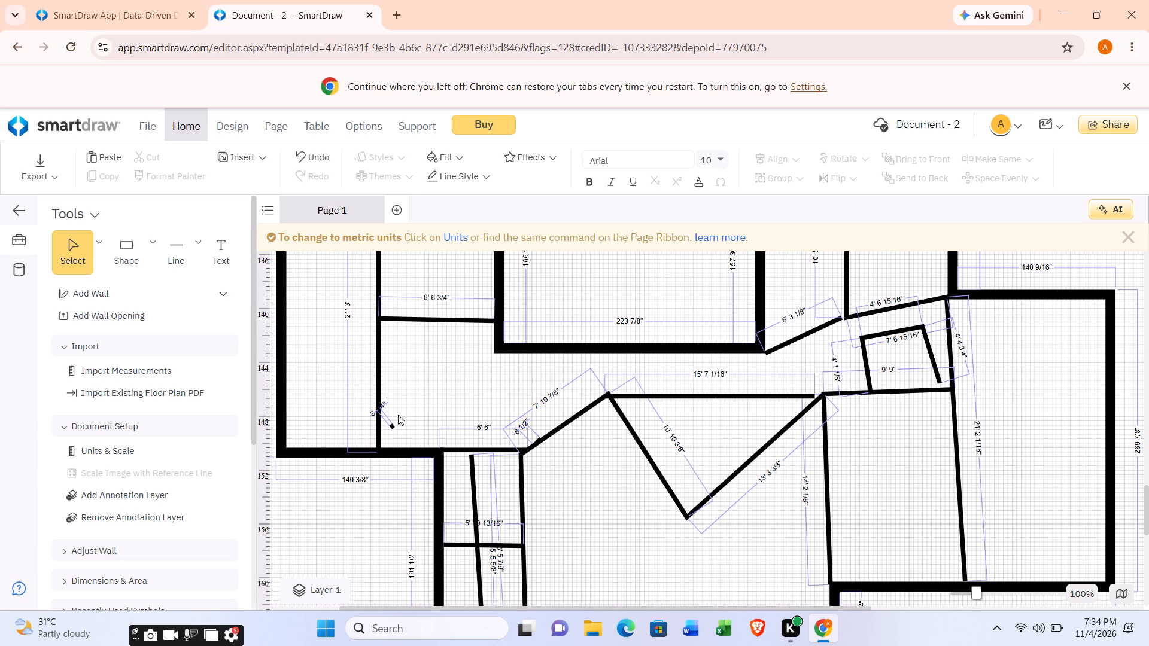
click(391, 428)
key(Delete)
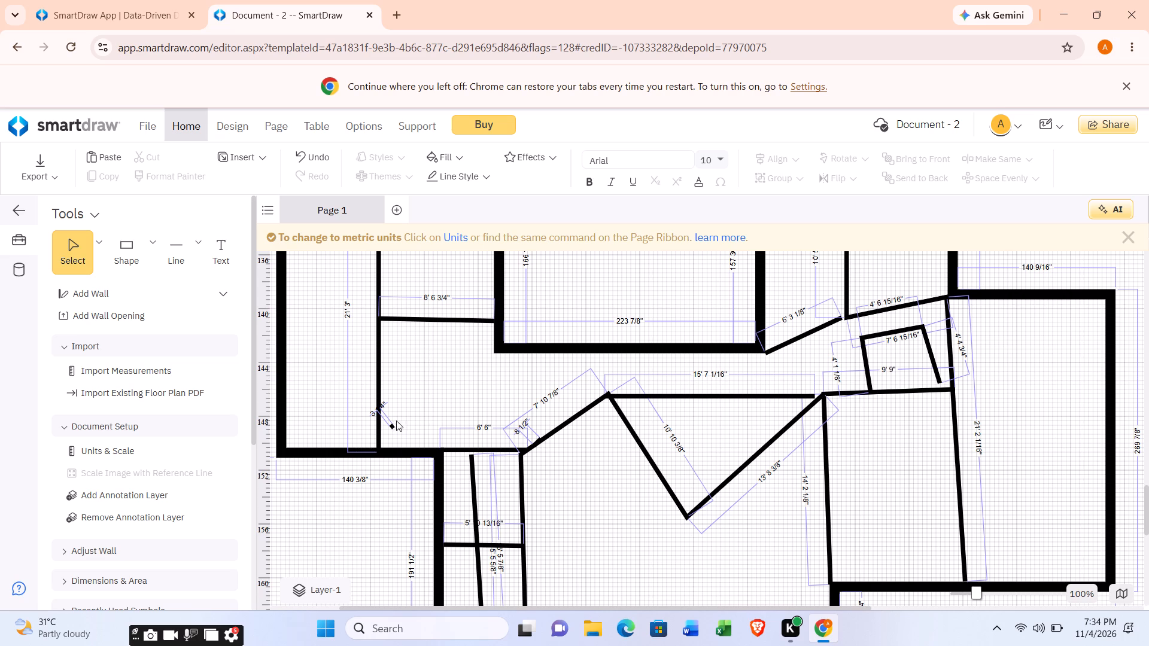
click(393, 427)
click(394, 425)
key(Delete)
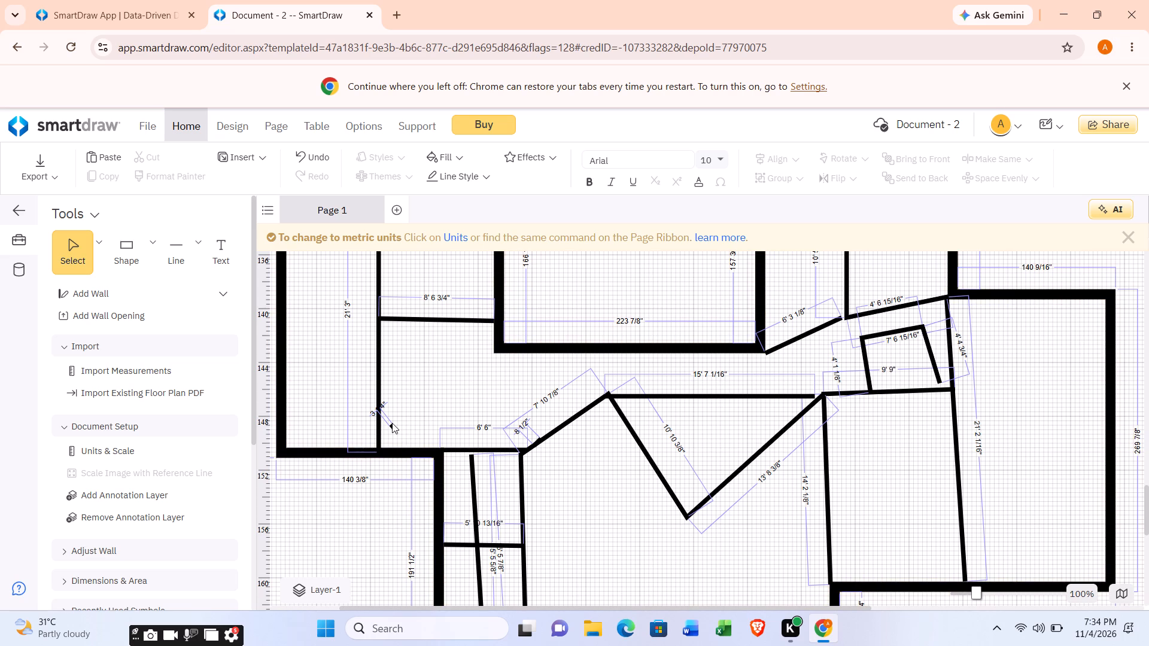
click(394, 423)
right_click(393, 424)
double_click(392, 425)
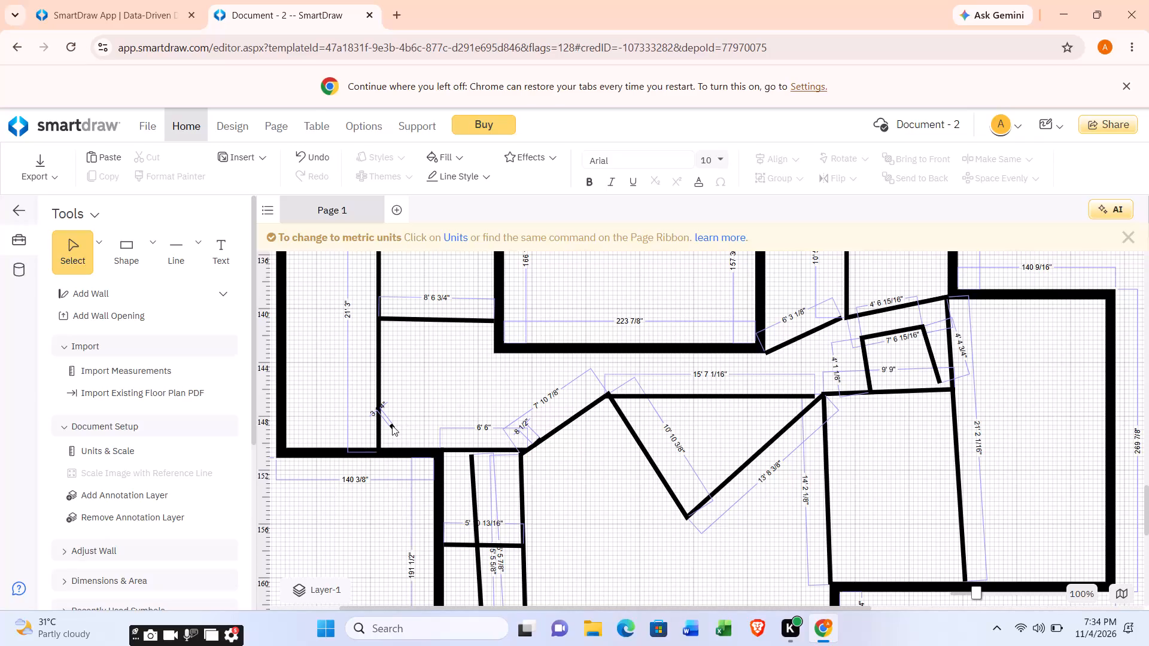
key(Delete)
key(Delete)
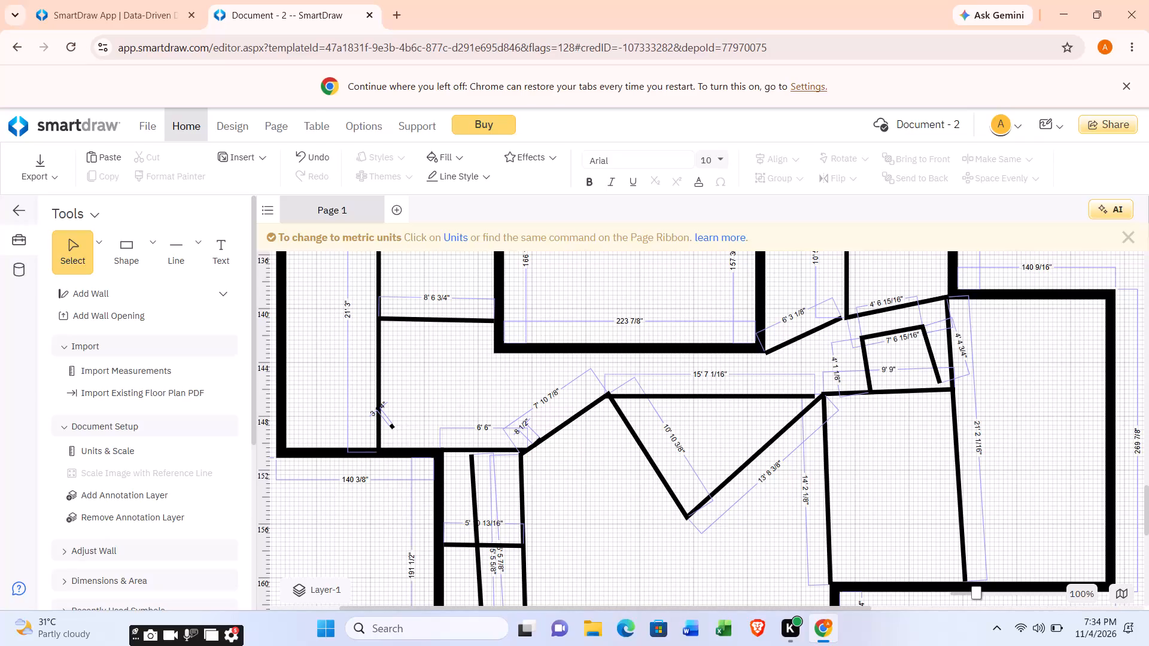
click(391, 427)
Place a Door (28") symbol beside the lower end of the 21' 3" wall, on its outer side.
scroll(315, 428, down, 1)
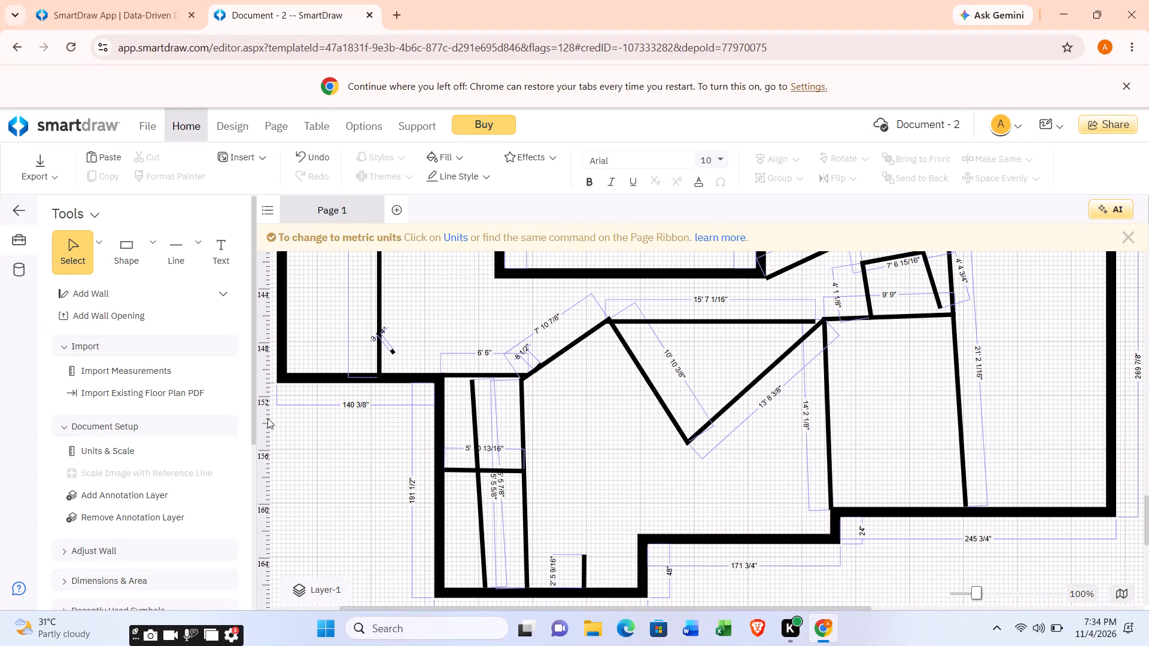
scroll(266, 418, down, 1)
scroll(161, 467, down, 2)
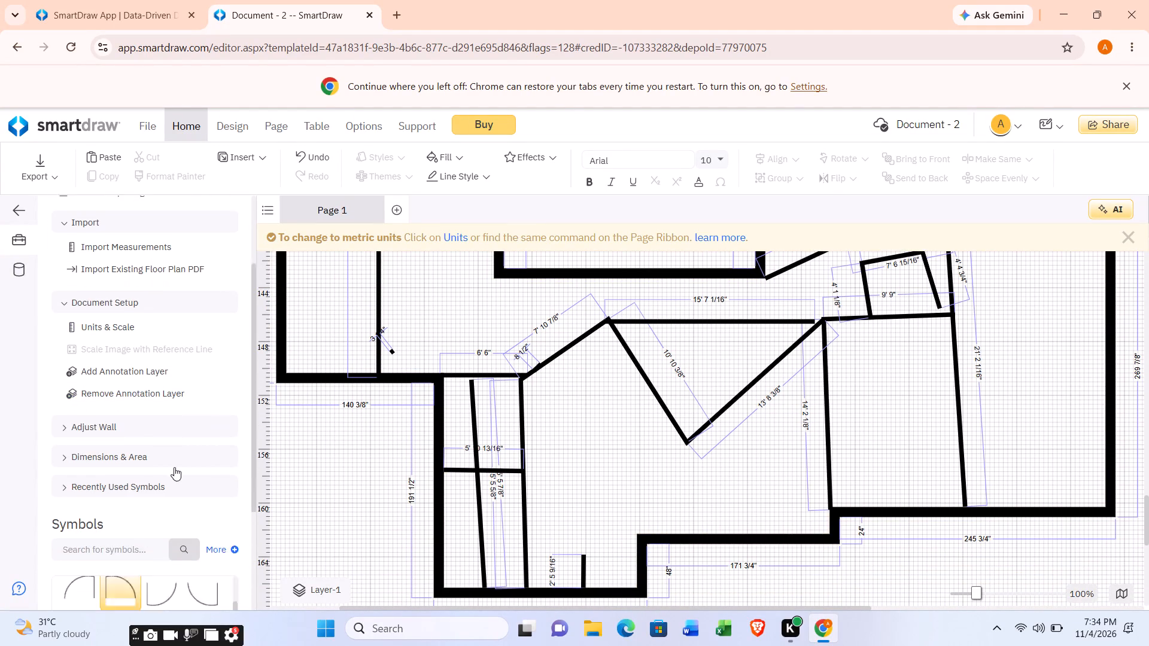
scroll(176, 467, down, 1)
click(88, 488)
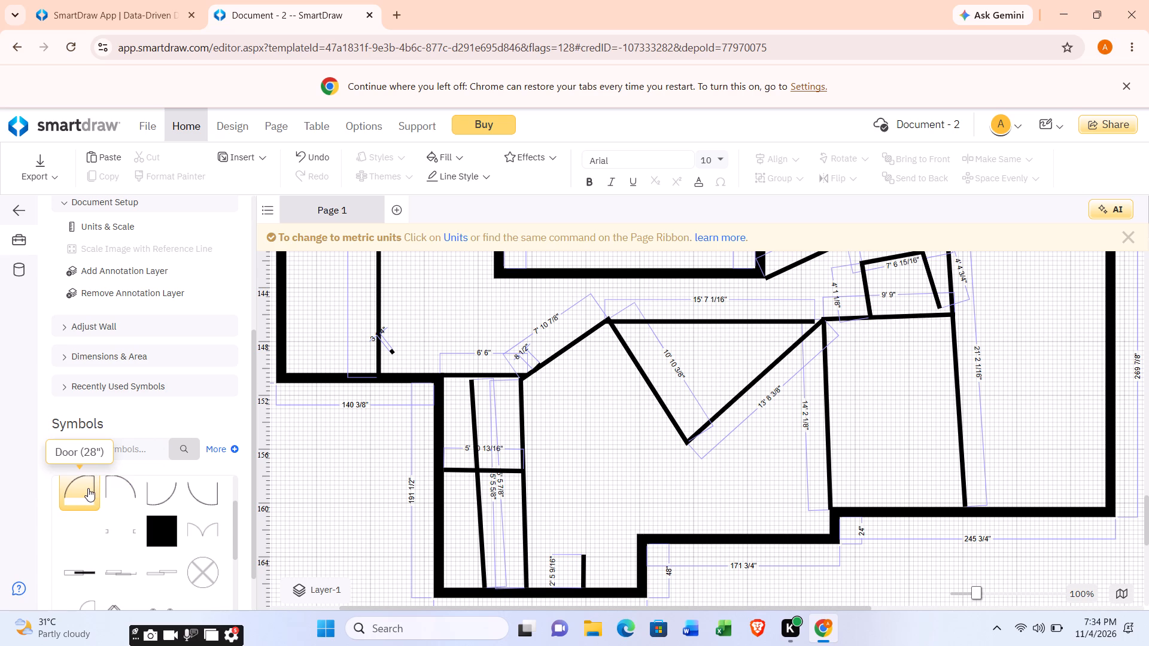
double_click(88, 488)
click(78, 499)
click(77, 496)
click(394, 353)
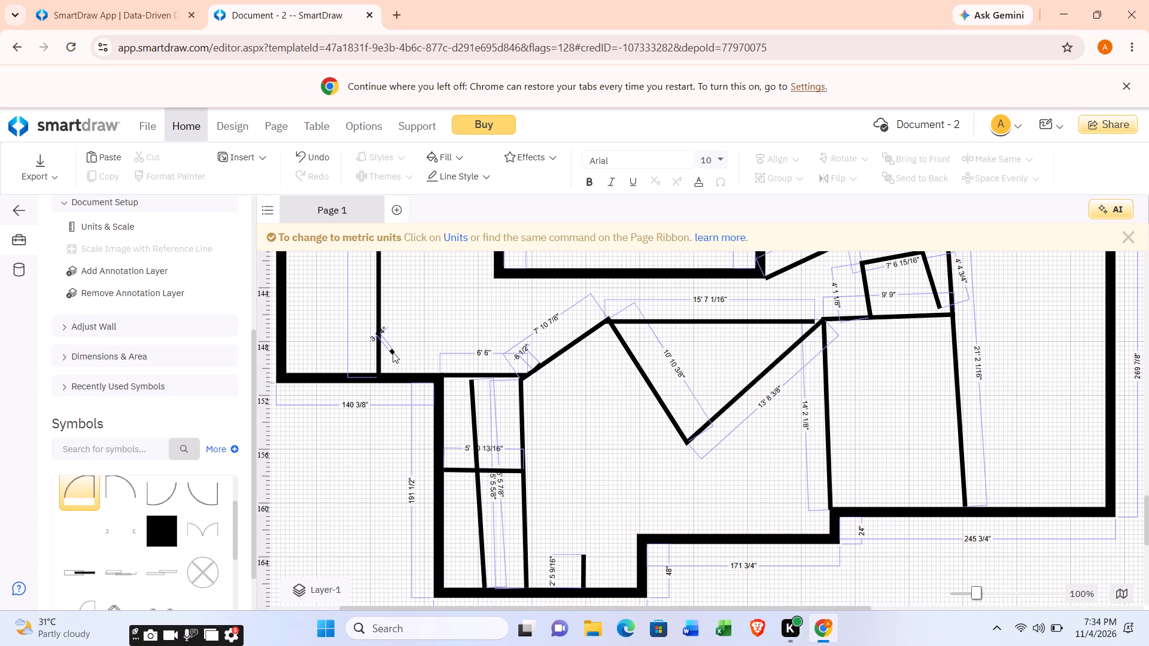
click(393, 352)
right_click(98, 491)
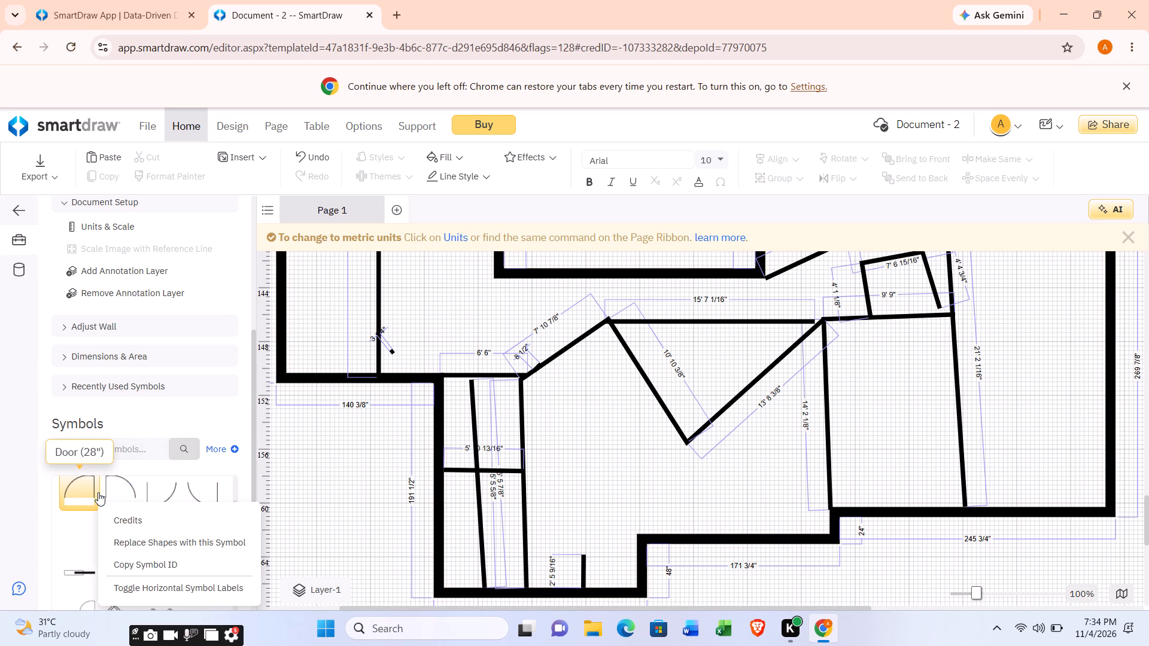
right_click(95, 495)
right_click(95, 495)
double_click(84, 493)
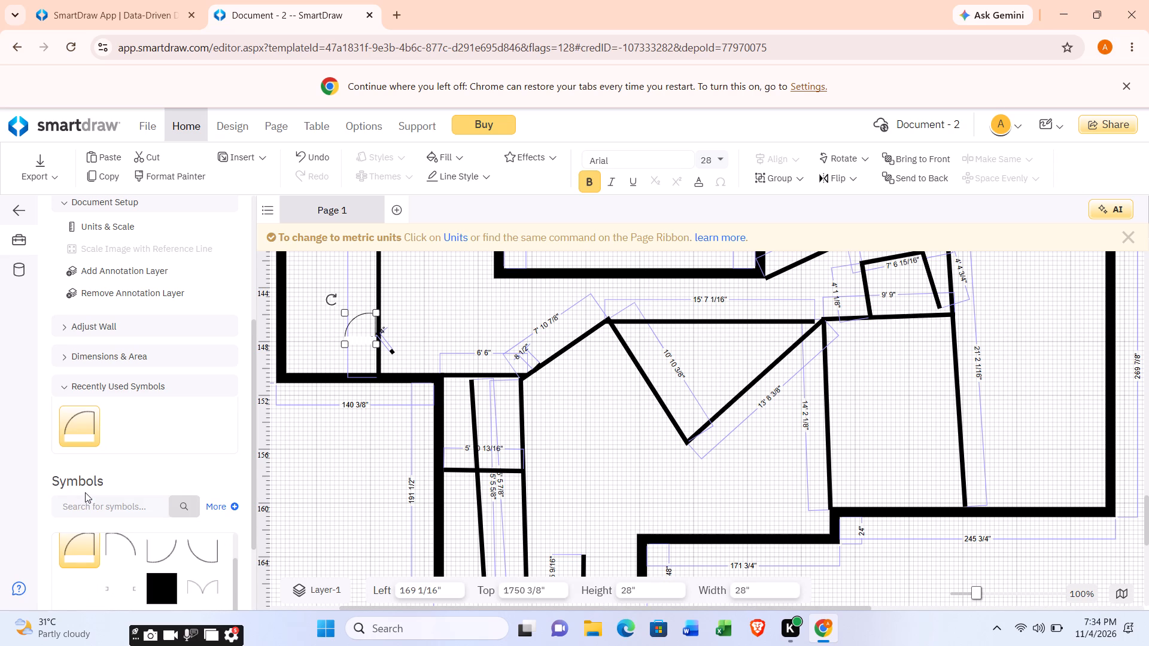
Place a second Door (28") in the 140 3/8" exterior wall, opening upward and set 100 5/8" from the outer corner.
drag(69, 418, 373, 344)
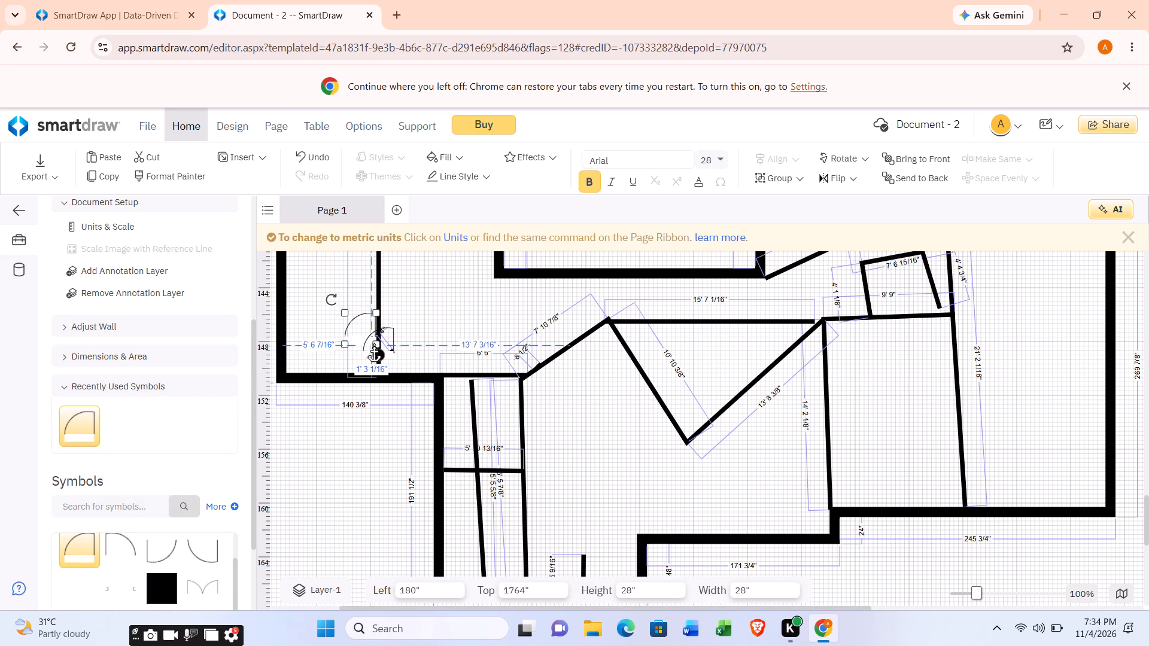
drag(373, 344, 396, 343)
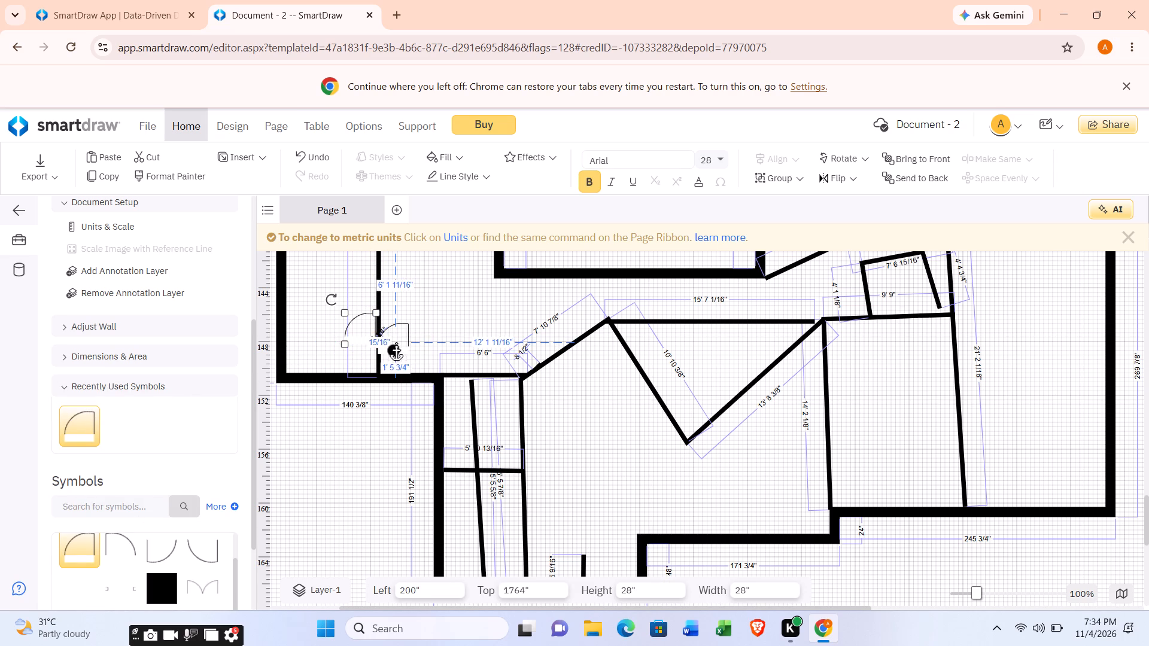
drag(396, 343, 394, 349)
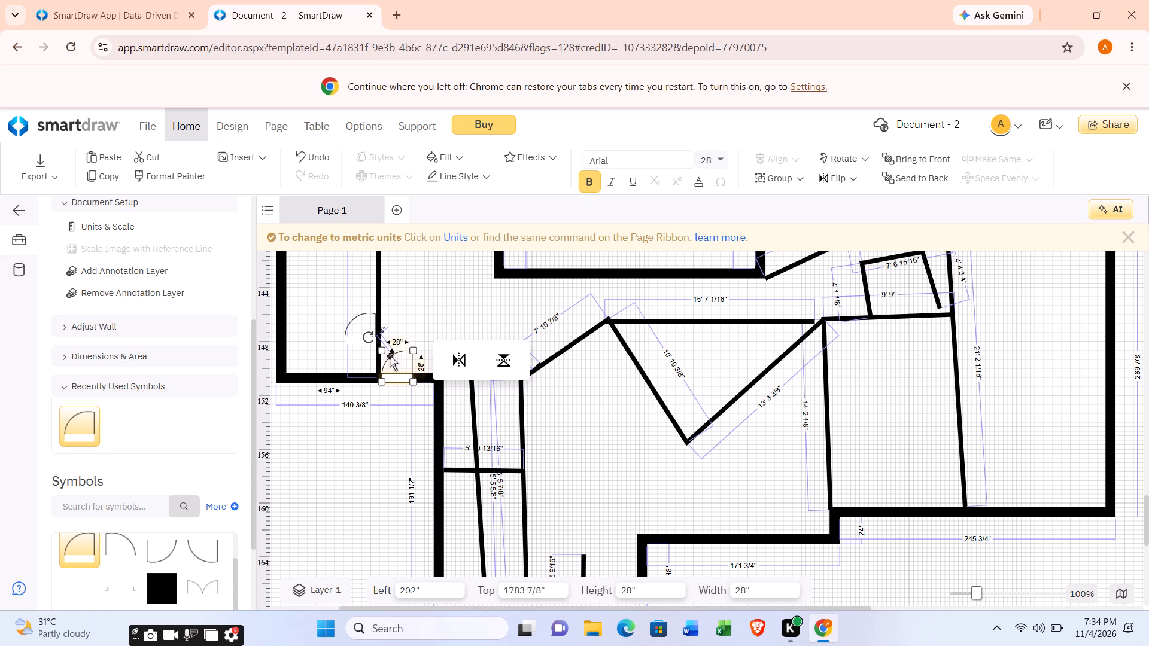
drag(371, 342, 397, 327)
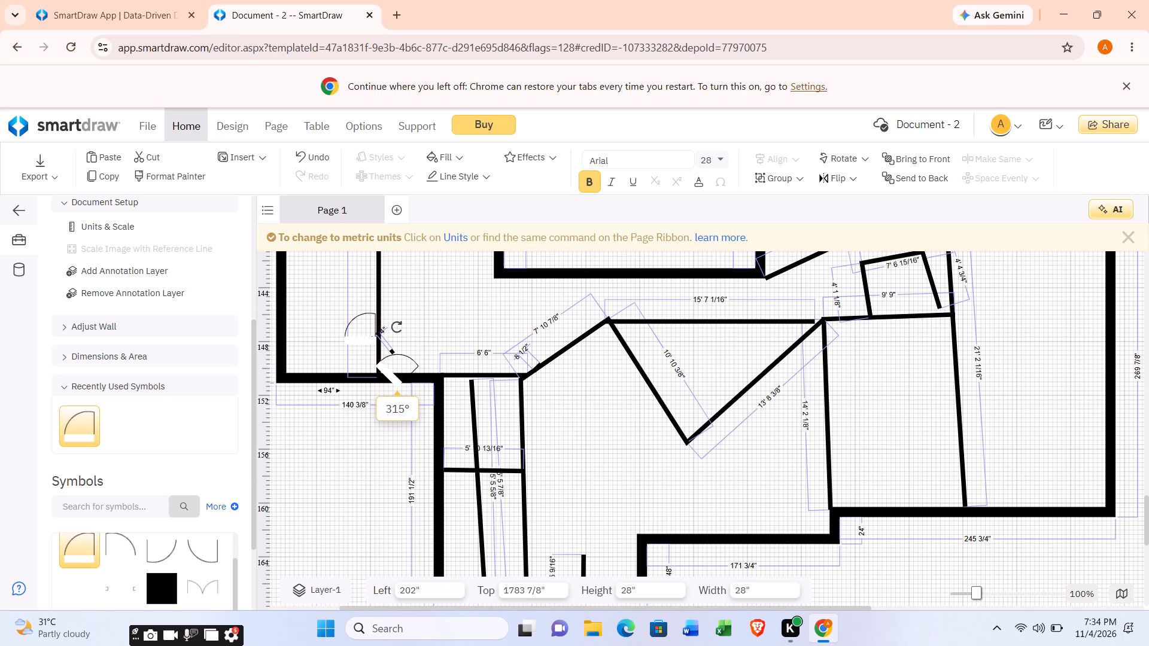
drag(397, 327, 413, 346)
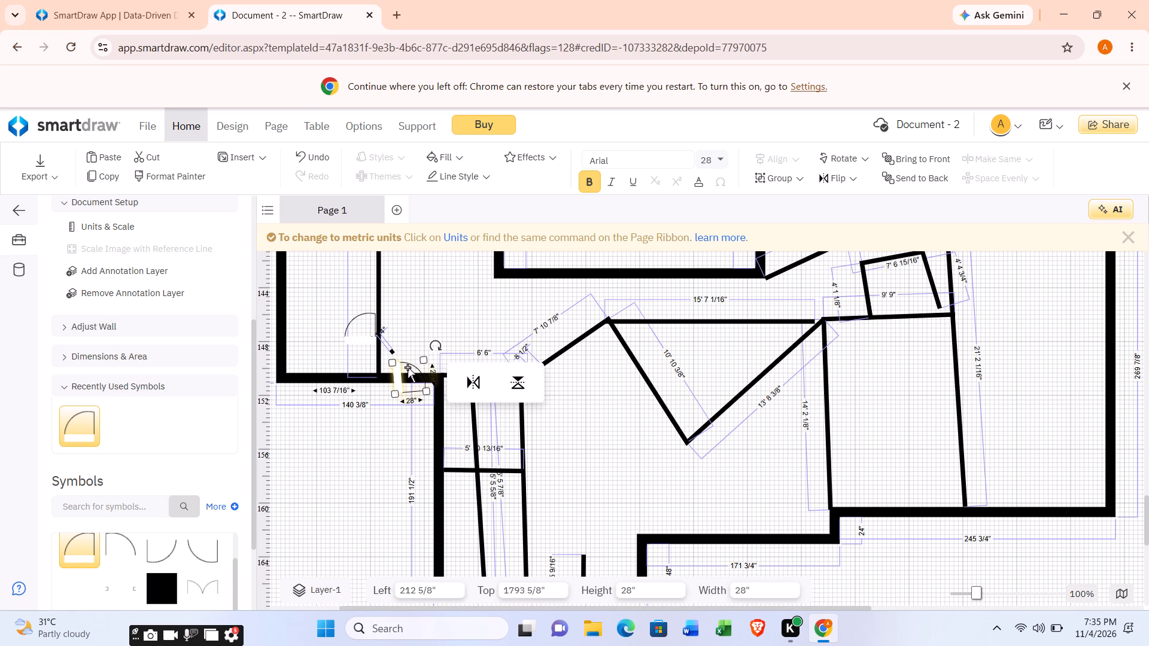
click(418, 371)
drag(411, 363, 406, 338)
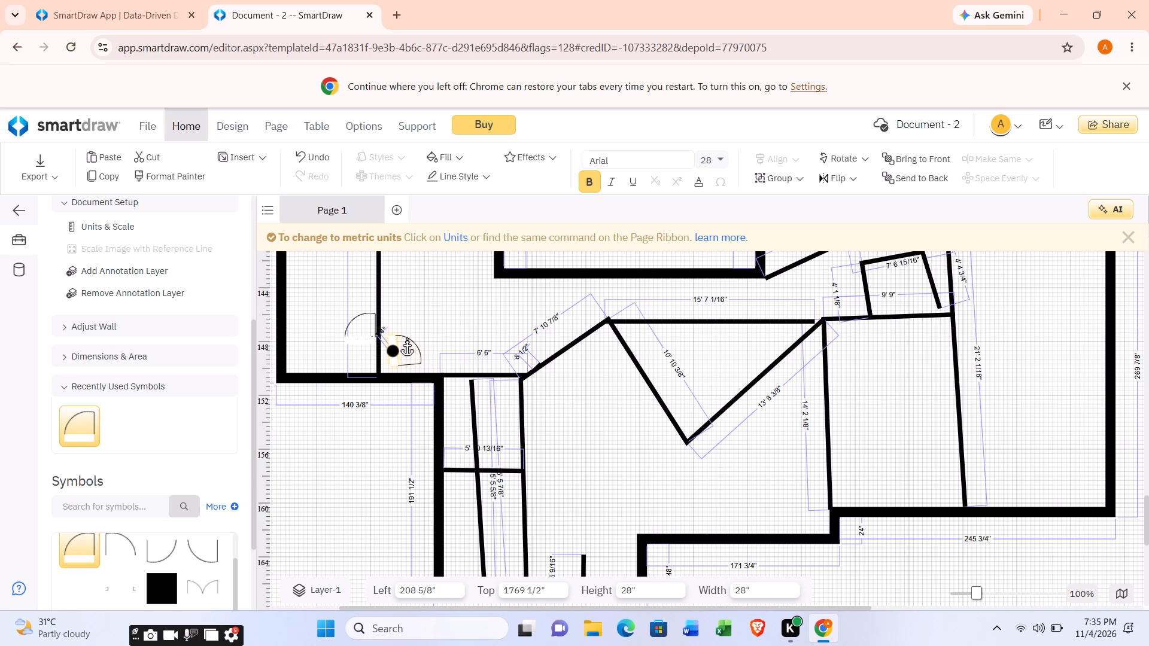
drag(406, 338, 408, 350)
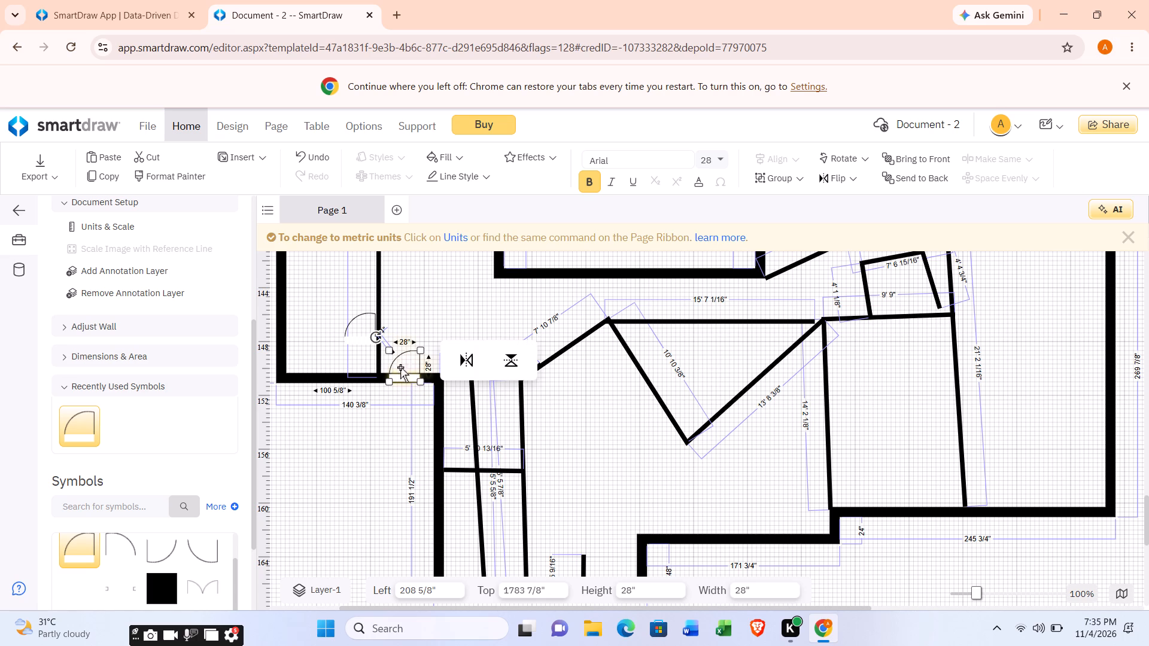
click(400, 369)
Move the first Door (28") into the 21' 3" wall, 5' 8 5/8" above its lower end.
drag(364, 322, 370, 309)
scroll(370, 309, up, 1)
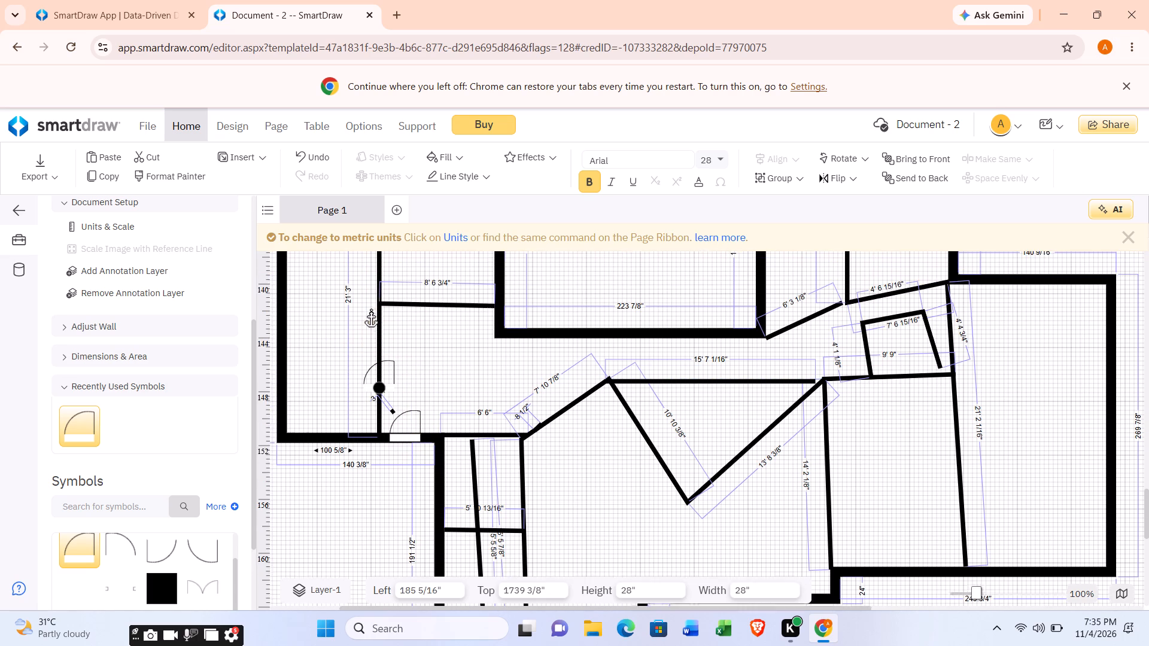
drag(370, 309, 369, 352)
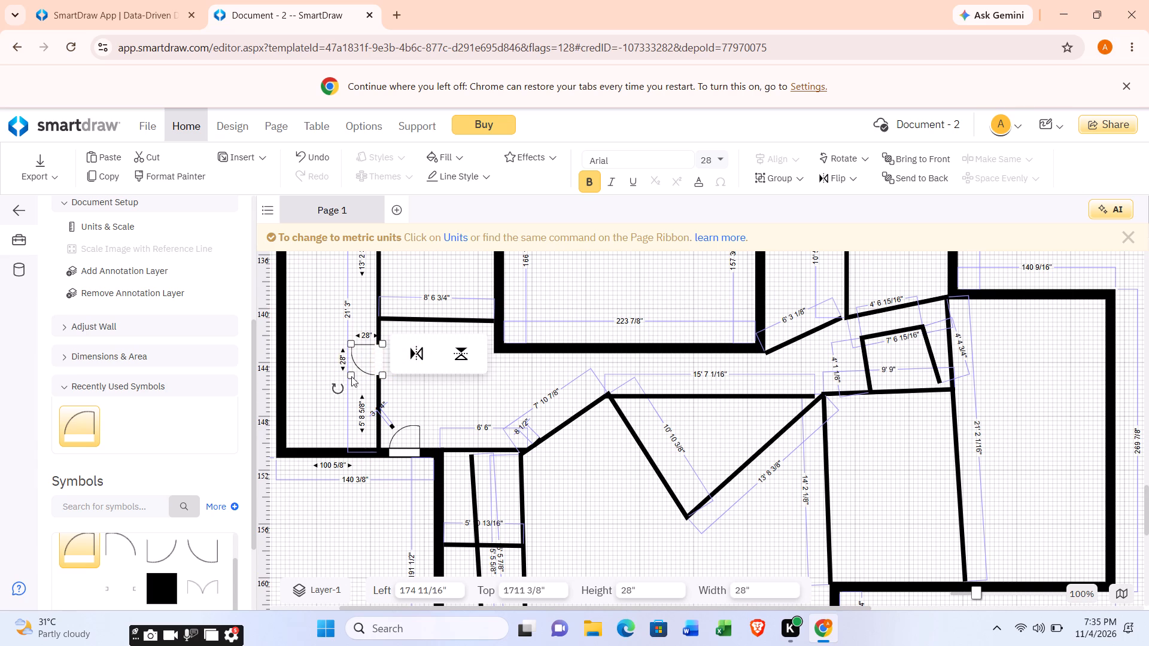
click(299, 363)
Place a Double Door (60") opening upward in the 8' 6 3/4" wall, leaving 3' 3 15/16" of wall on its right side.
scroll(318, 375, up, 1)
scroll(322, 372, down, 1)
scroll(322, 370, up, 3)
scroll(325, 379, down, 2)
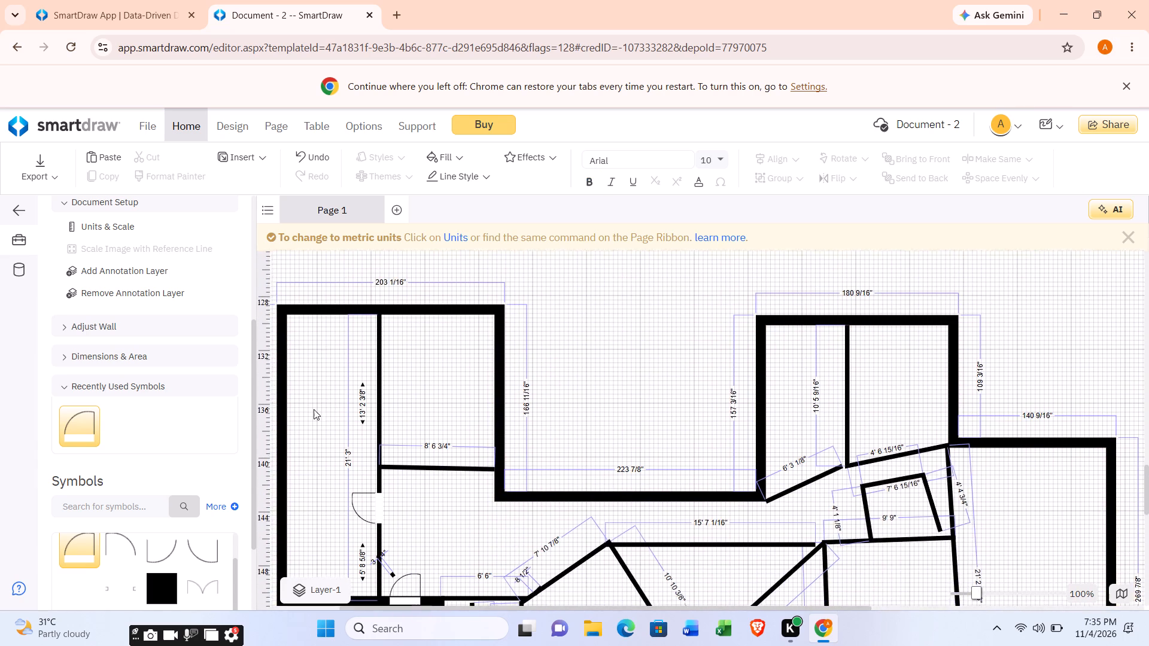
scroll(162, 484, down, 5)
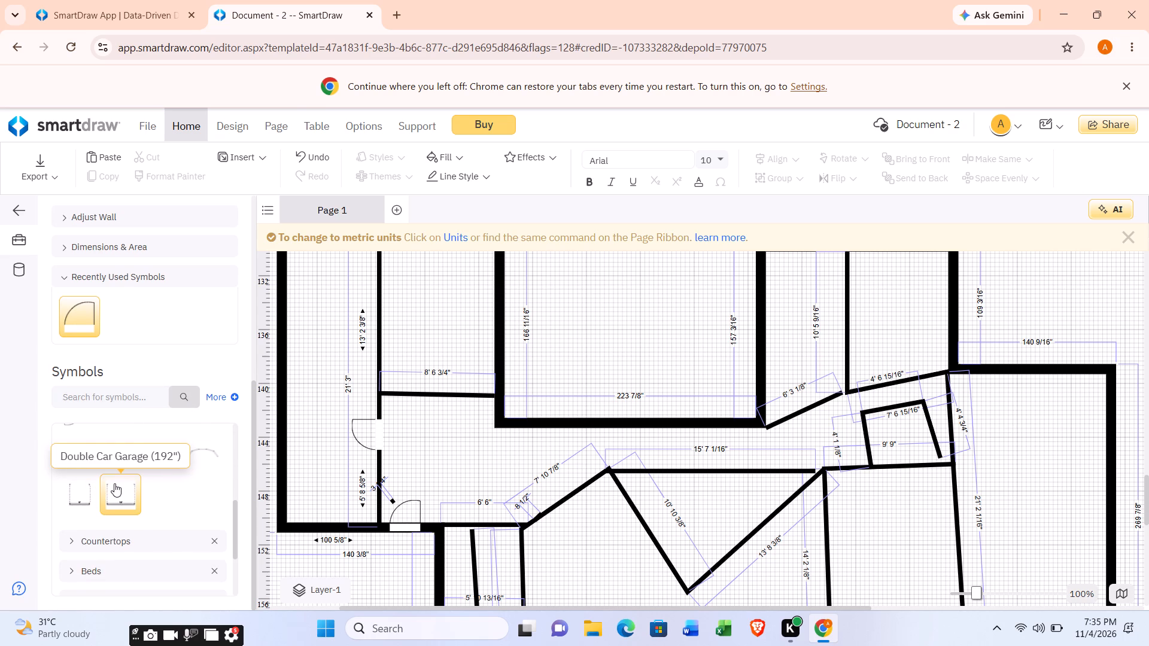
scroll(148, 483, up, 3)
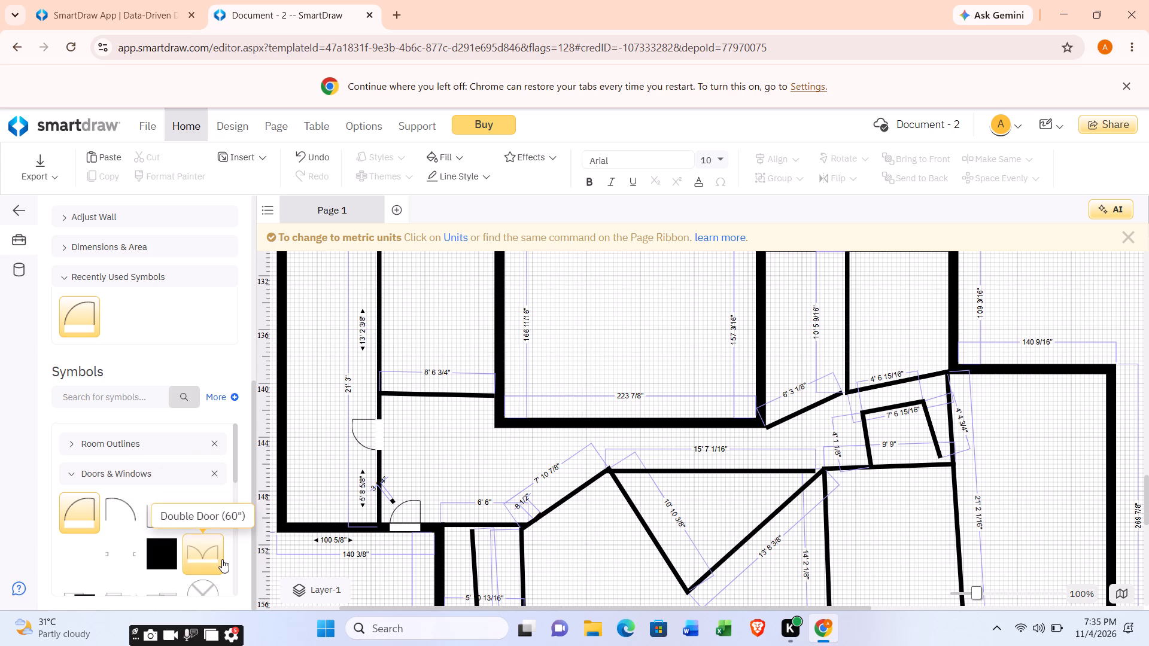
click(221, 558)
drag(211, 550, 219, 526)
click(204, 548)
drag(206, 555, 228, 539)
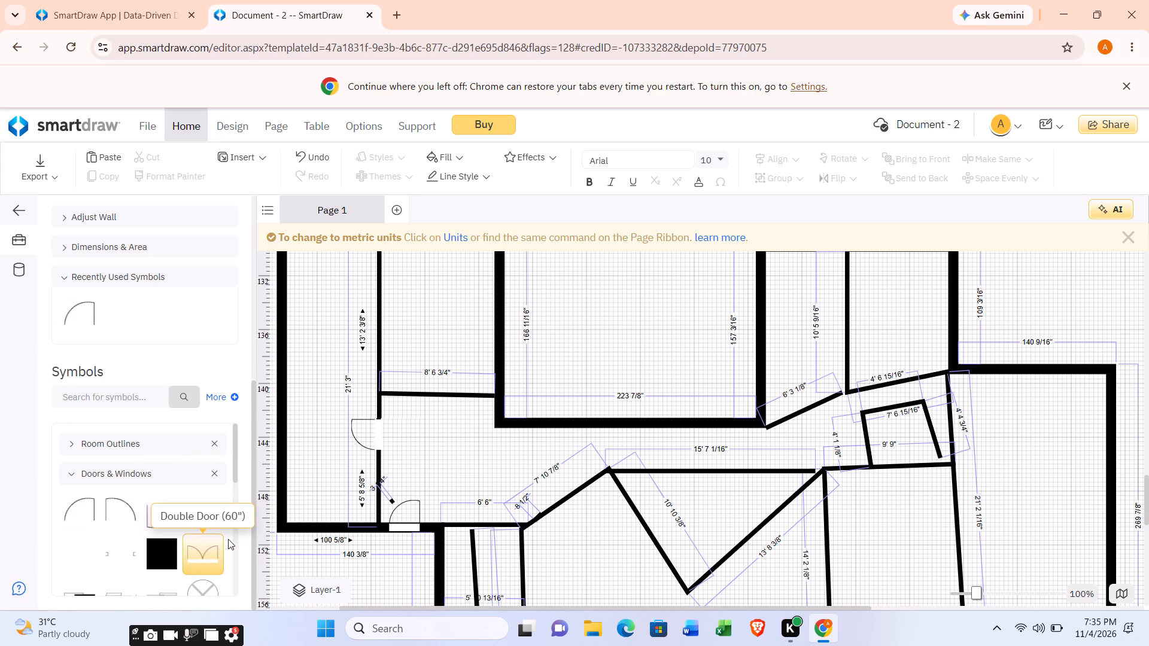
drag(228, 539, 415, 371)
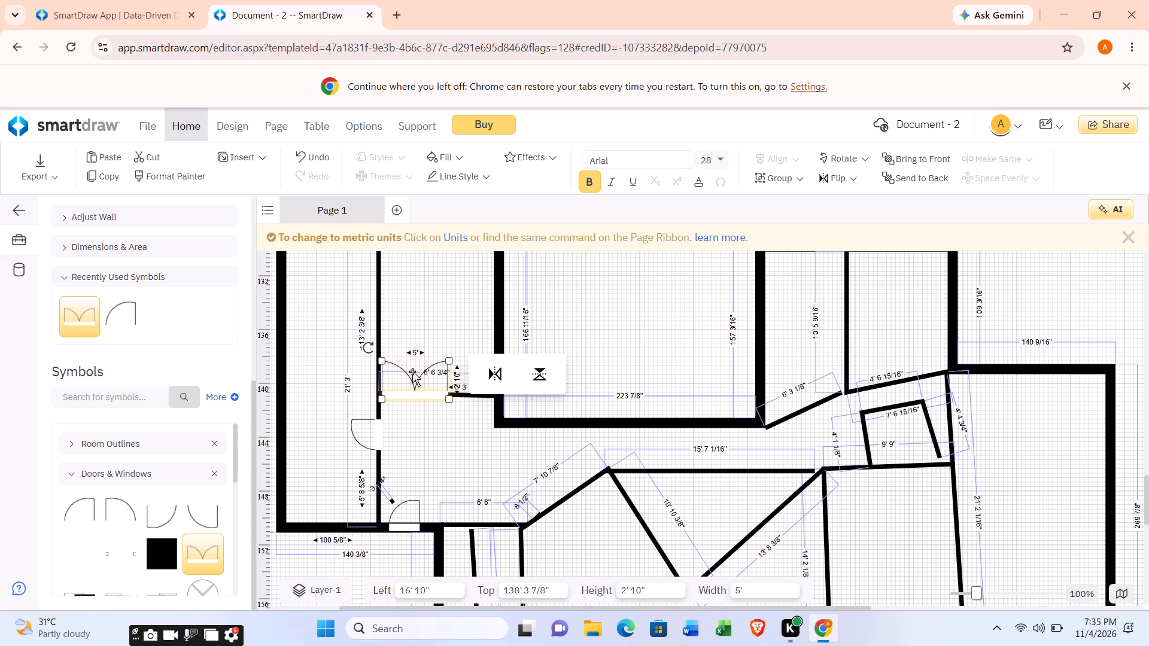
scroll(406, 376, up, 1)
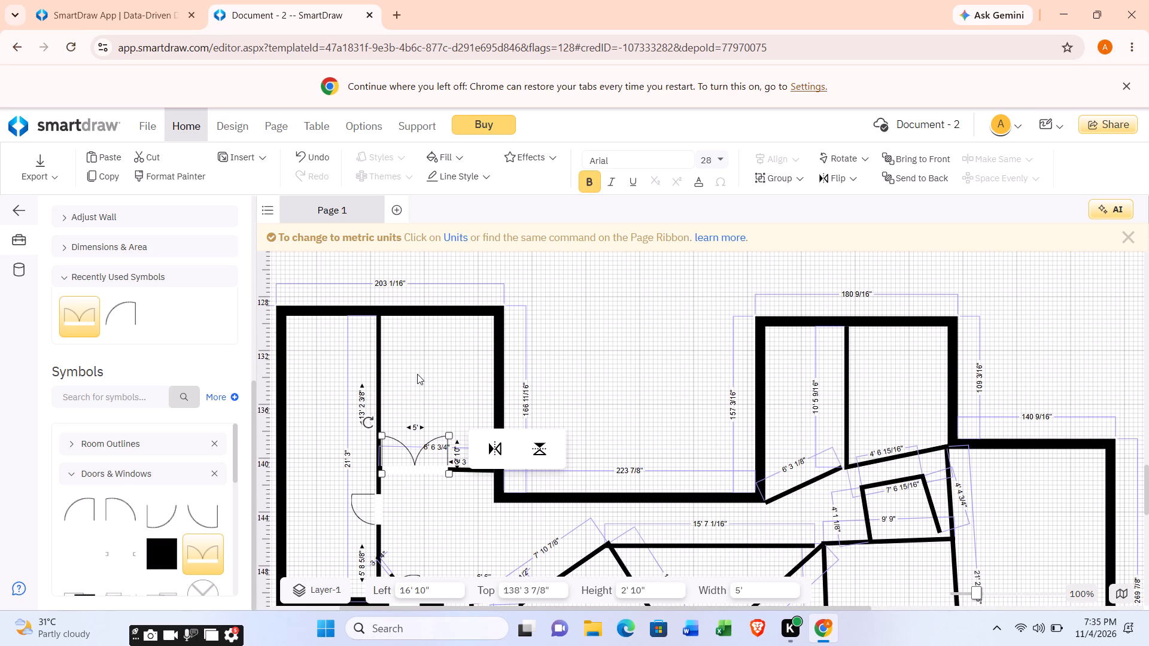
click(437, 388)
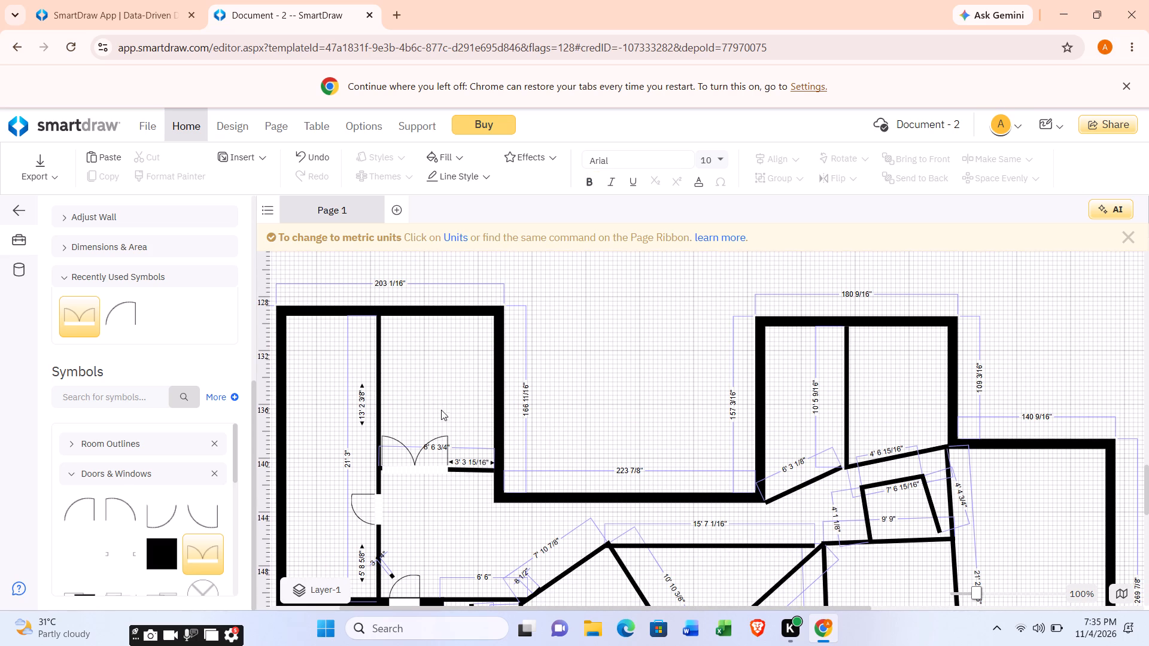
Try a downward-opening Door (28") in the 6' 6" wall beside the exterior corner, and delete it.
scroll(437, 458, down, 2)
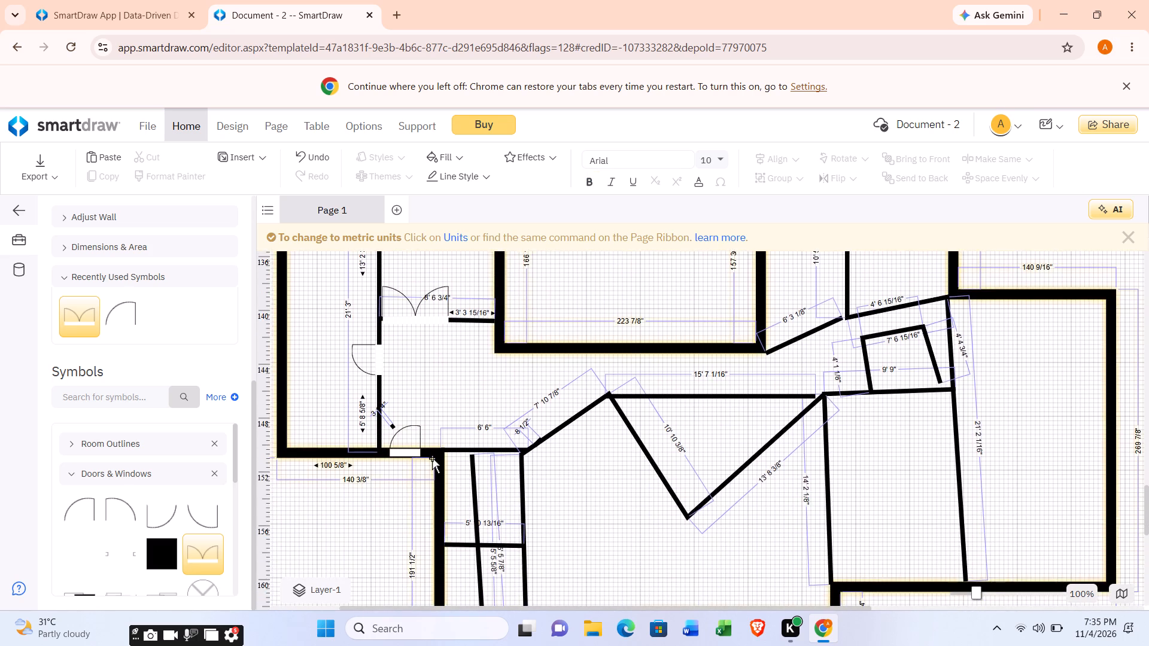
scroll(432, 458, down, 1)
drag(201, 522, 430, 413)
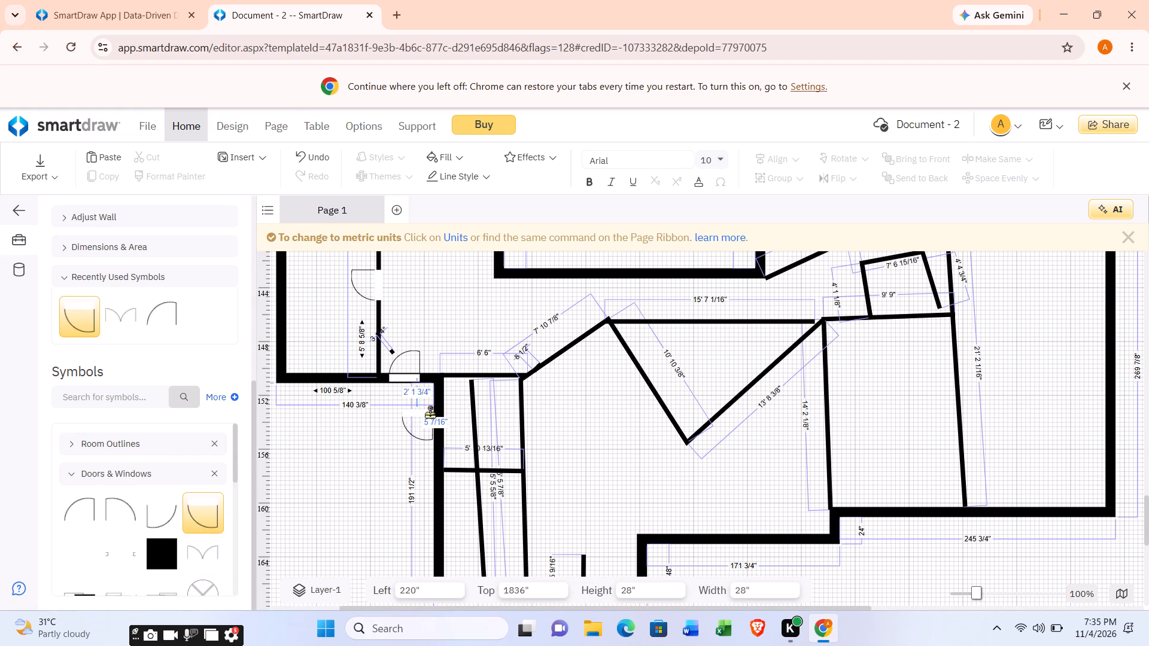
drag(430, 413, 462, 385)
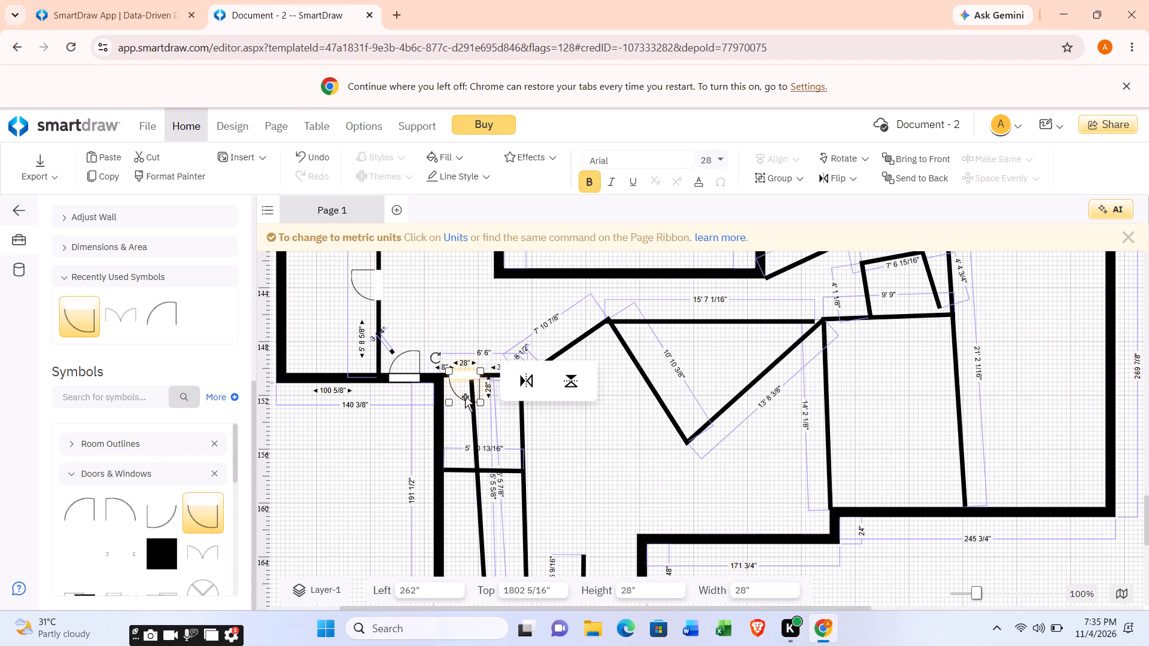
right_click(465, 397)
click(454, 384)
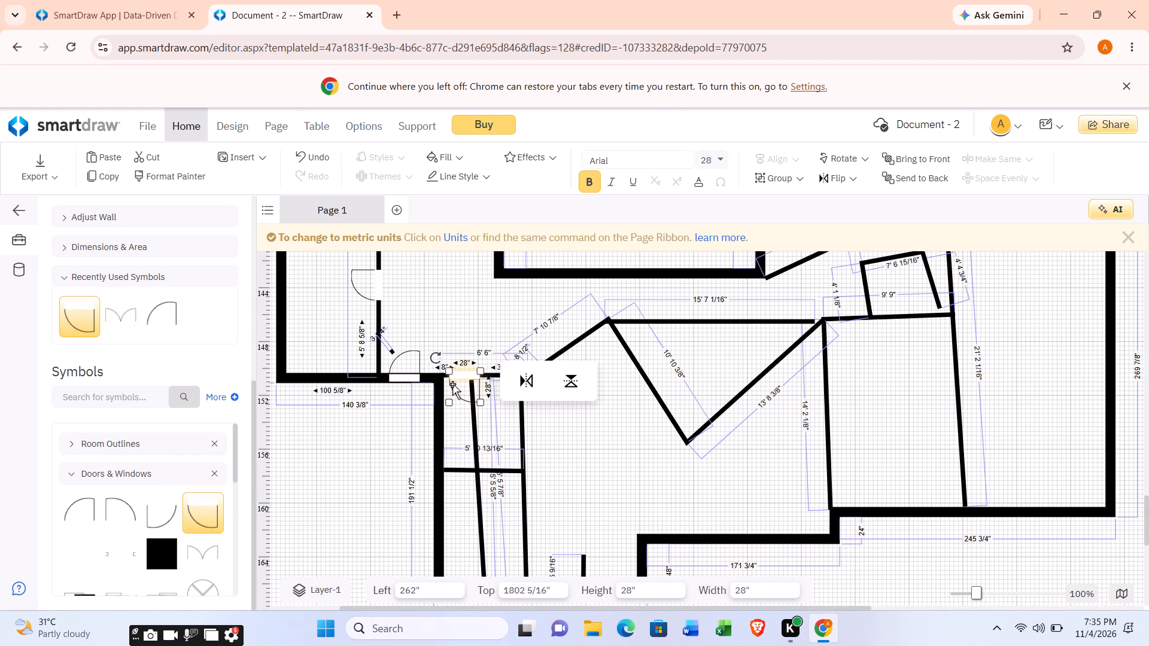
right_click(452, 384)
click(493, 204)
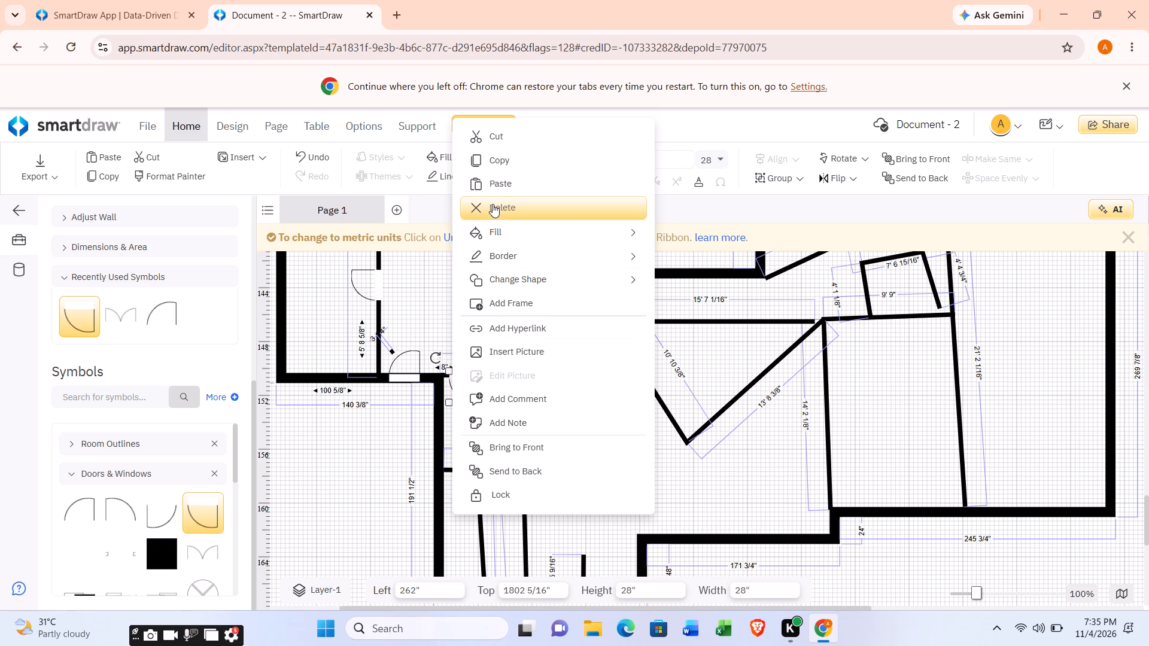
Place a Swinging Door (48") at the exterior corner, beside the upward-opening Door (28") in the 140 3/8" wall.
scroll(194, 554, down, 2)
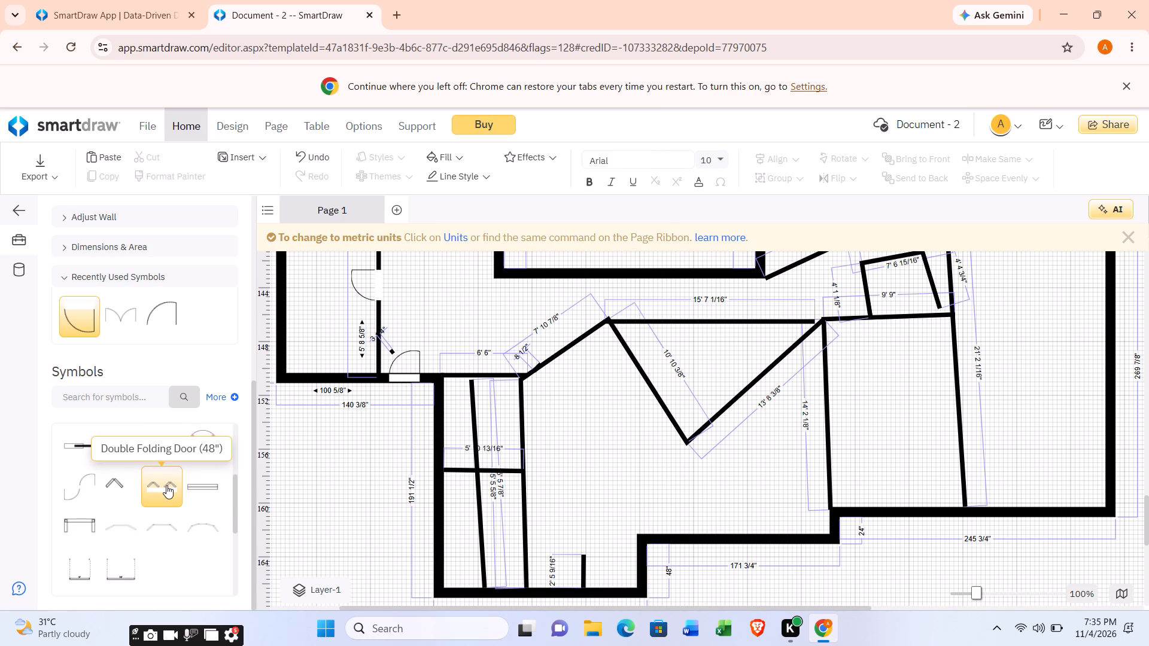
click(87, 496)
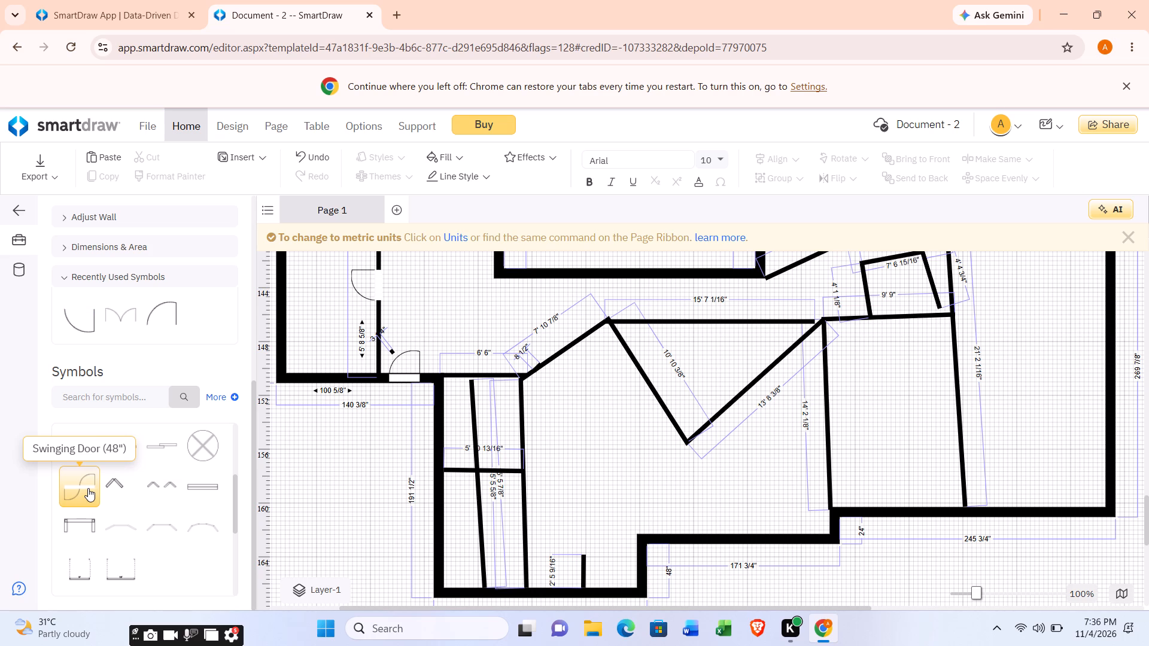
right_click(88, 488)
drag(86, 486, 159, 464)
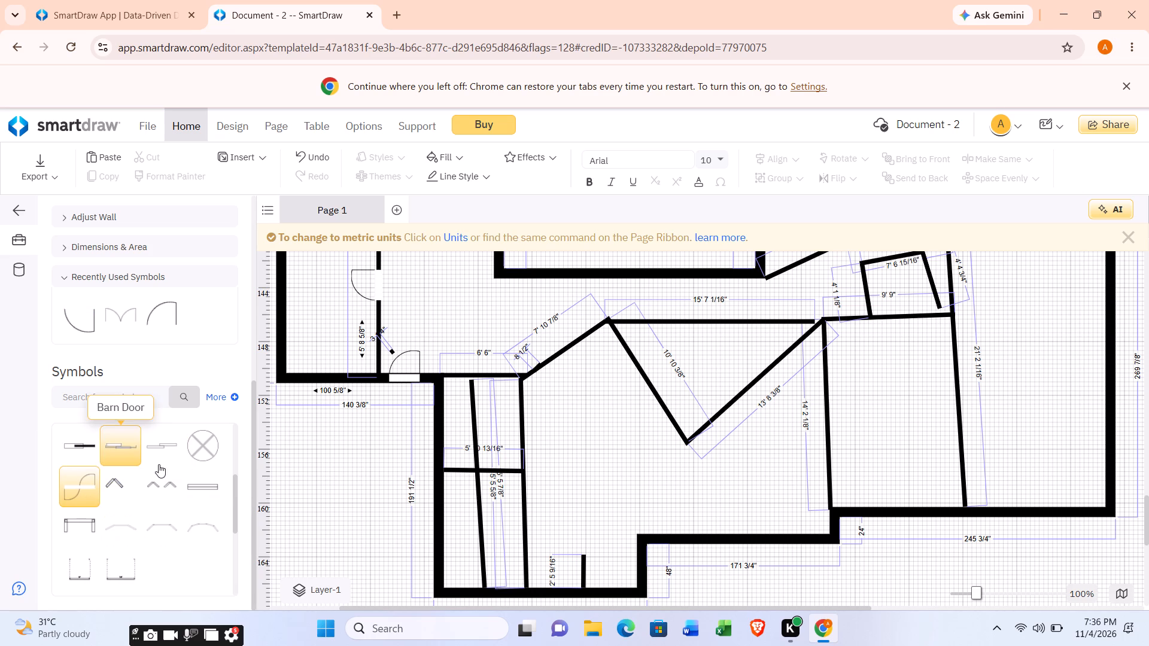
drag(159, 464, 213, 469)
drag(81, 488, 83, 487)
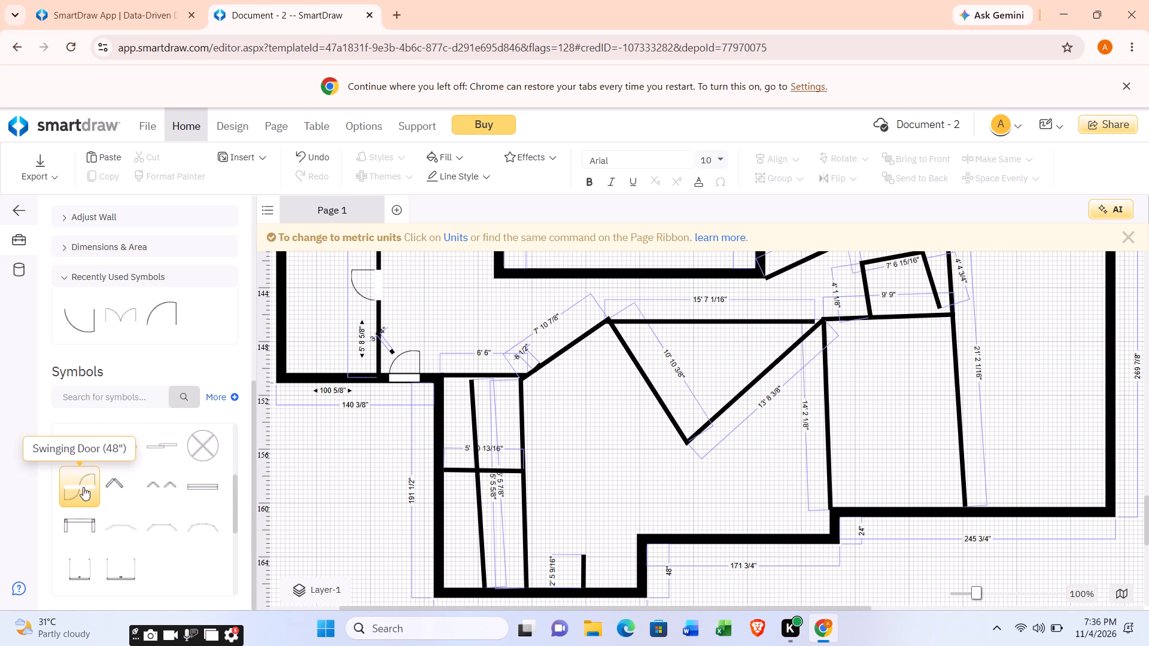
drag(83, 487, 120, 482)
drag(77, 489, 77, 489)
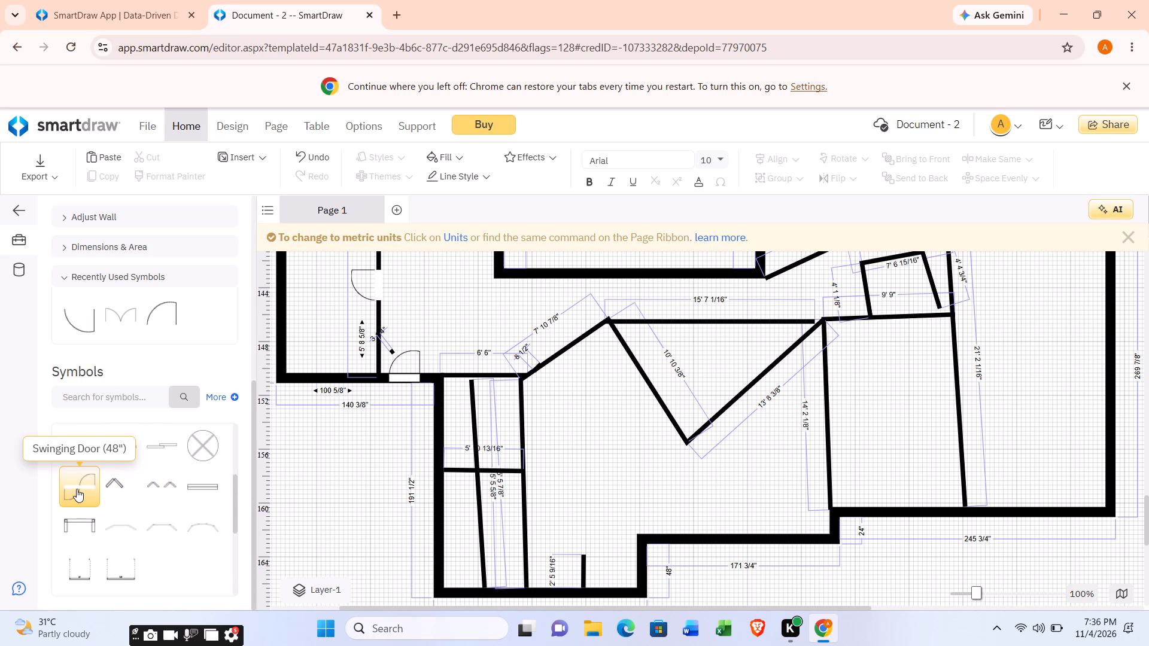
drag(77, 489, 102, 484)
click(90, 484)
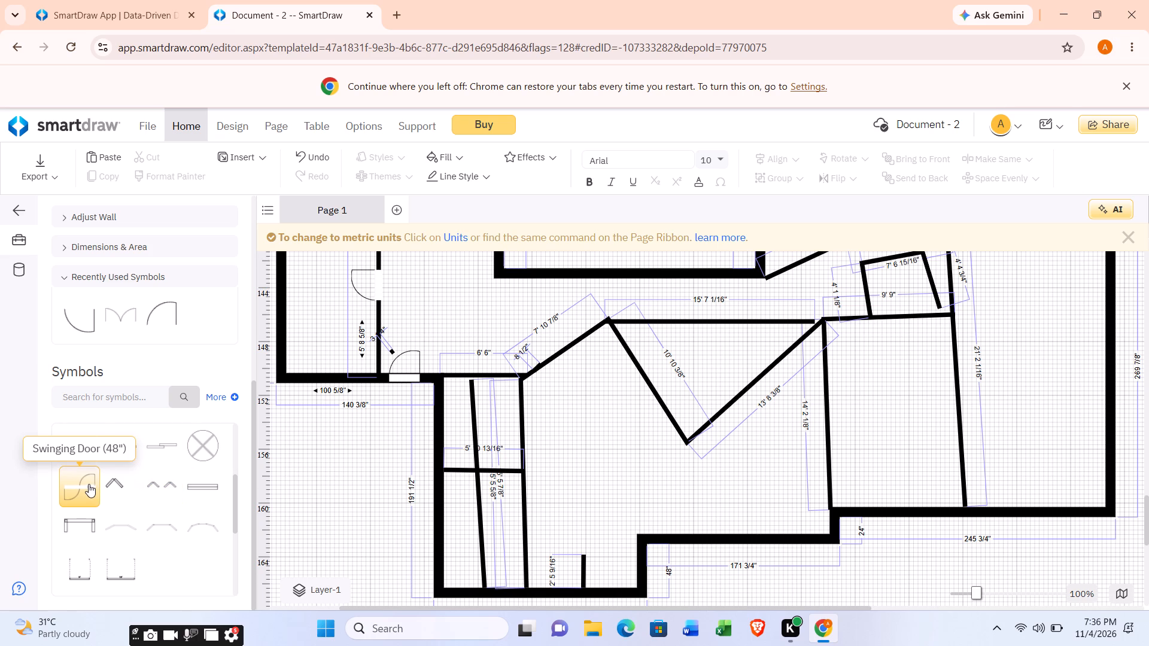
drag(86, 484, 86, 494)
click(83, 490)
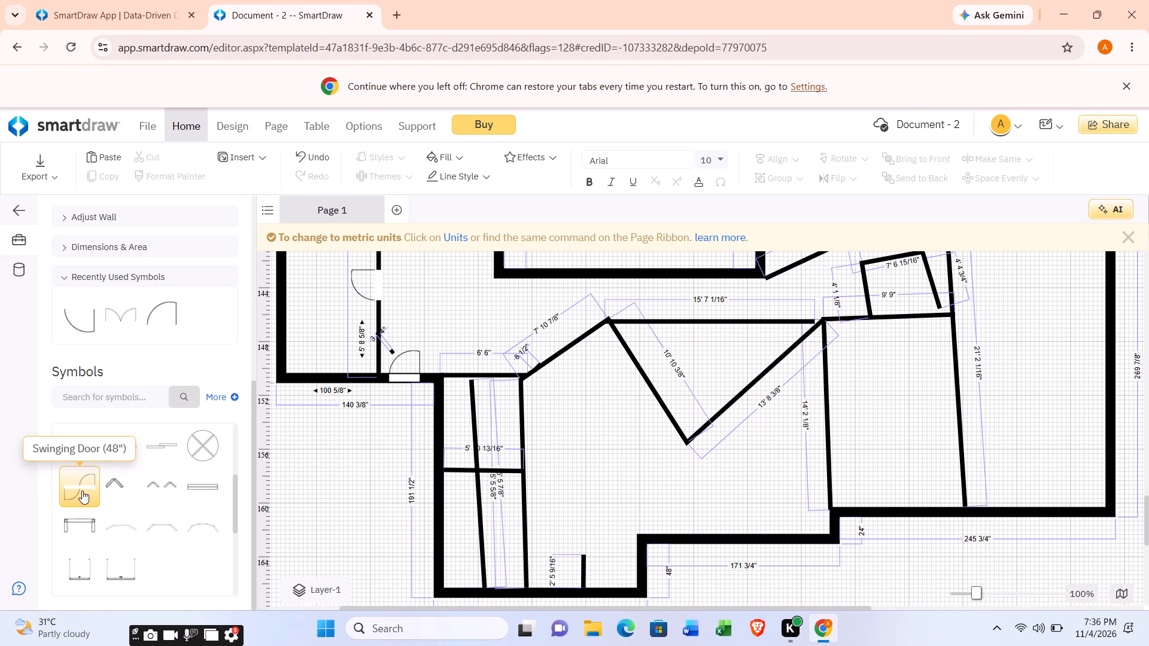
drag(80, 490, 88, 489)
click(86, 486)
right_click(86, 486)
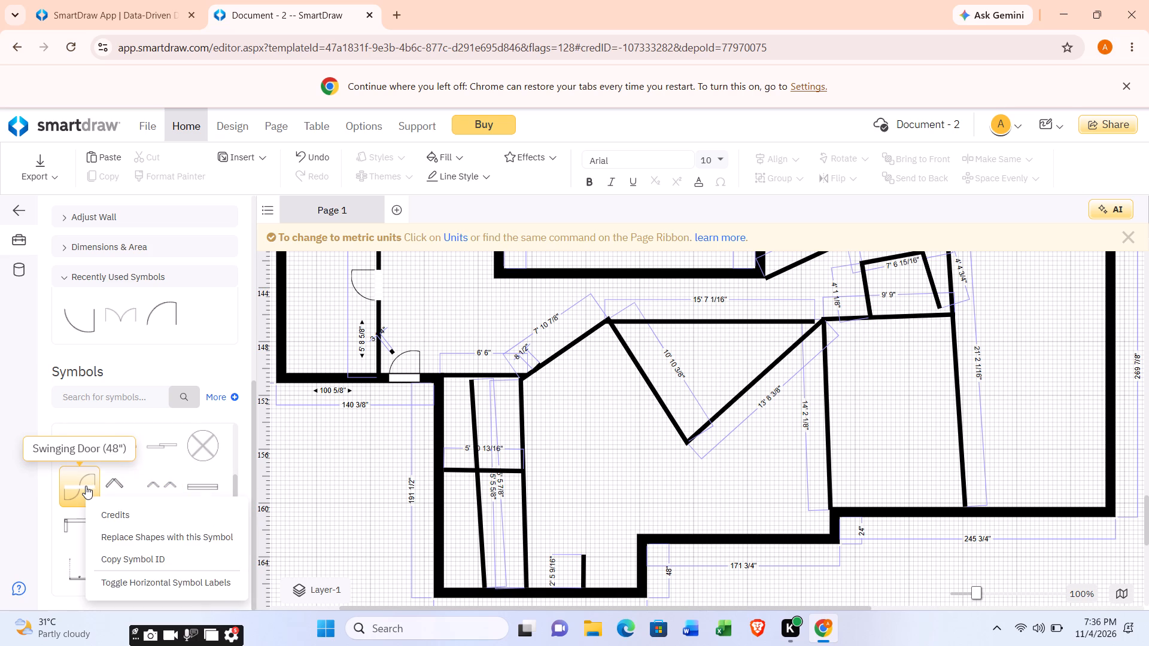
click(83, 486)
drag(75, 481, 153, 490)
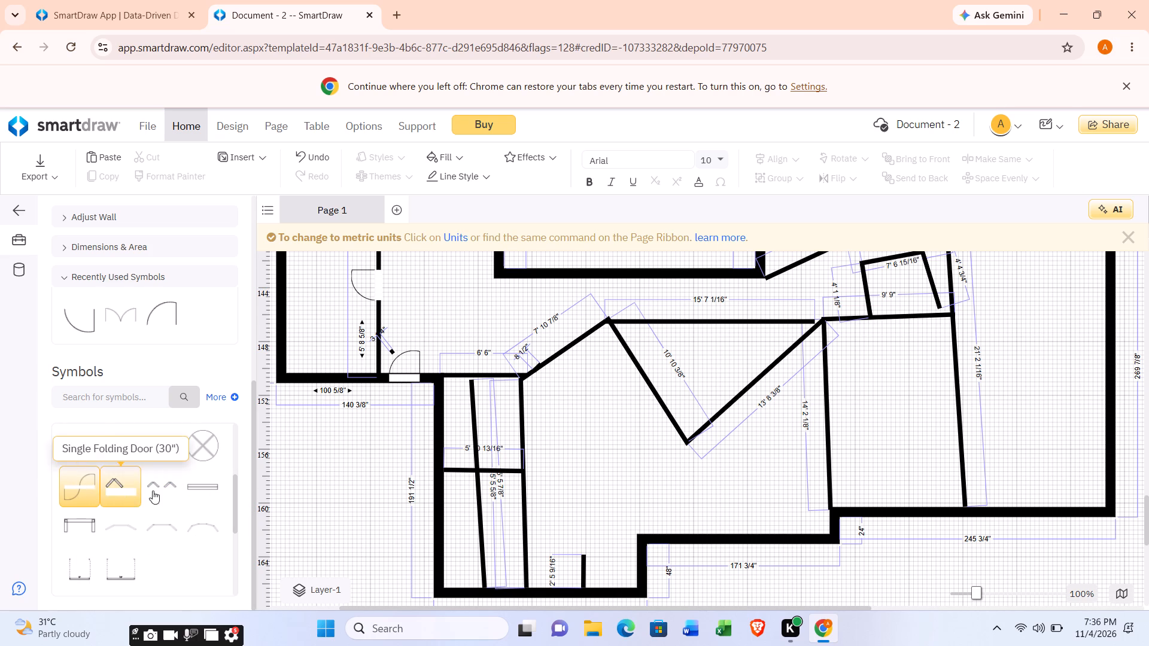
drag(153, 490, 156, 487)
click(84, 496)
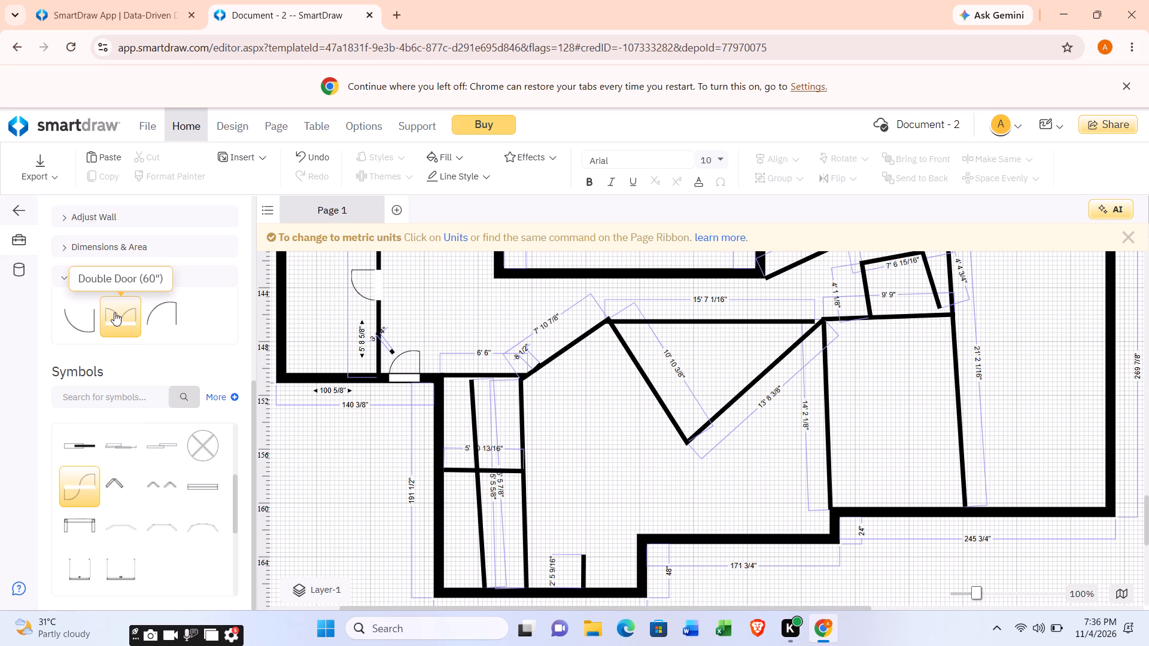
click(81, 491)
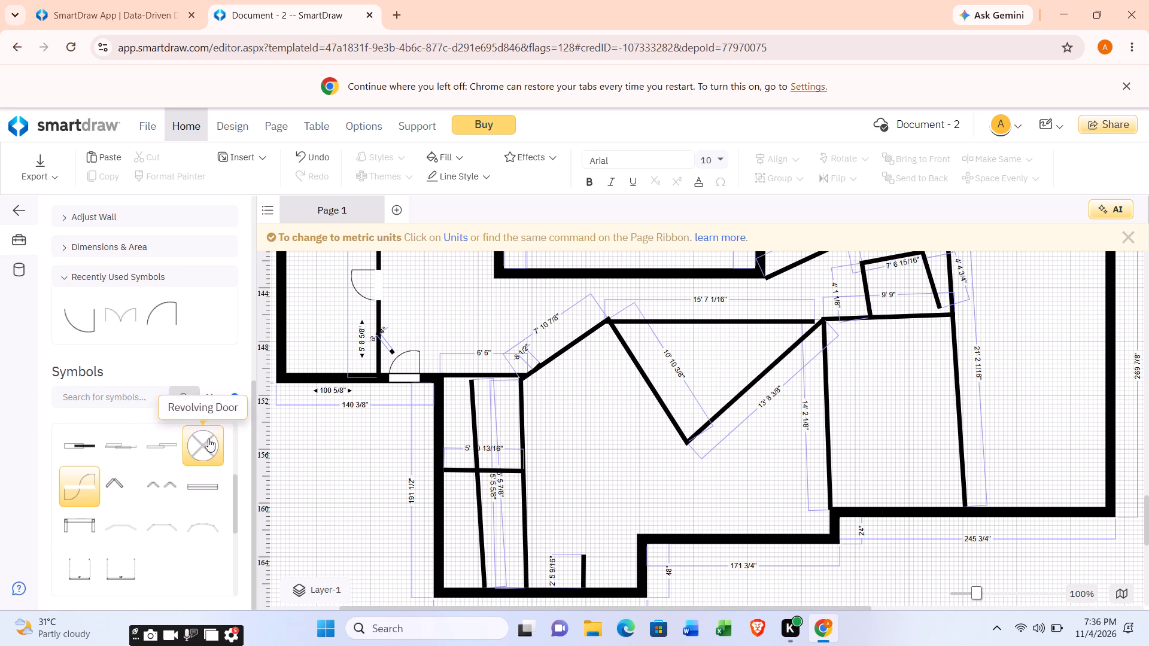
click(463, 367)
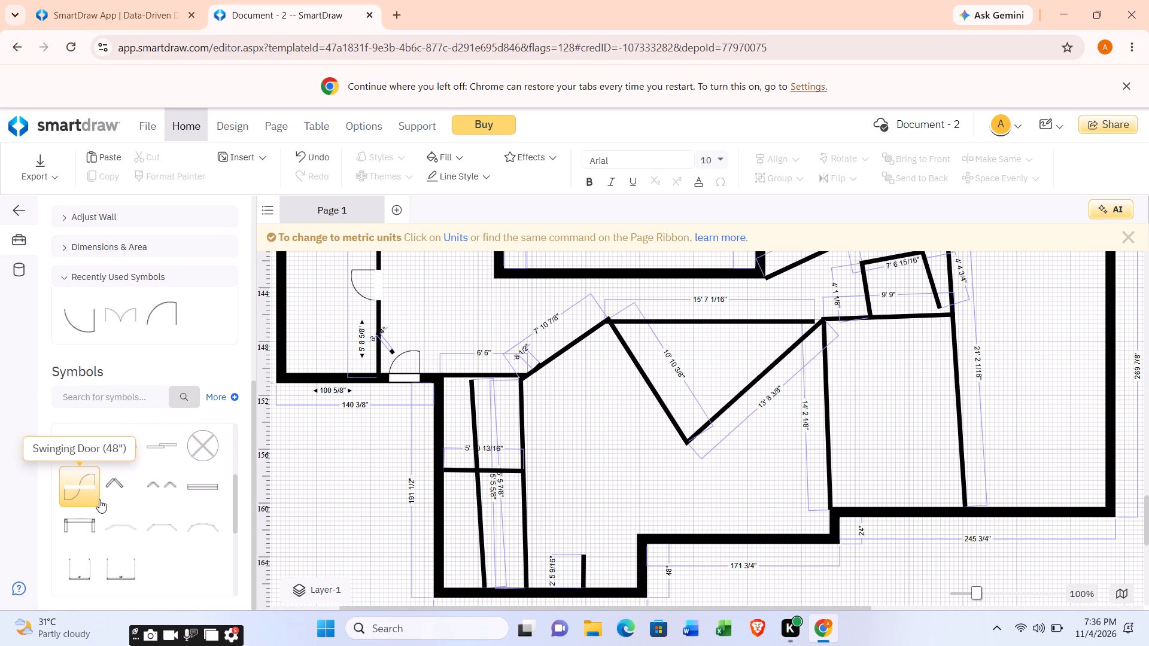
drag(78, 497, 101, 516)
drag(81, 489, 115, 482)
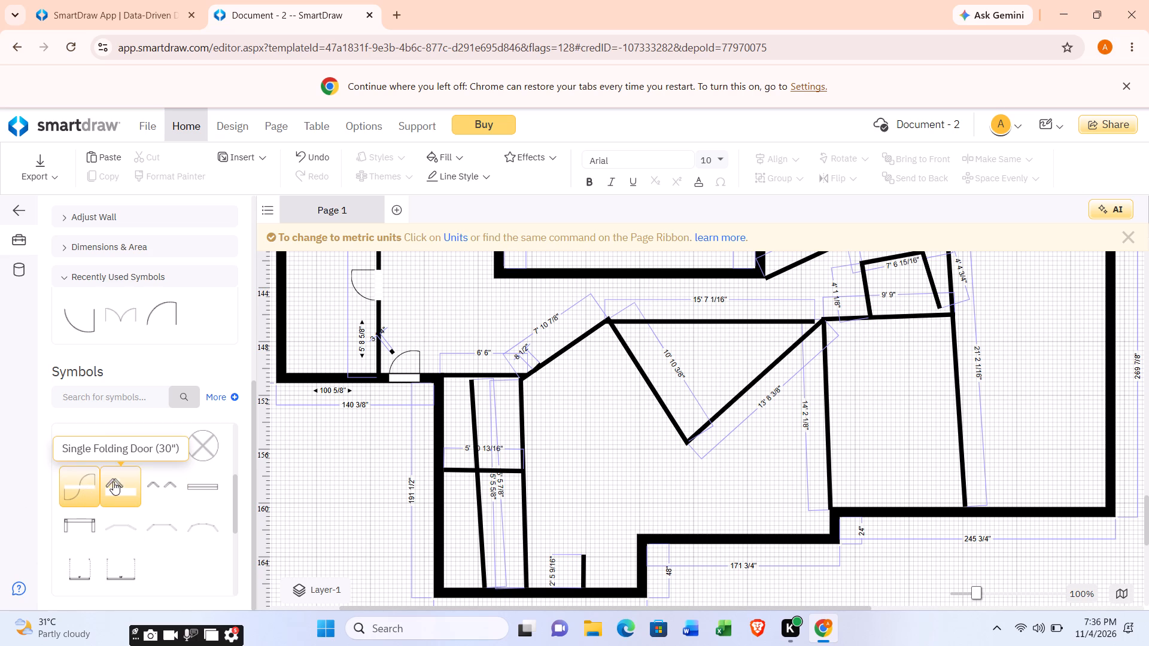
drag(85, 477, 127, 471)
click(98, 499)
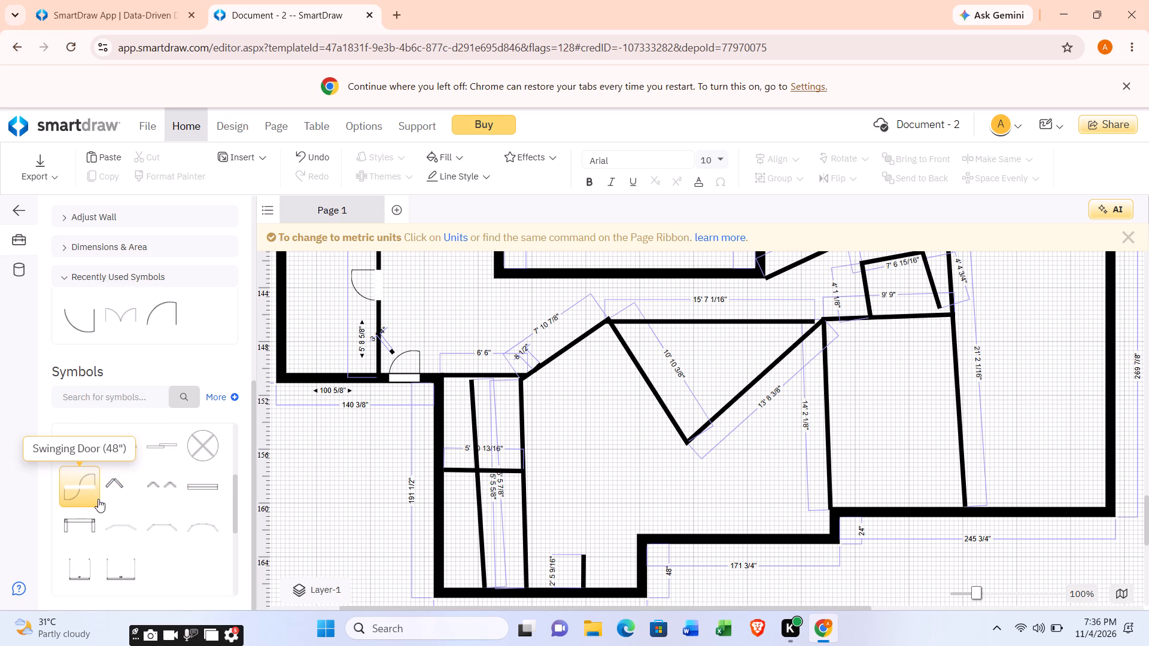
double_click(87, 479)
right_drag(88, 477, 97, 467)
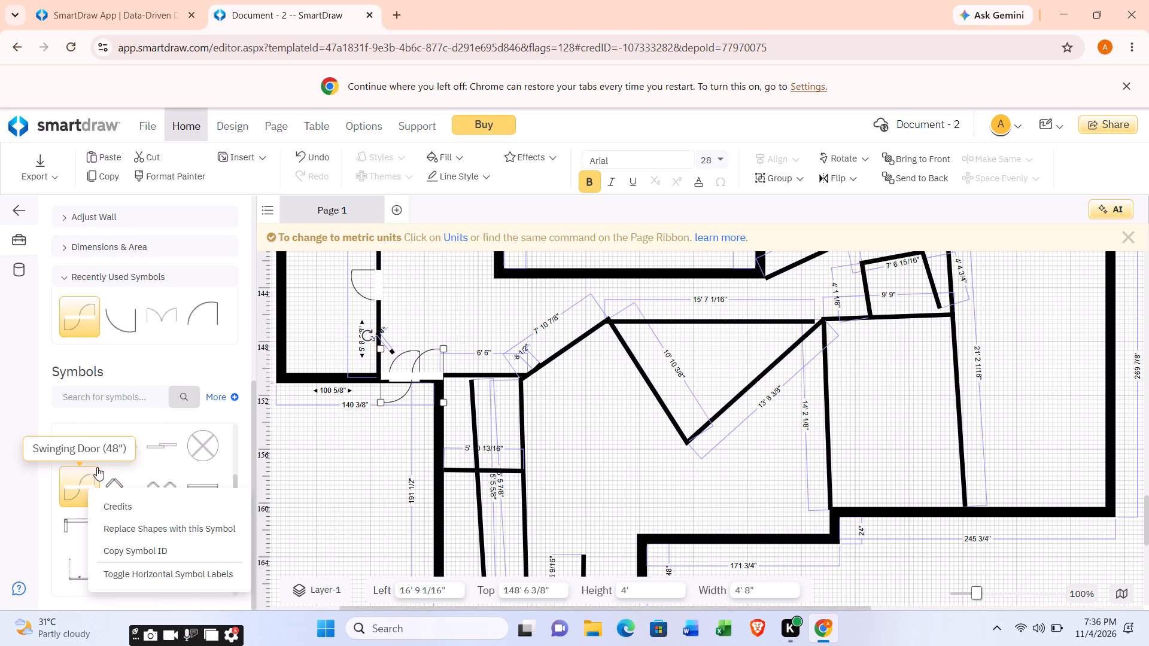
right_drag(97, 467, 475, 367)
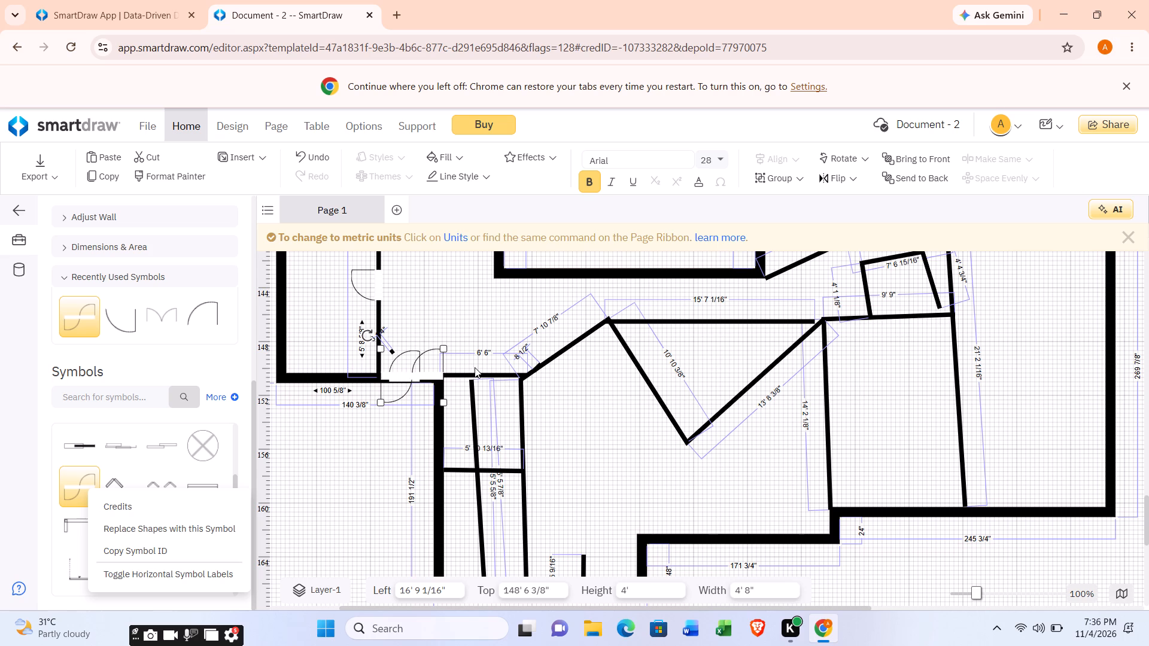
right_drag(475, 367, 453, 382)
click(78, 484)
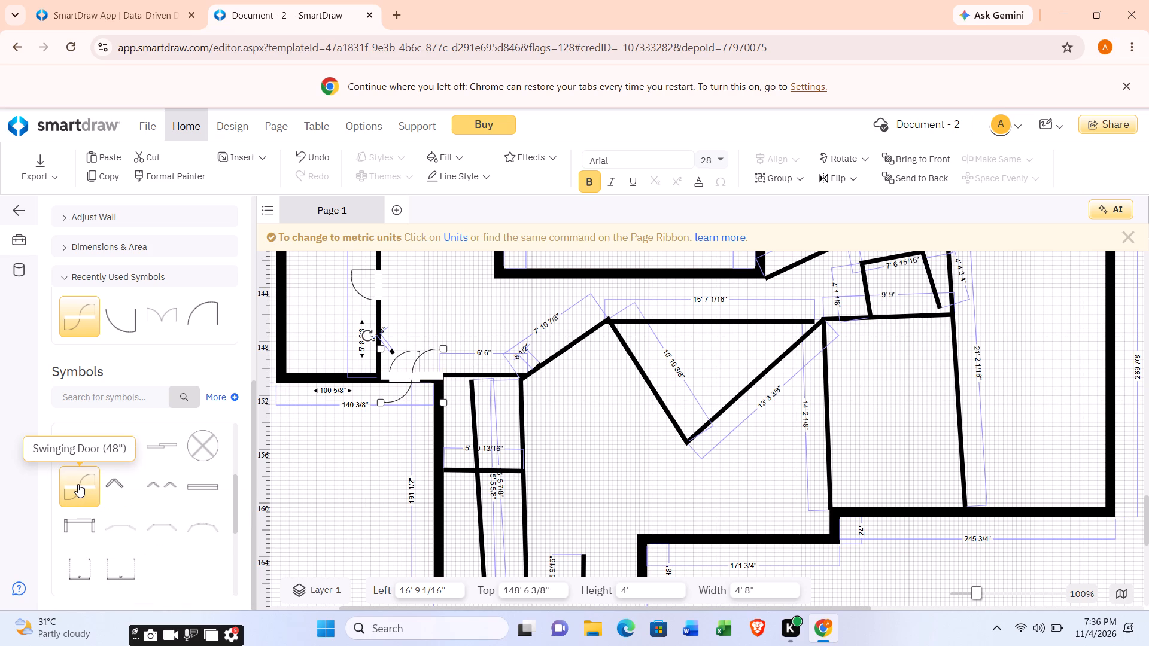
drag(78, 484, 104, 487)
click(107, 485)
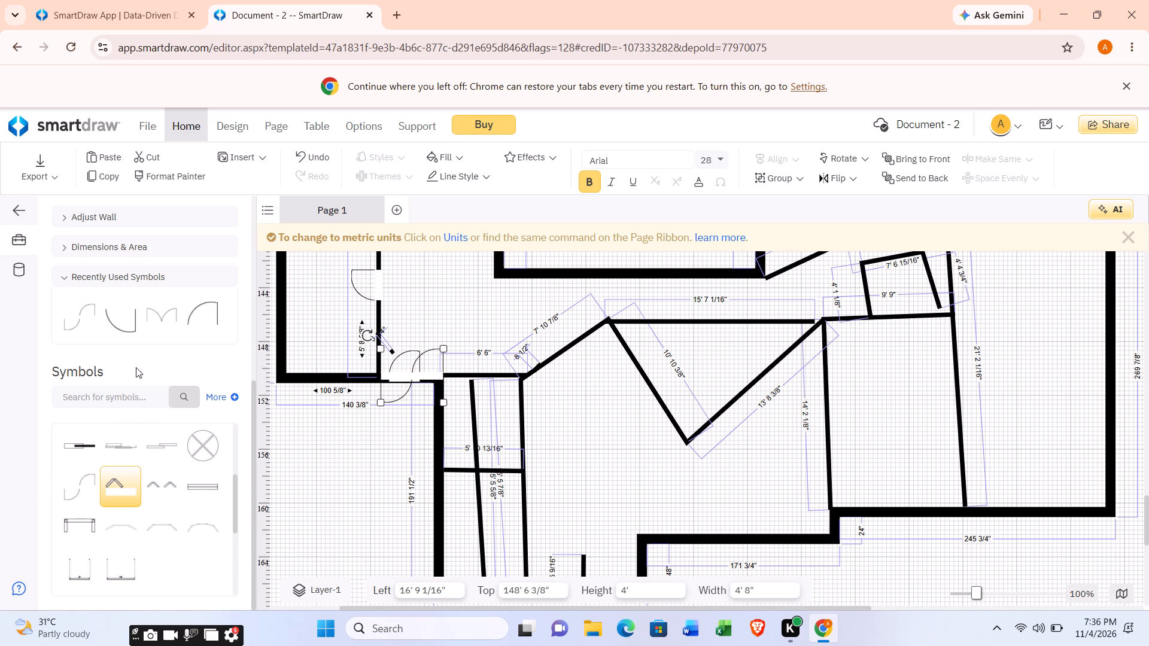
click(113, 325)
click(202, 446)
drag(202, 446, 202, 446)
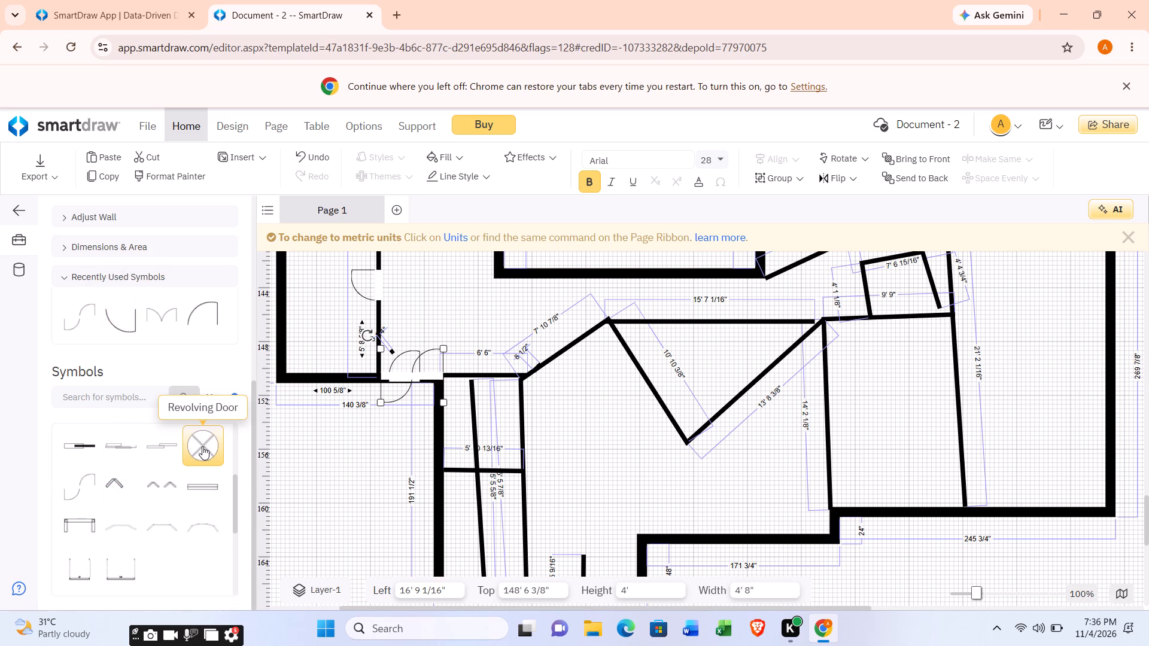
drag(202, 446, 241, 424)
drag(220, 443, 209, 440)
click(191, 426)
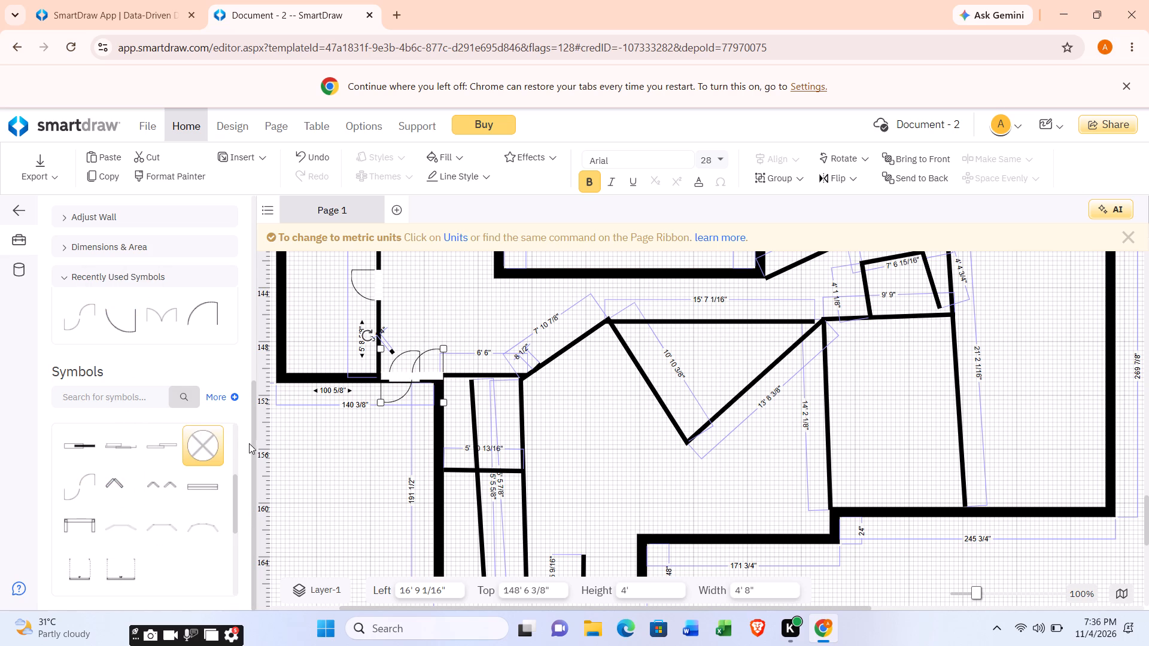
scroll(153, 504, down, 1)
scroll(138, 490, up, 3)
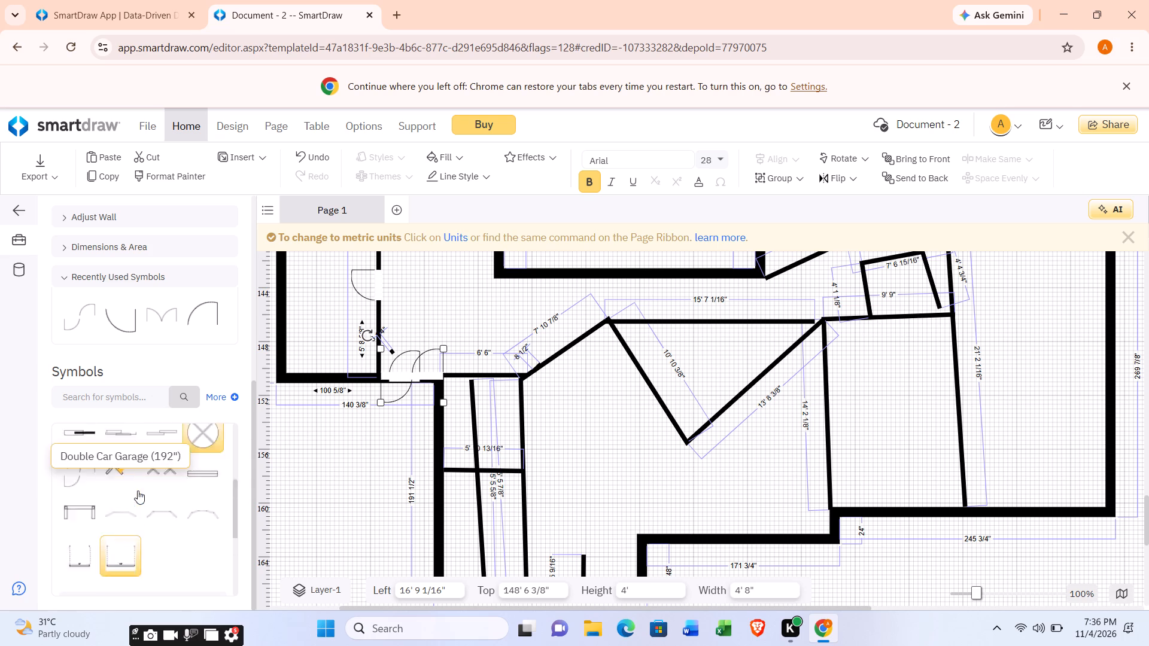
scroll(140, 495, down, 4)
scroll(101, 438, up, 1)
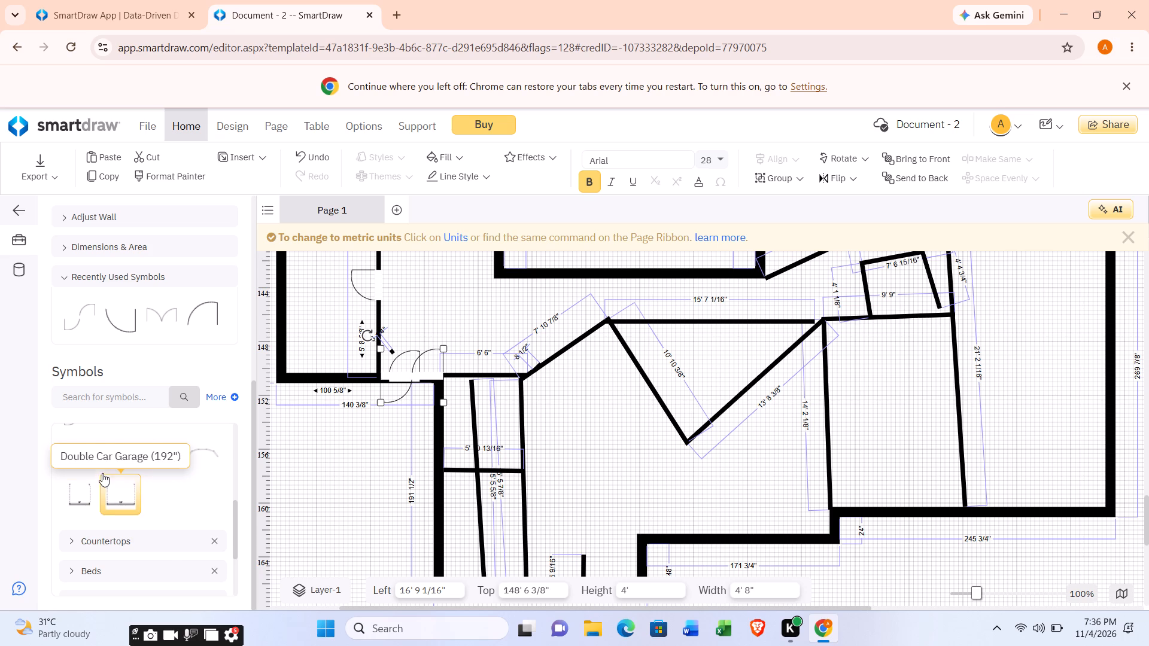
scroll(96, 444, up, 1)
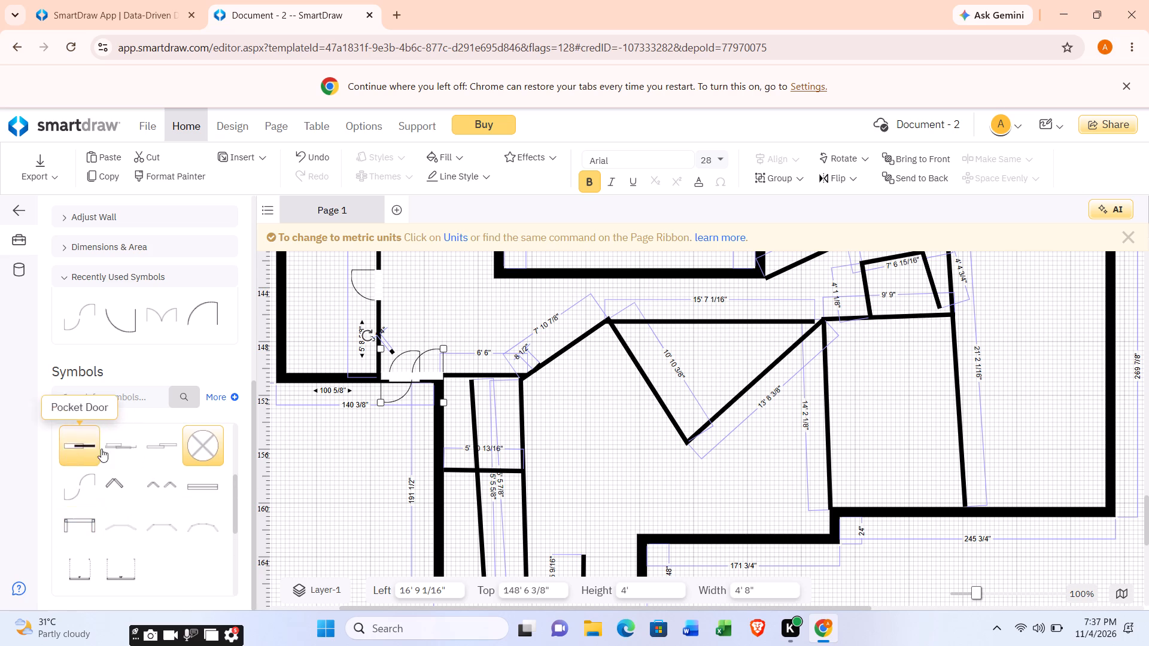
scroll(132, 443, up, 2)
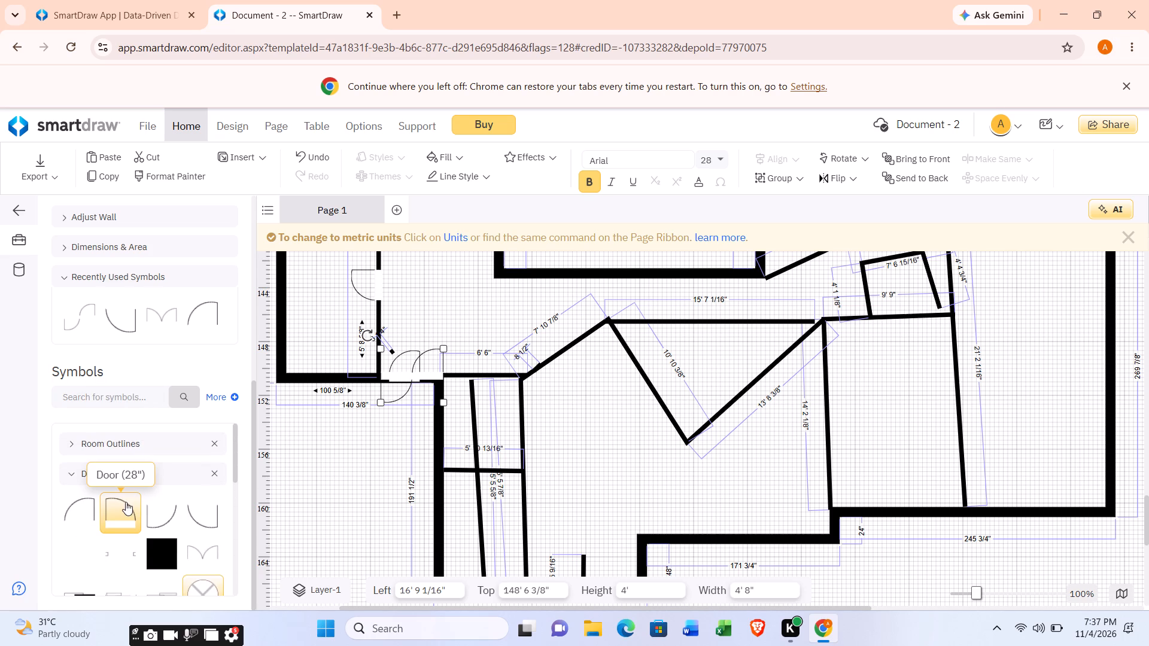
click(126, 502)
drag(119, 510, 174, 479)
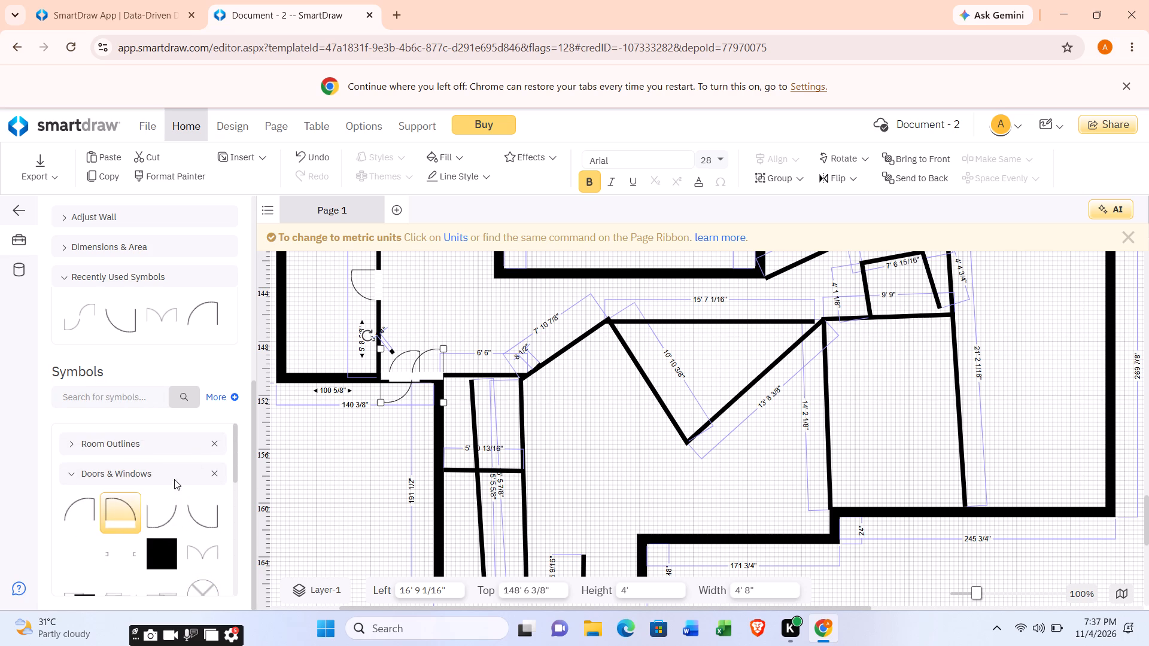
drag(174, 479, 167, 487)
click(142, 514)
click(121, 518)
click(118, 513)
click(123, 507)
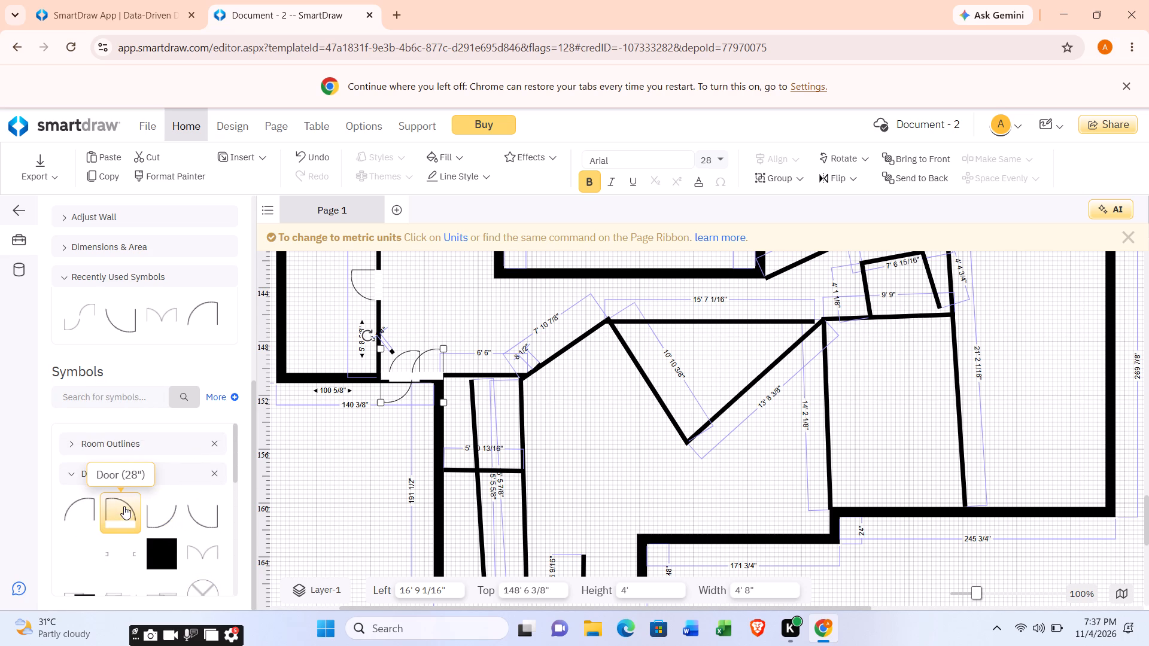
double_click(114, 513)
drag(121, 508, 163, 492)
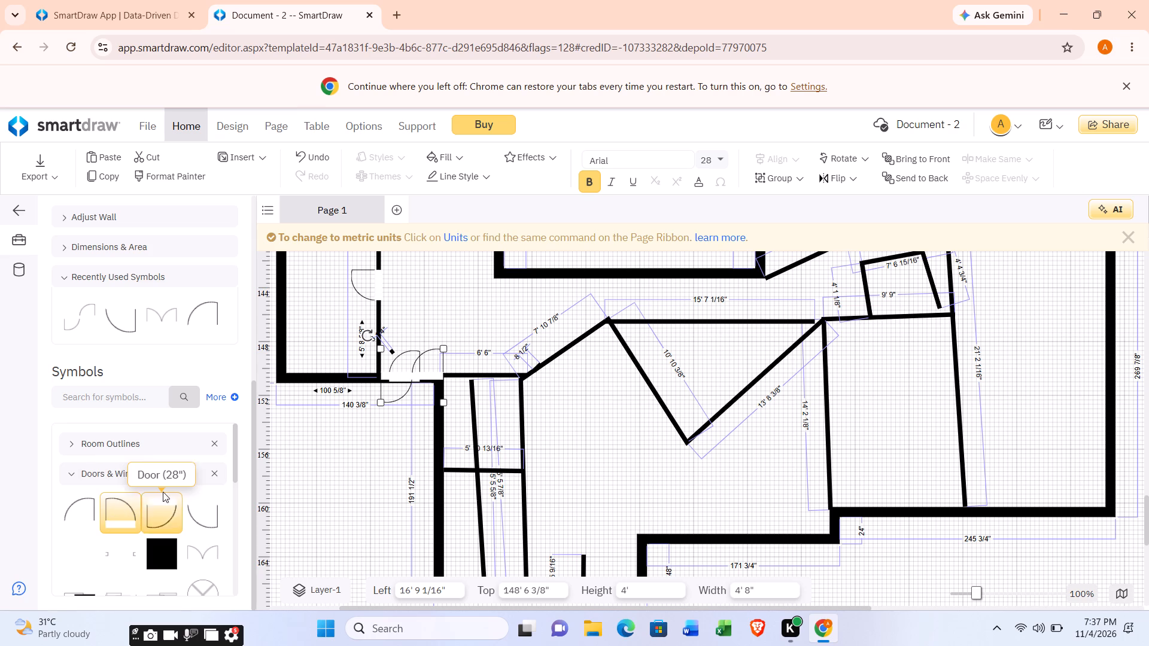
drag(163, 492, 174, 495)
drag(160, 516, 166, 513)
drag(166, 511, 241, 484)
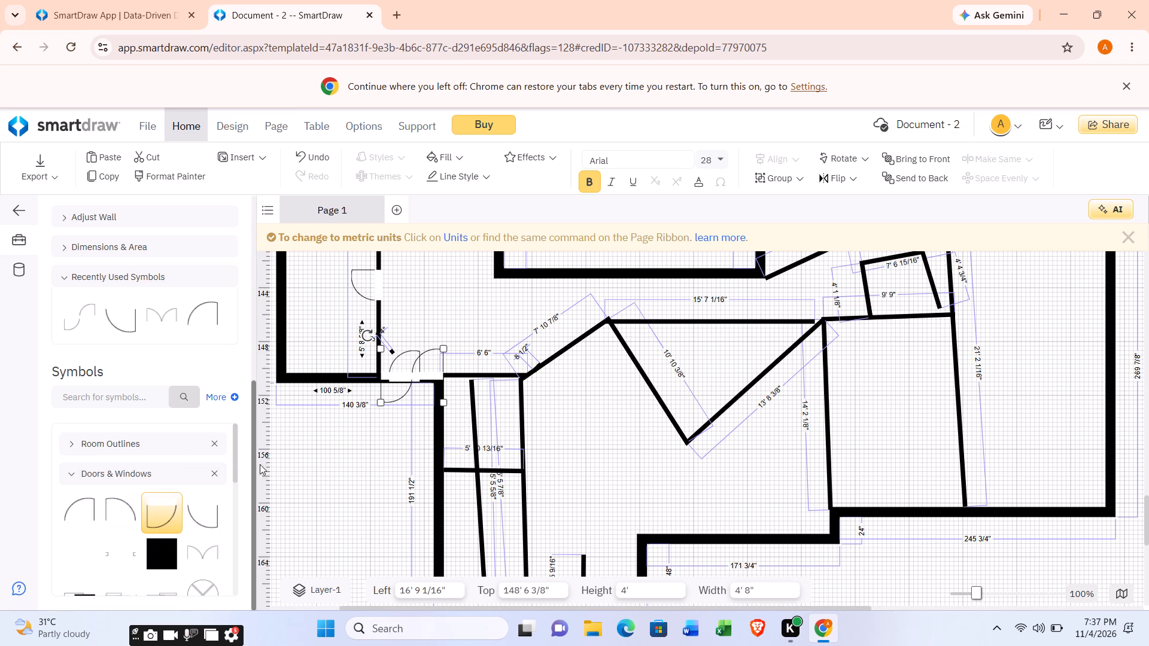
Shrink the swinging door at the exterior corner to 3' 6 15/16" wide and 3' 13/16" high.
drag(440, 349, 454, 355)
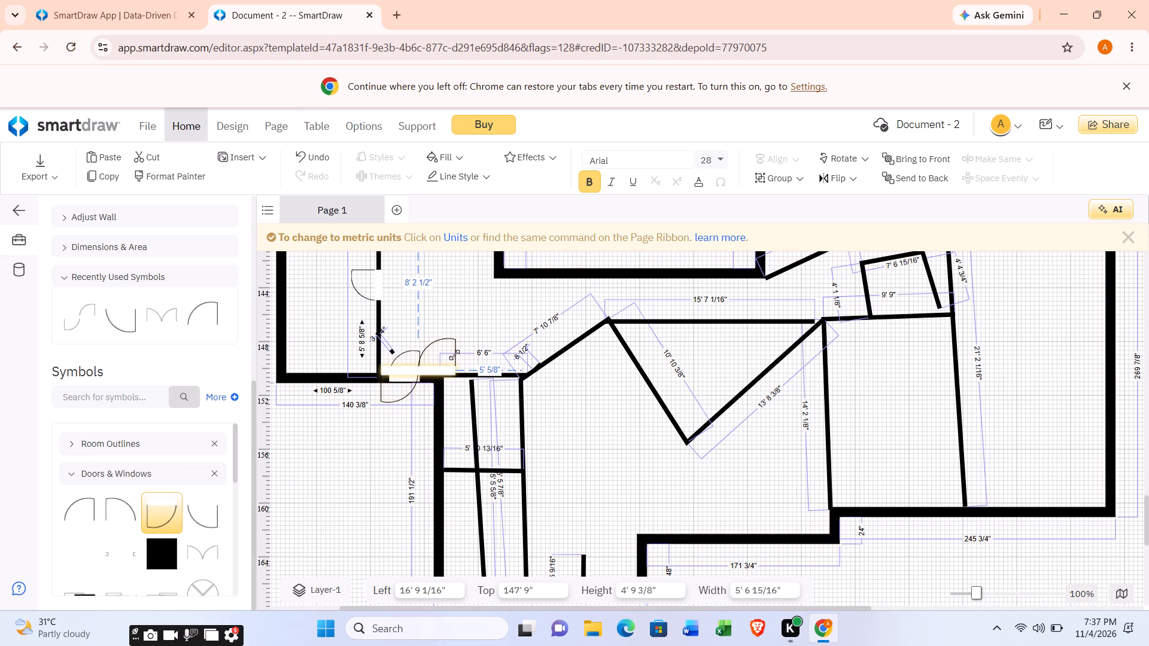
drag(454, 355, 427, 382)
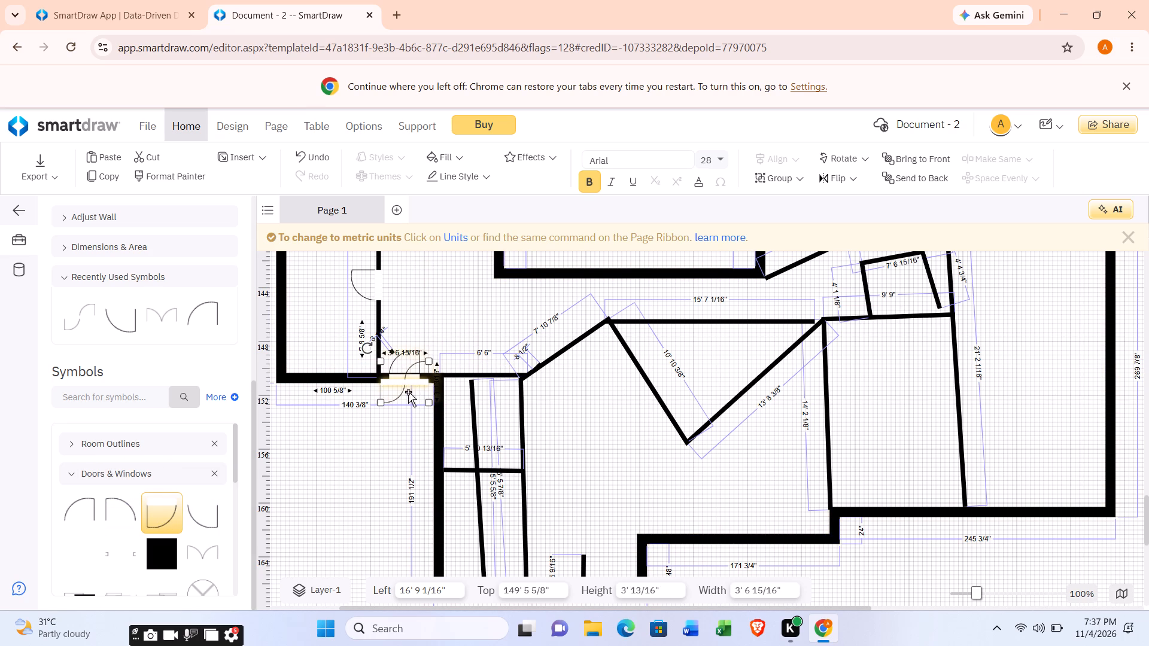
Move the swinging door into the slightly slanted interior wall below the 6' 6" wall, leaving 10' 3/16" of wall beneath it.
drag(405, 385, 466, 449)
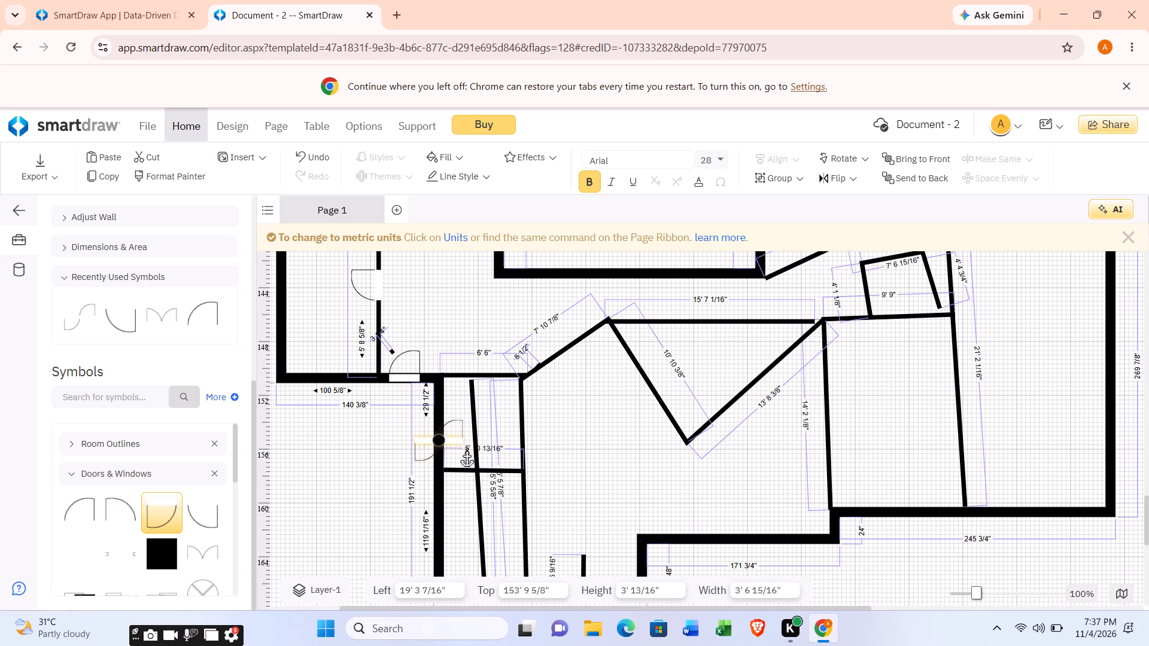
drag(466, 449, 471, 431)
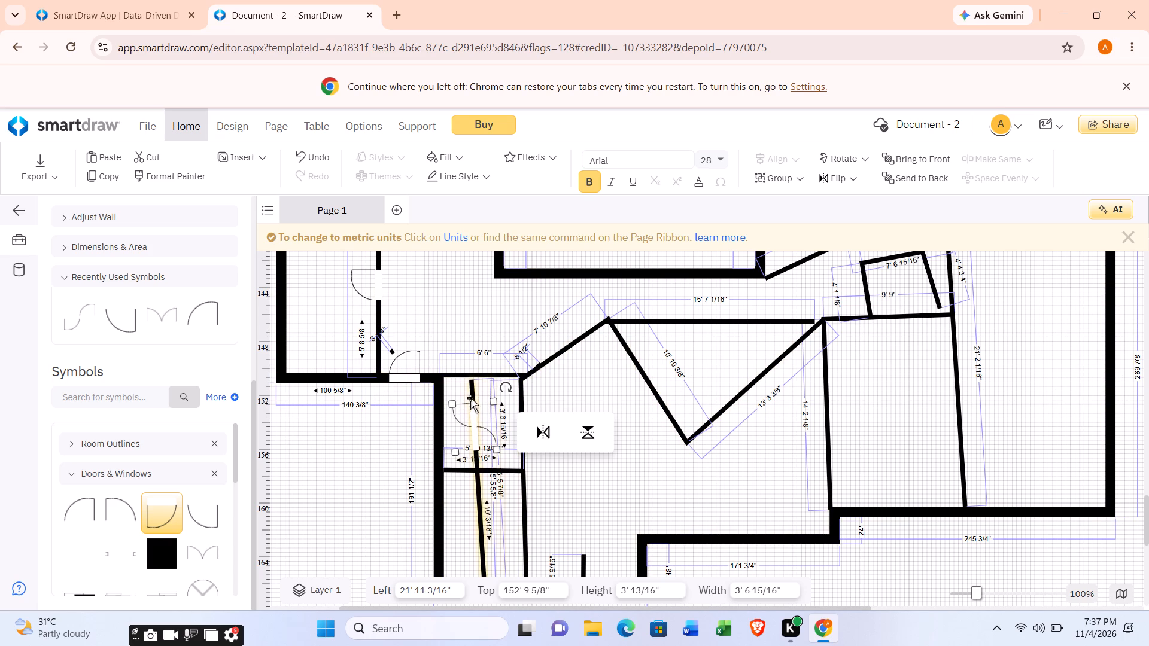
click(609, 470)
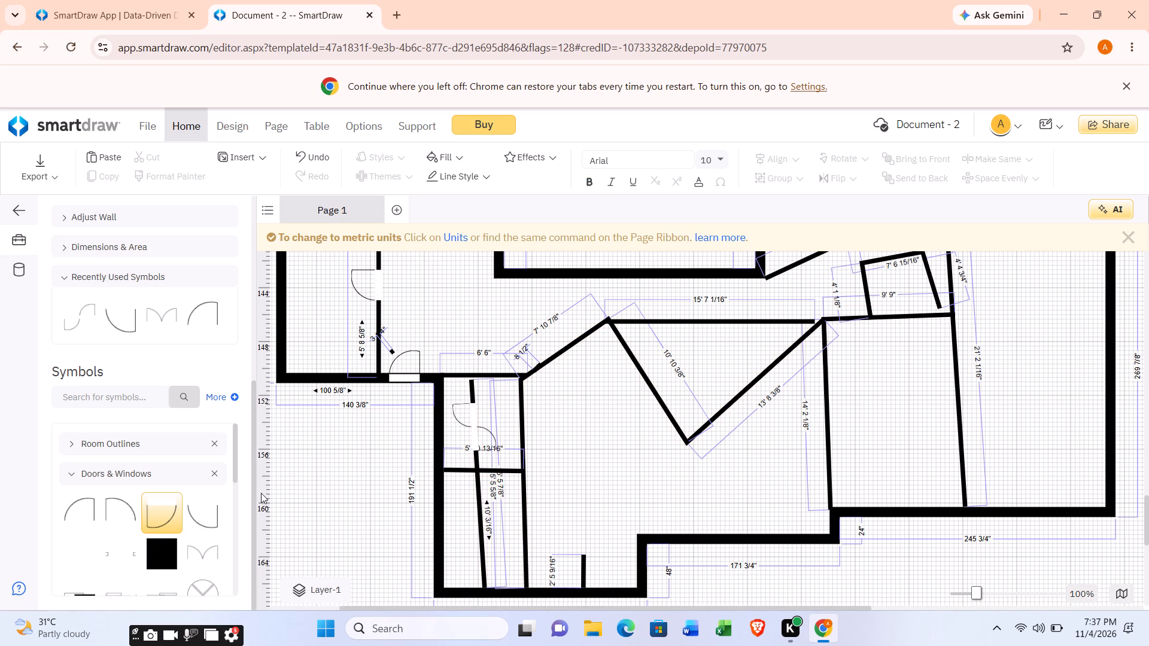
Place a Double Door (60") at the upper end of the slightly slanted interior wall, where it meets the 6' 6" wall.
click(207, 550)
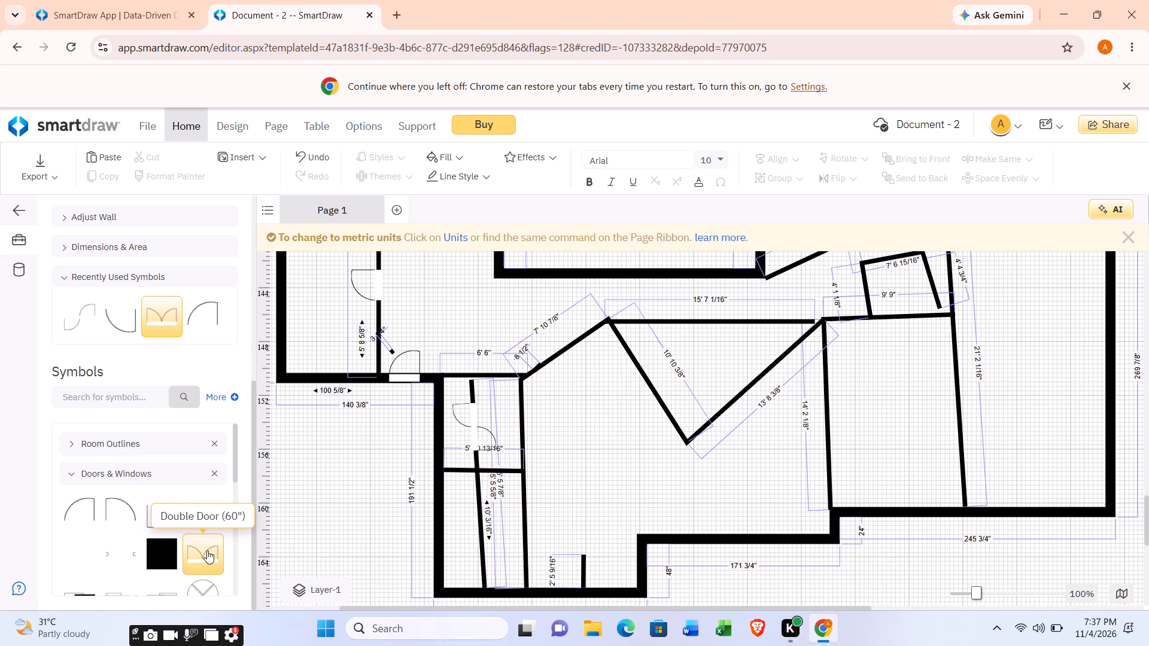
drag(208, 551, 236, 541)
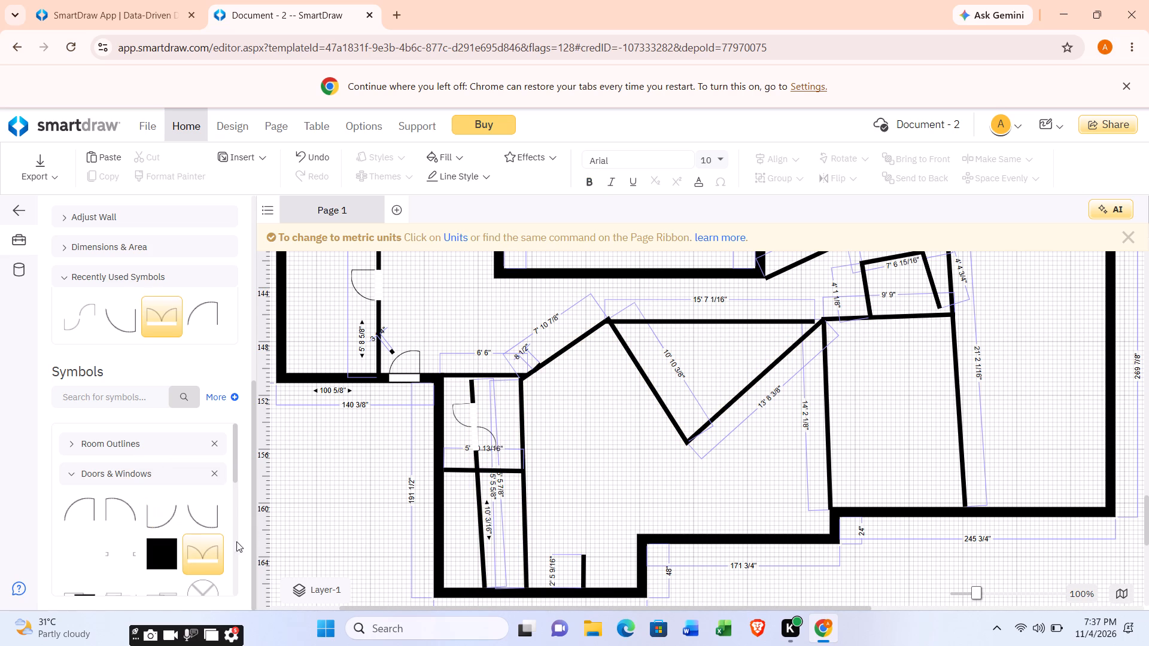
drag(236, 541, 470, 371)
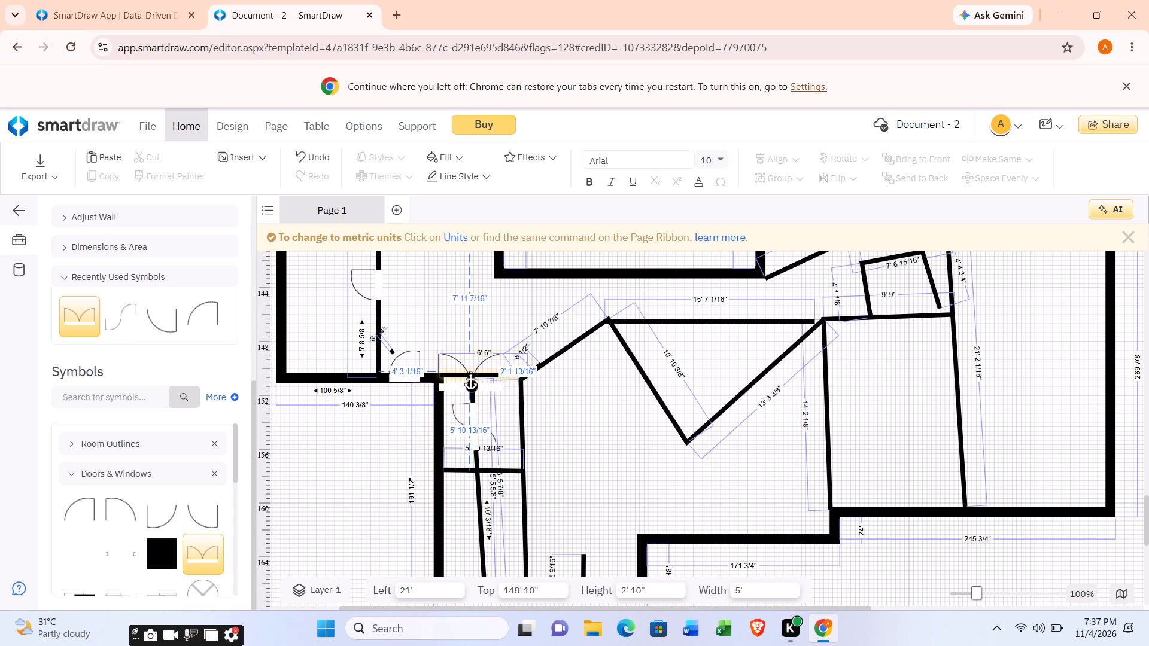
drag(470, 371, 478, 365)
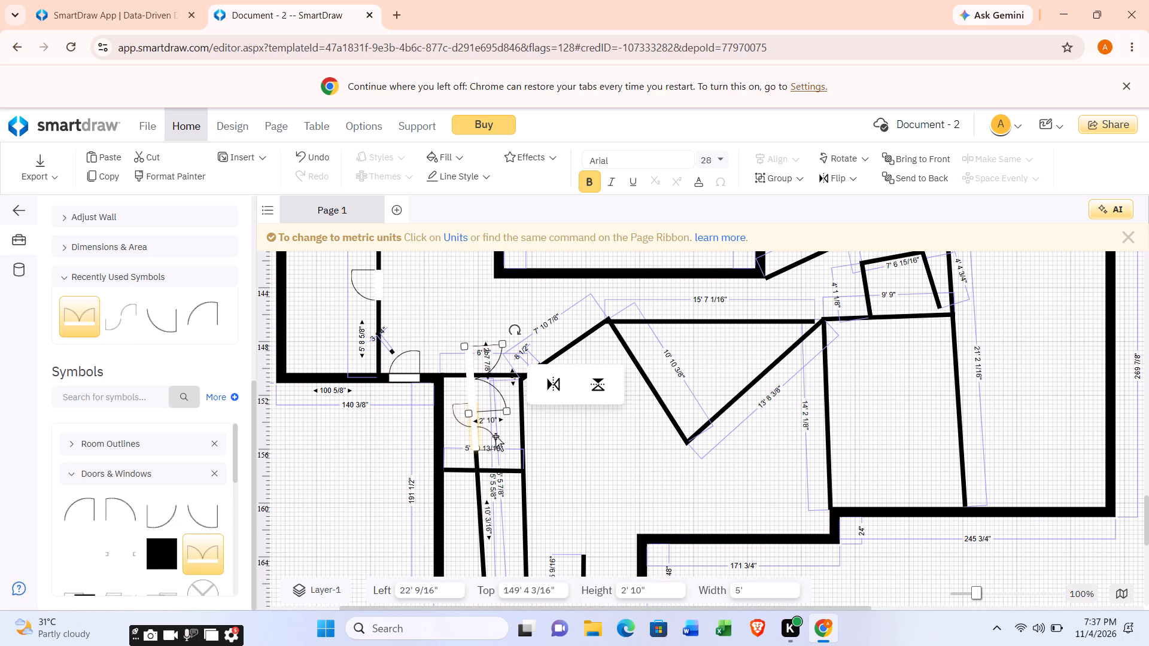
Move the swinging door out of the slightly slanted wall into the 10' 10 3/8" diagonal wall, leaving 4' 4 1/2" of wall beneath it.
scroll(487, 404, down, 1)
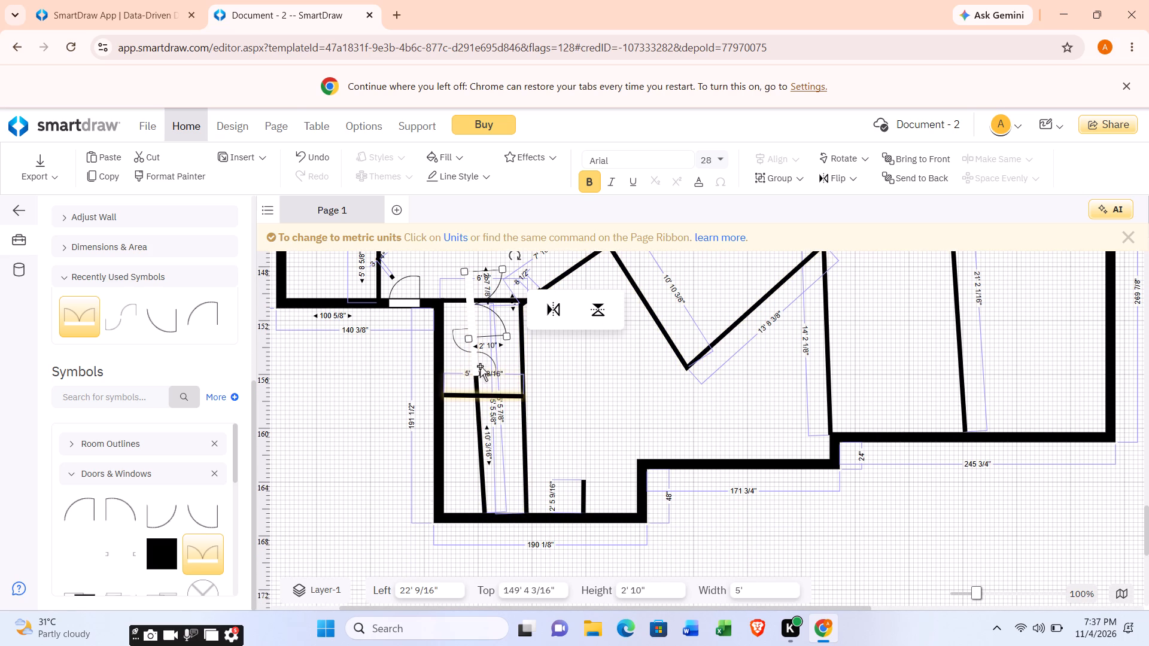
click(474, 346)
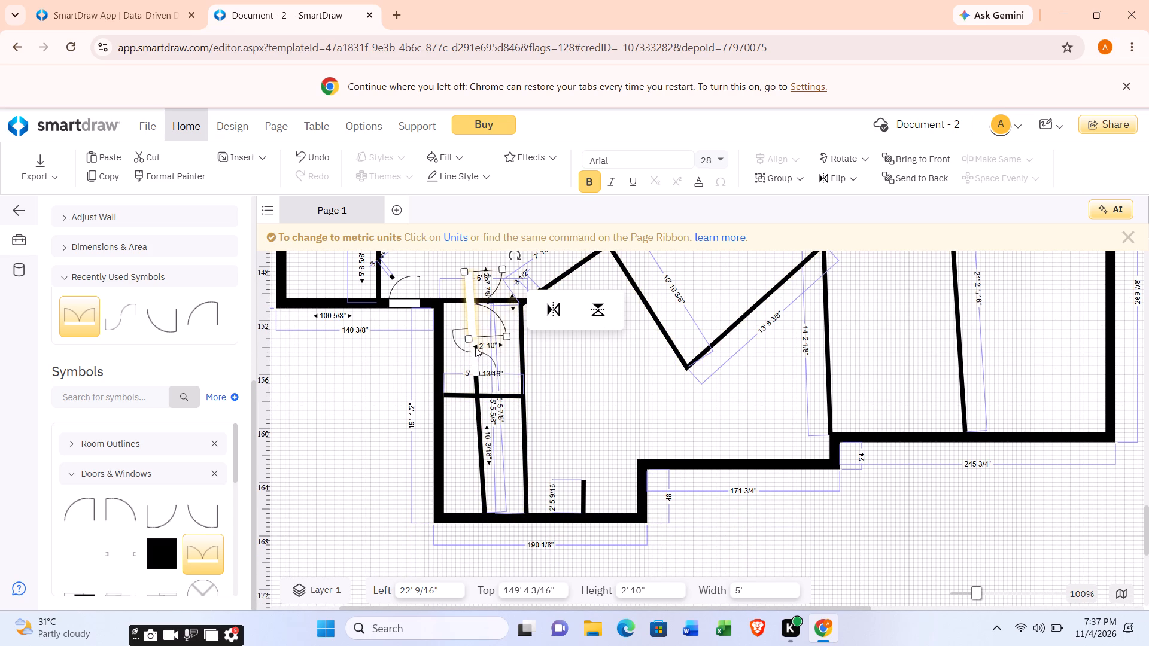
drag(475, 348, 485, 341)
click(545, 346)
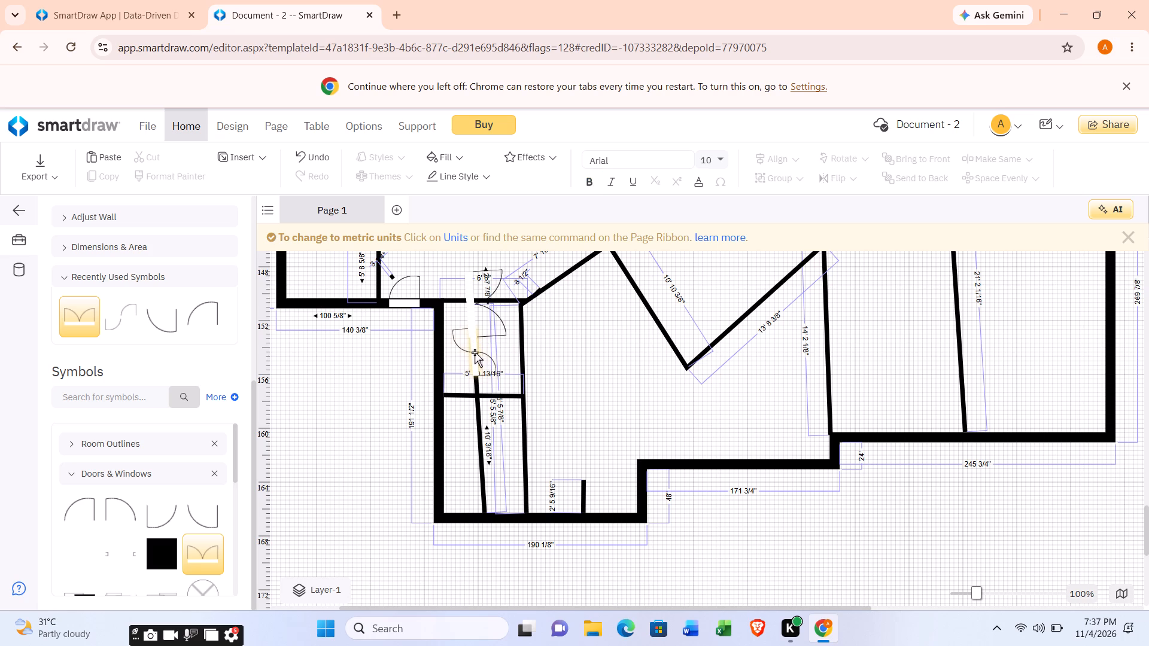
drag(475, 352, 510, 399)
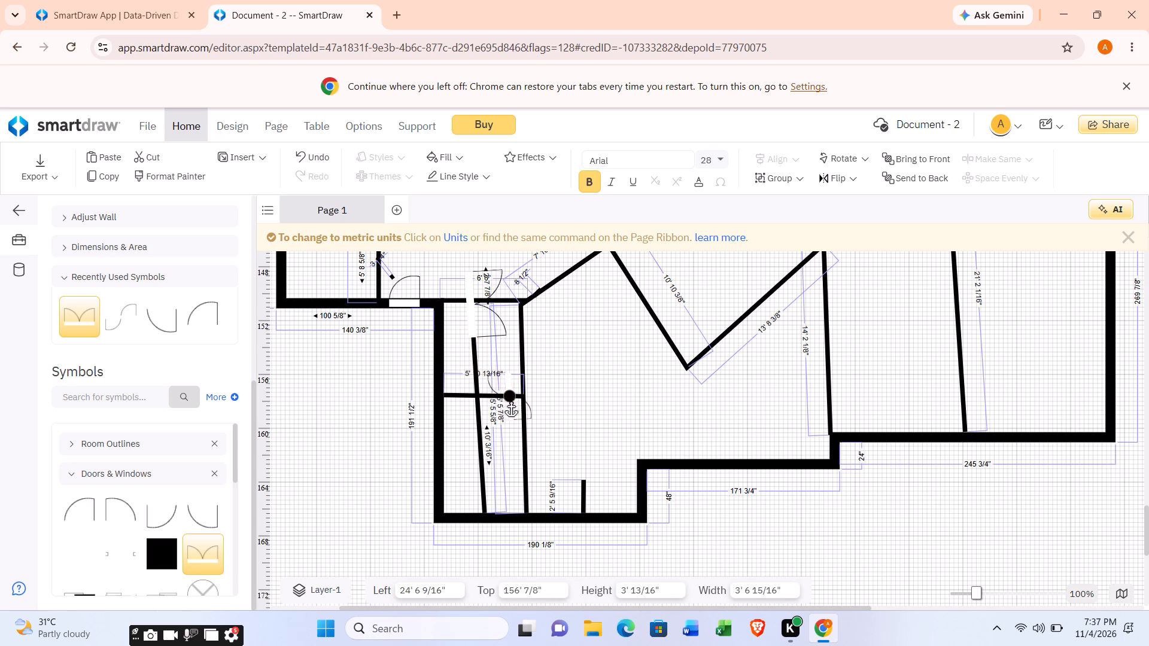
drag(510, 399, 620, 371)
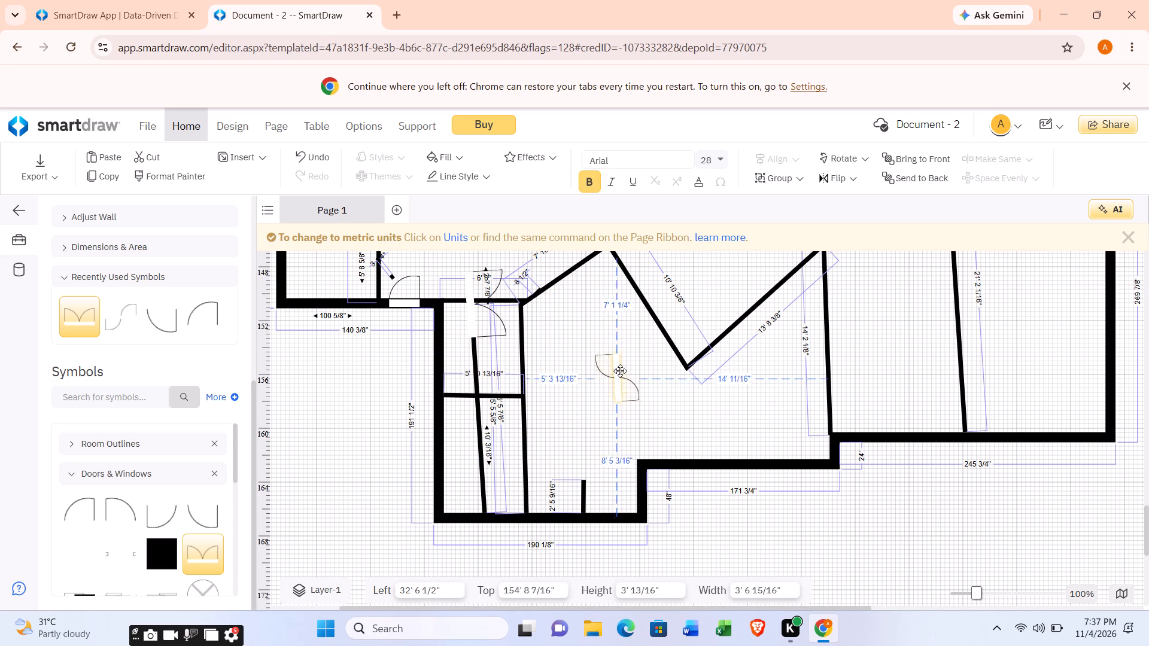
drag(620, 371, 645, 375)
scroll(645, 373, up, 2)
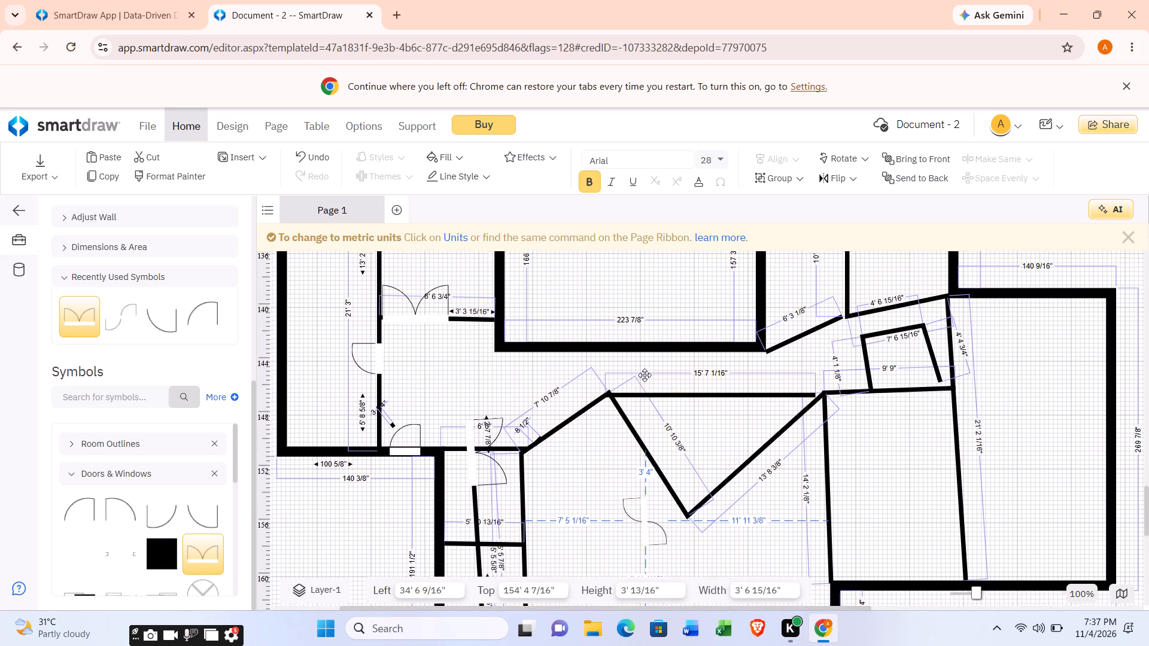
drag(645, 375, 651, 403)
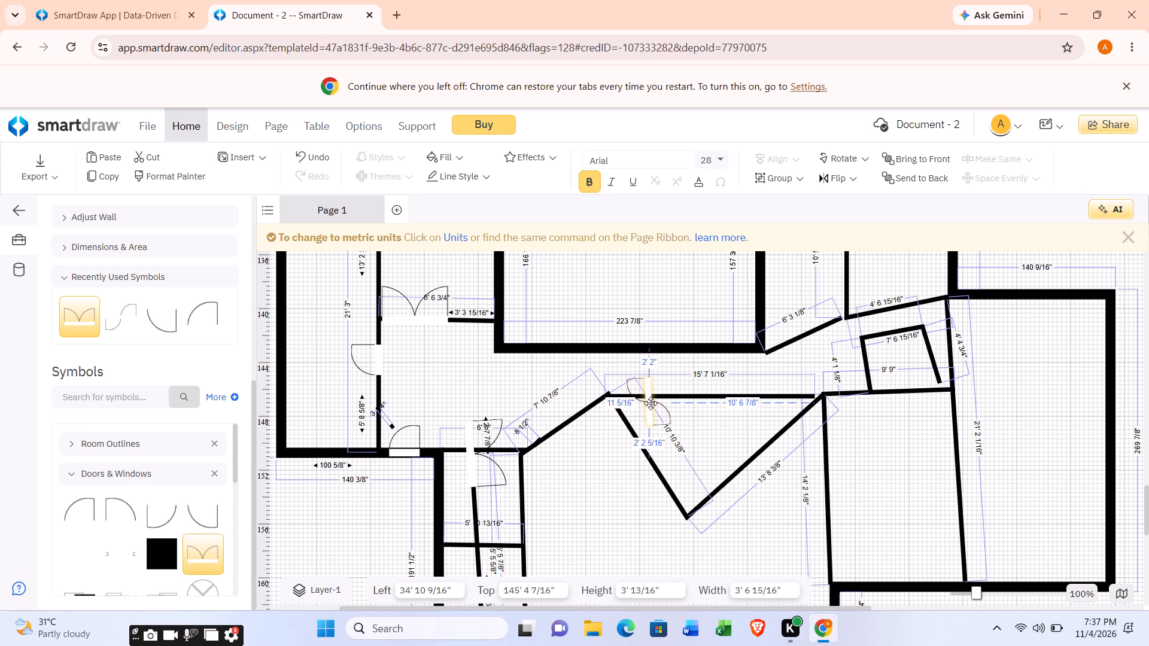
drag(651, 403, 641, 441)
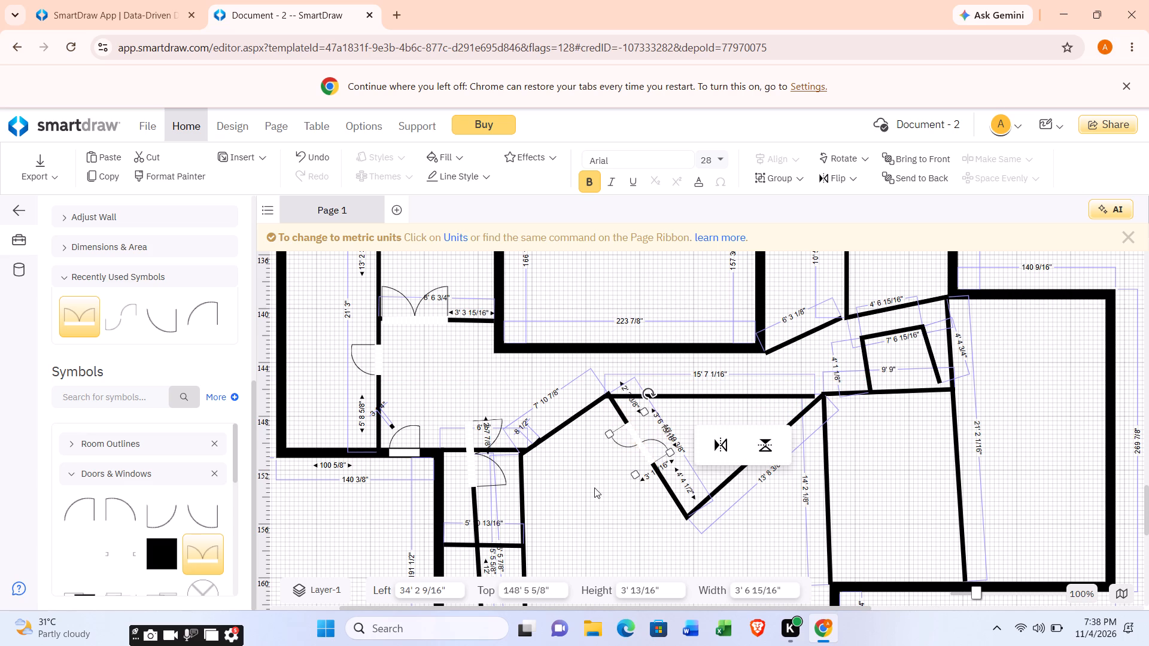
Place a Door (28") in the interior wall right of the slanted wall, leaving 7' 10 15/16" of wall beneath it.
scroll(591, 477, down, 2)
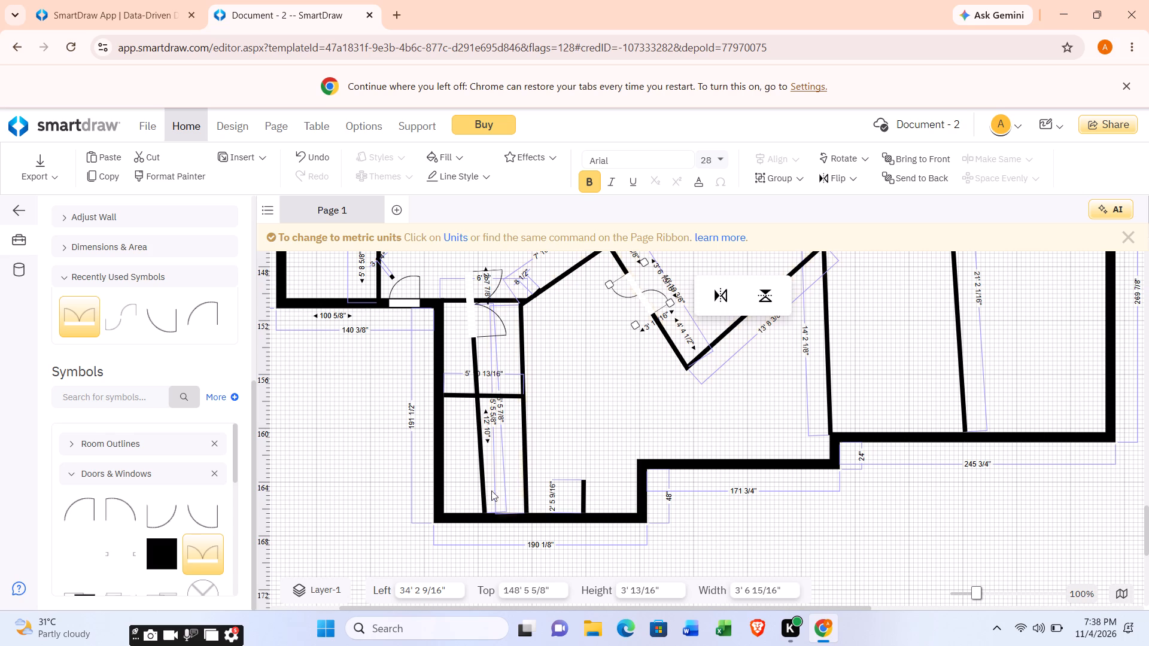
click(130, 512)
drag(114, 512, 473, 458)
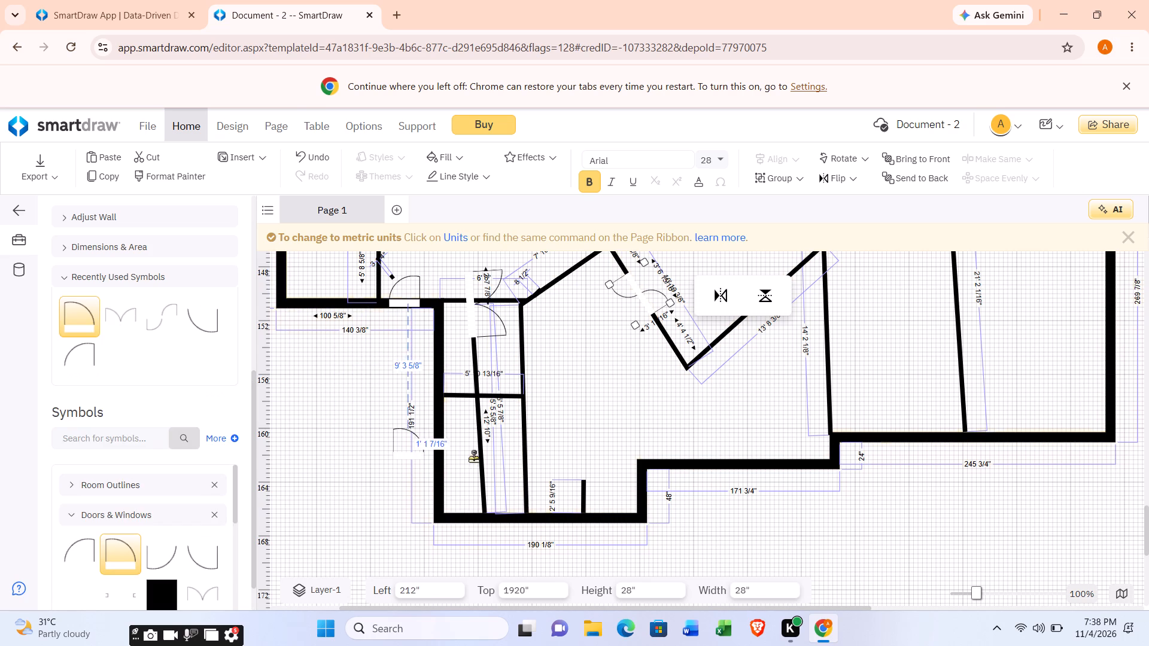
drag(473, 458, 528, 389)
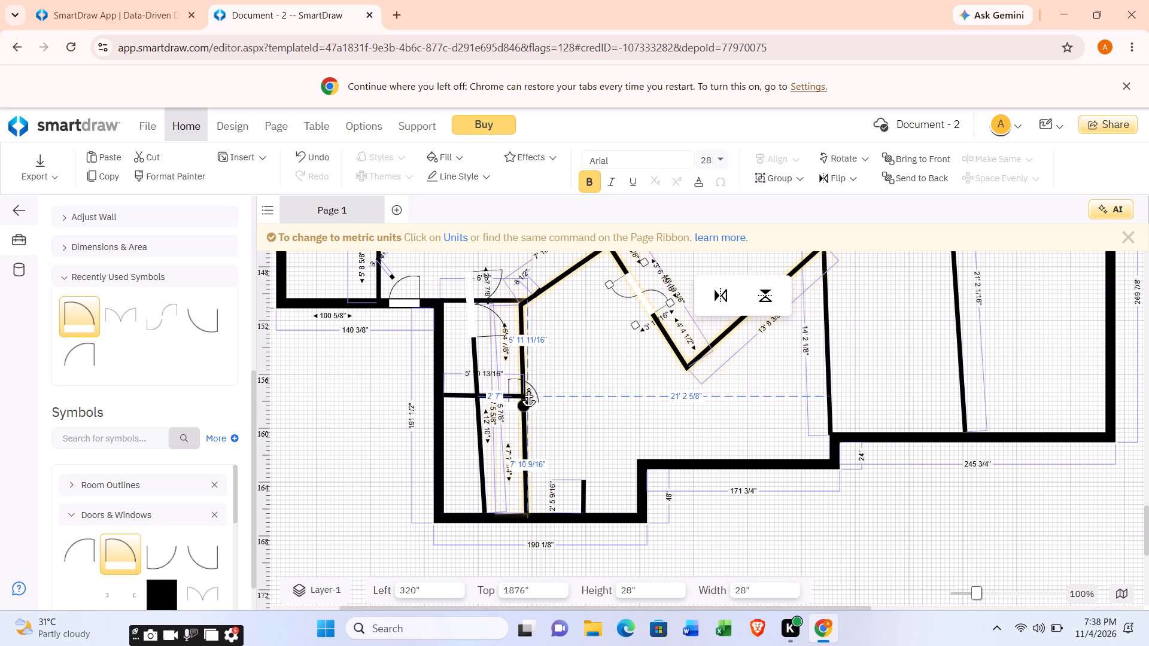
drag(528, 389, 527, 390)
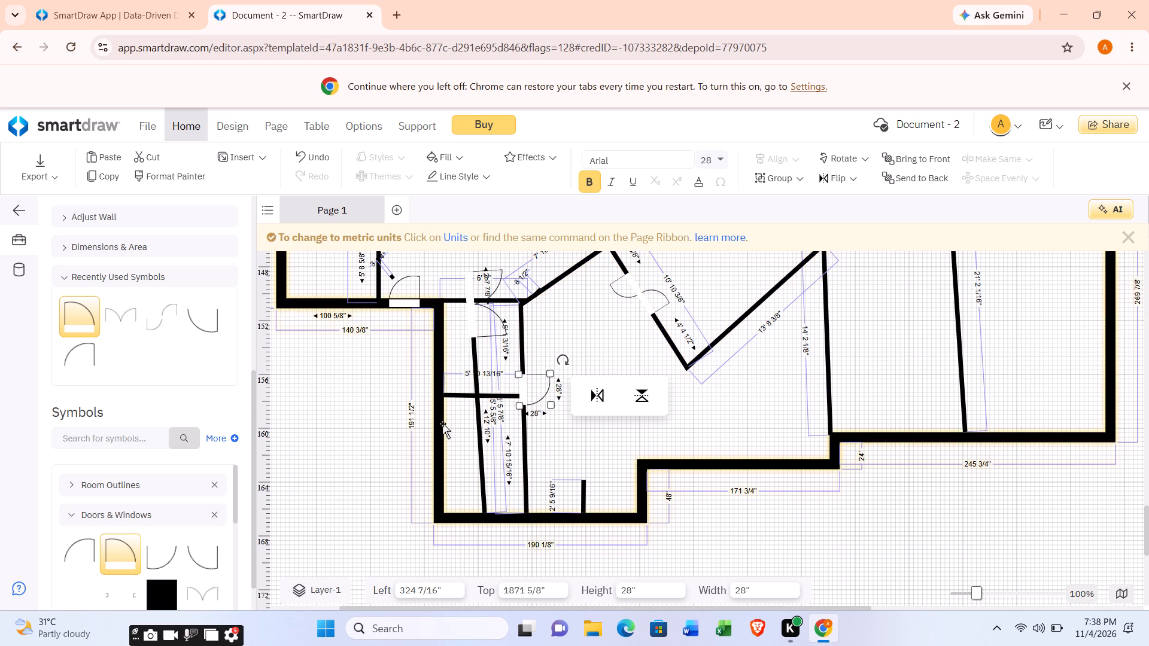
Place a Door (28") in the lower part of the slightly slanted interior wall, leaving 3' 2 5/16" of wall beneath it.
scroll(218, 519, down, 1)
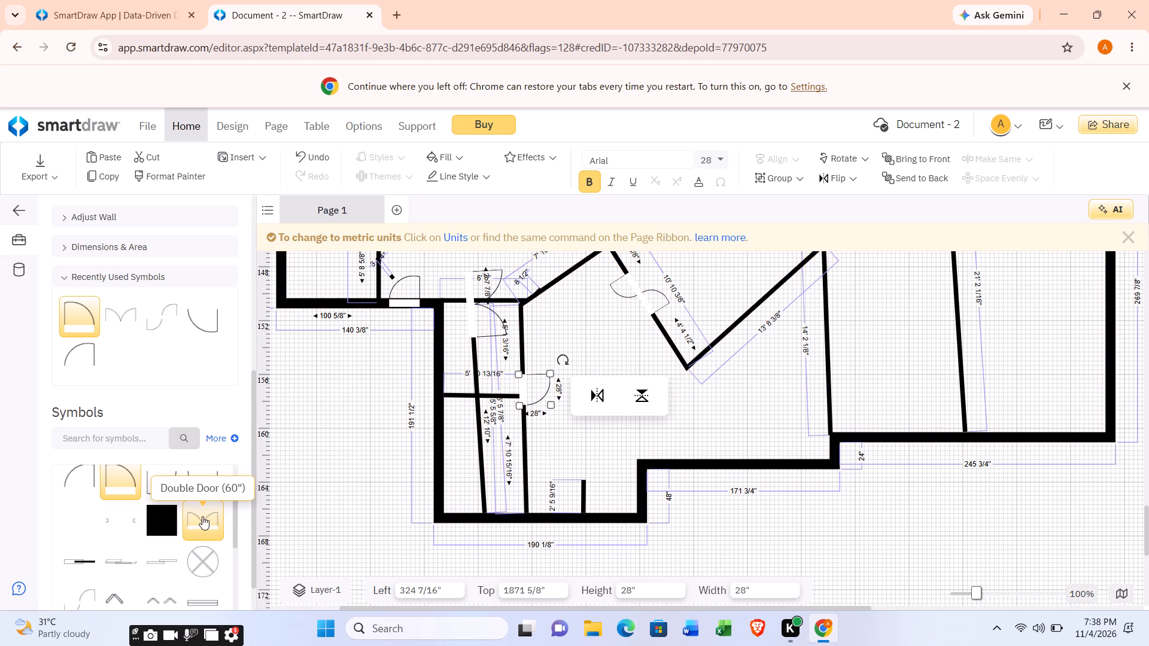
scroll(134, 542, down, 2)
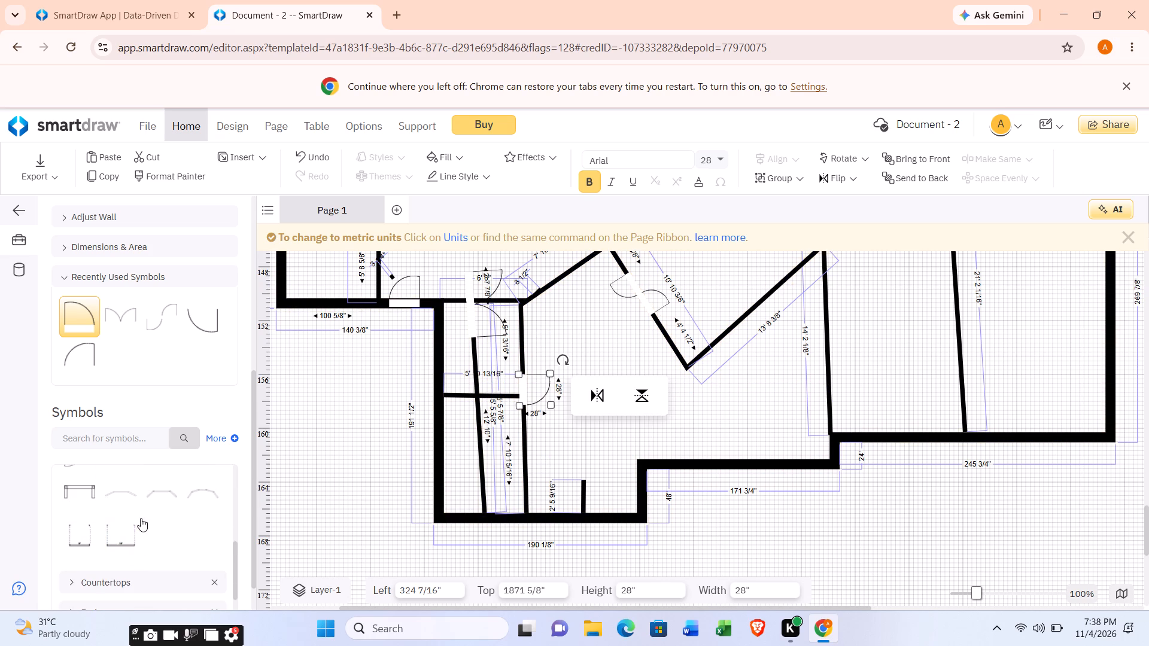
scroll(131, 512, up, 1)
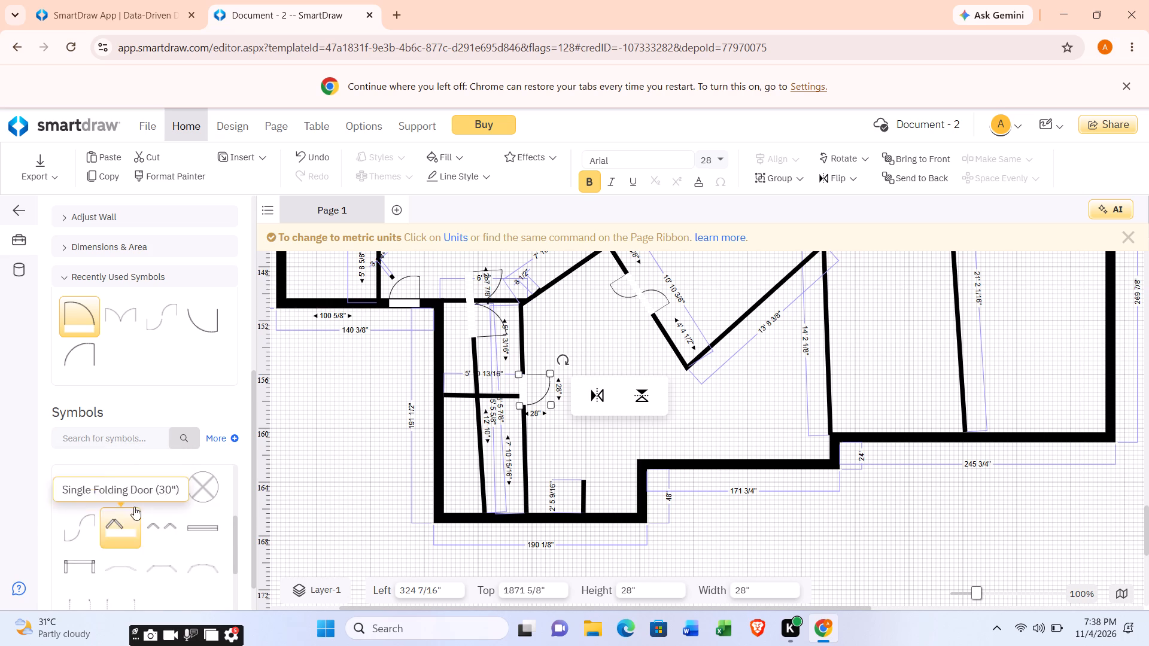
scroll(169, 507, up, 2)
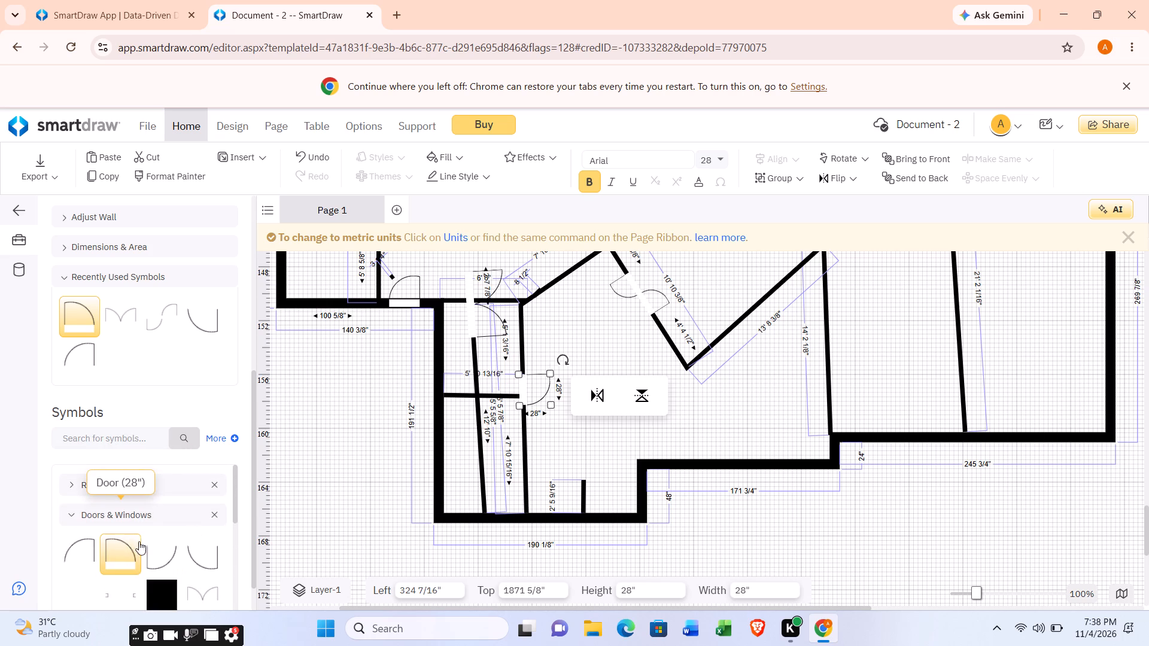
click(197, 551)
drag(198, 544, 236, 547)
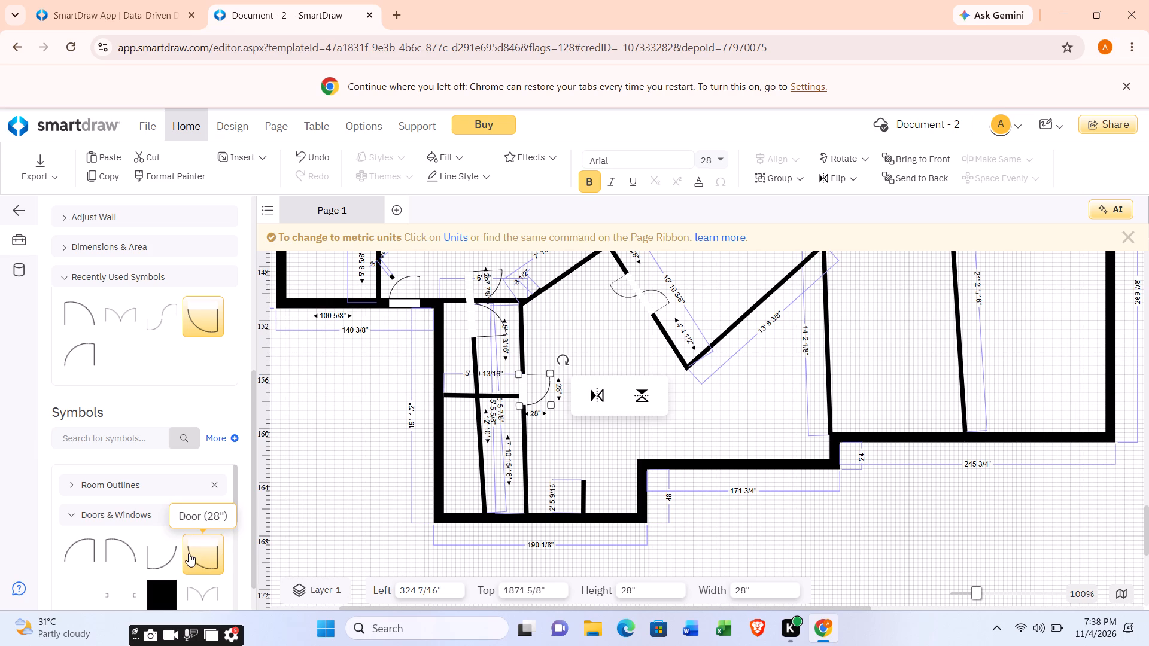
drag(189, 553, 452, 435)
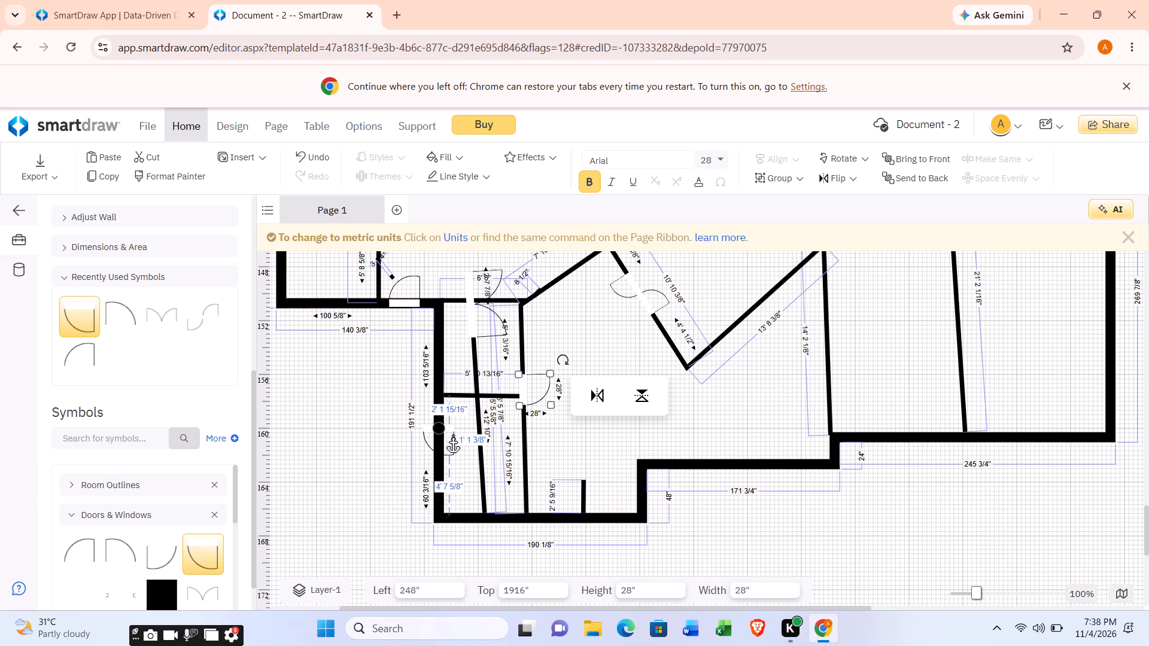
drag(452, 435, 468, 446)
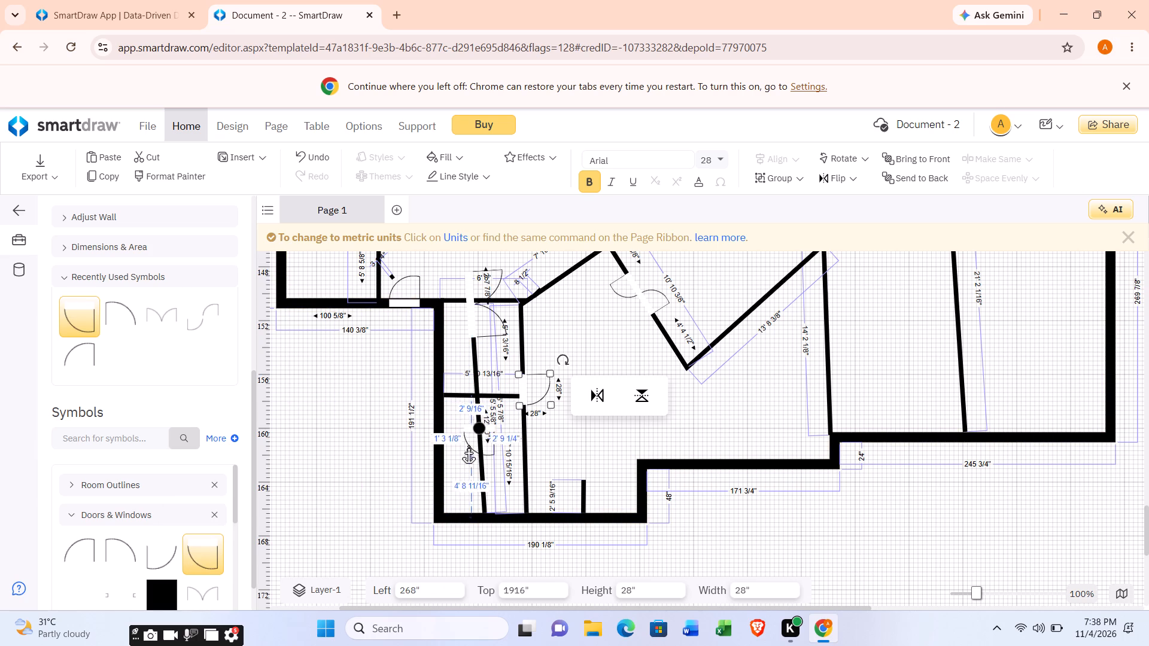
drag(468, 446, 486, 455)
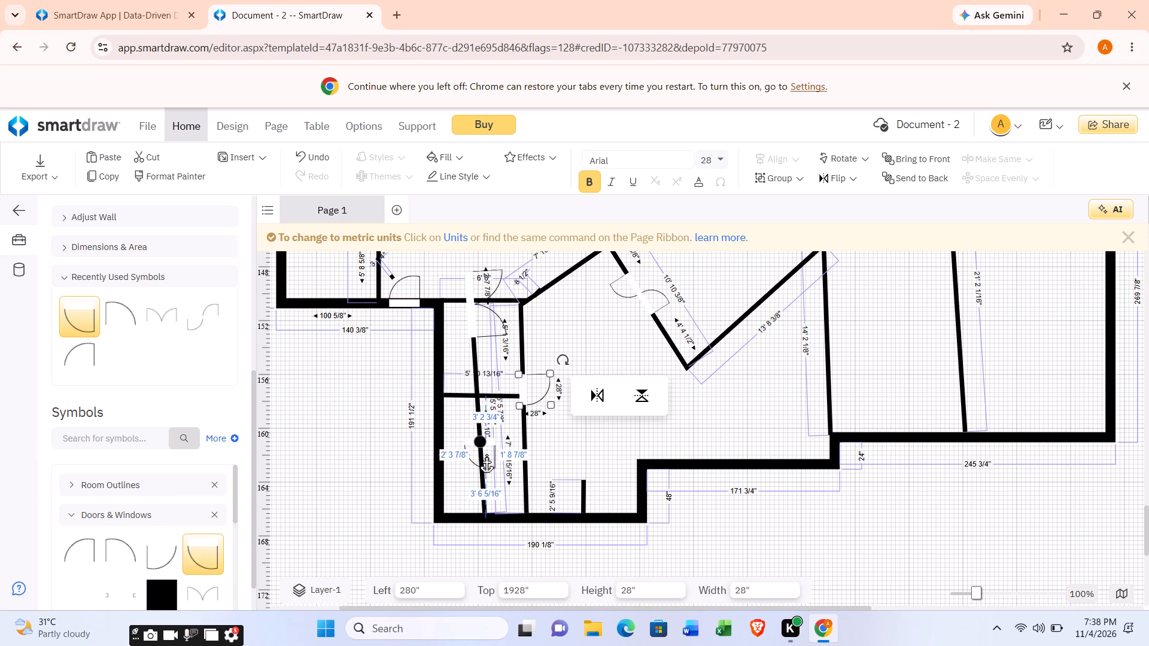
drag(486, 455, 487, 455)
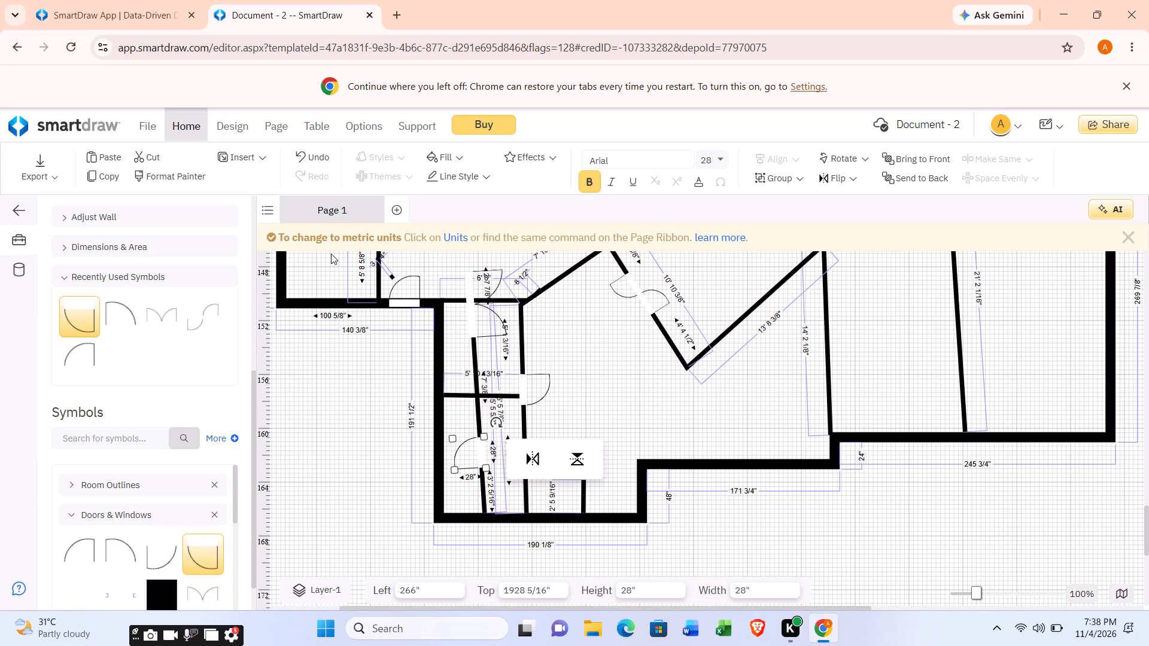
Reposition the 5' 10 13/16" horizontal interior wall at left 20' 9 3/16" and top 157' 8", against the exterior wall.
scroll(421, 222, down, 1)
drag(516, 397, 512, 398)
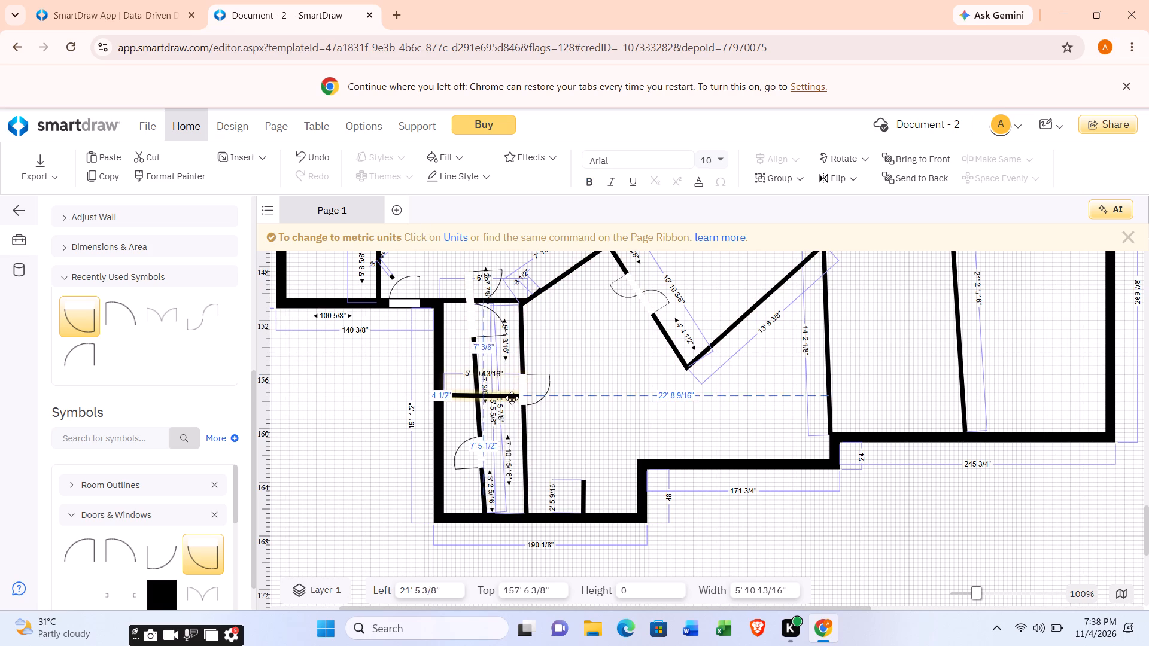
drag(512, 398, 507, 398)
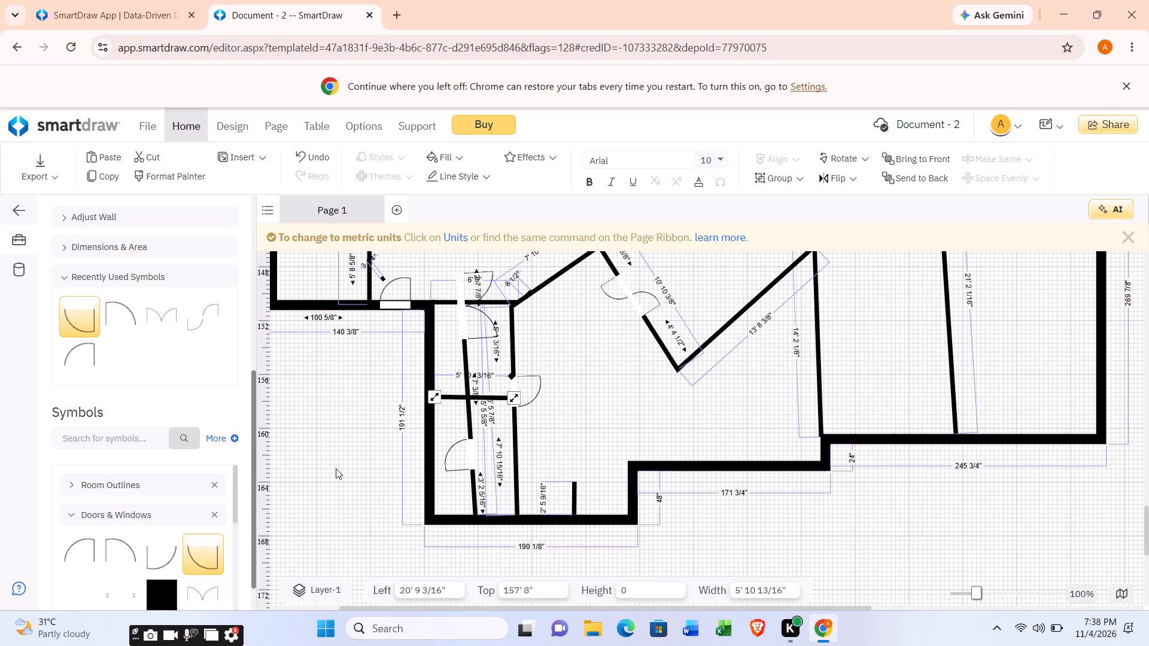
Place a Door (28") in the 7' 10 7/8" diagonal wall, at left 350" and top 1752 15/16".
scroll(601, 420, up, 2)
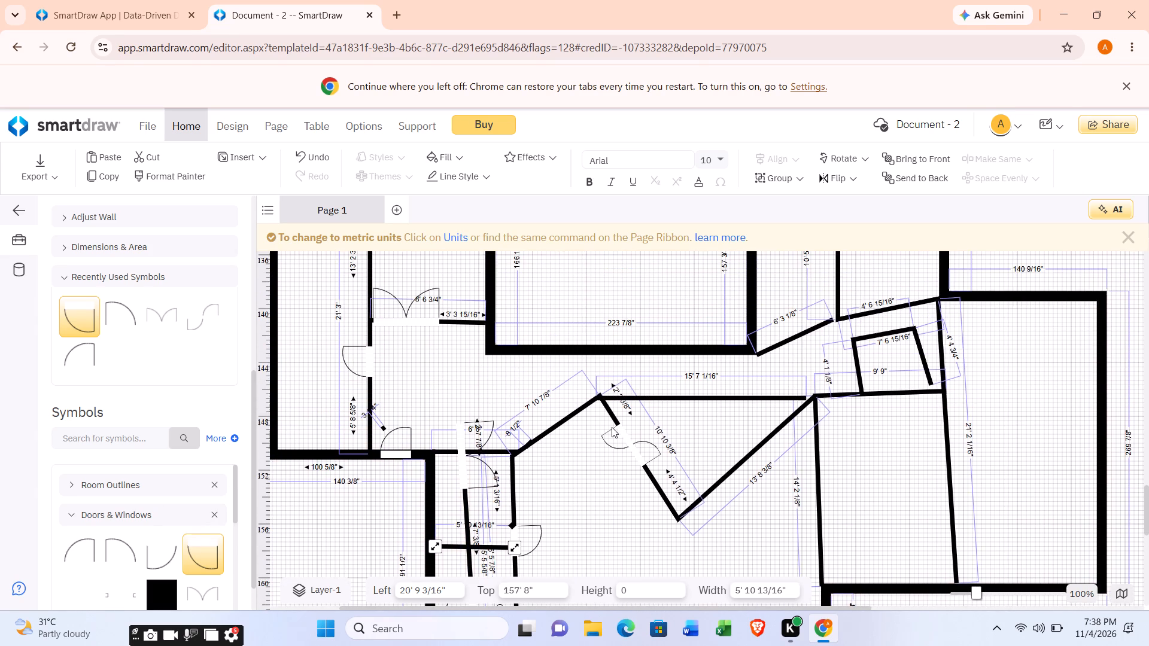
scroll(612, 427, up, 1)
scroll(619, 441, down, 1)
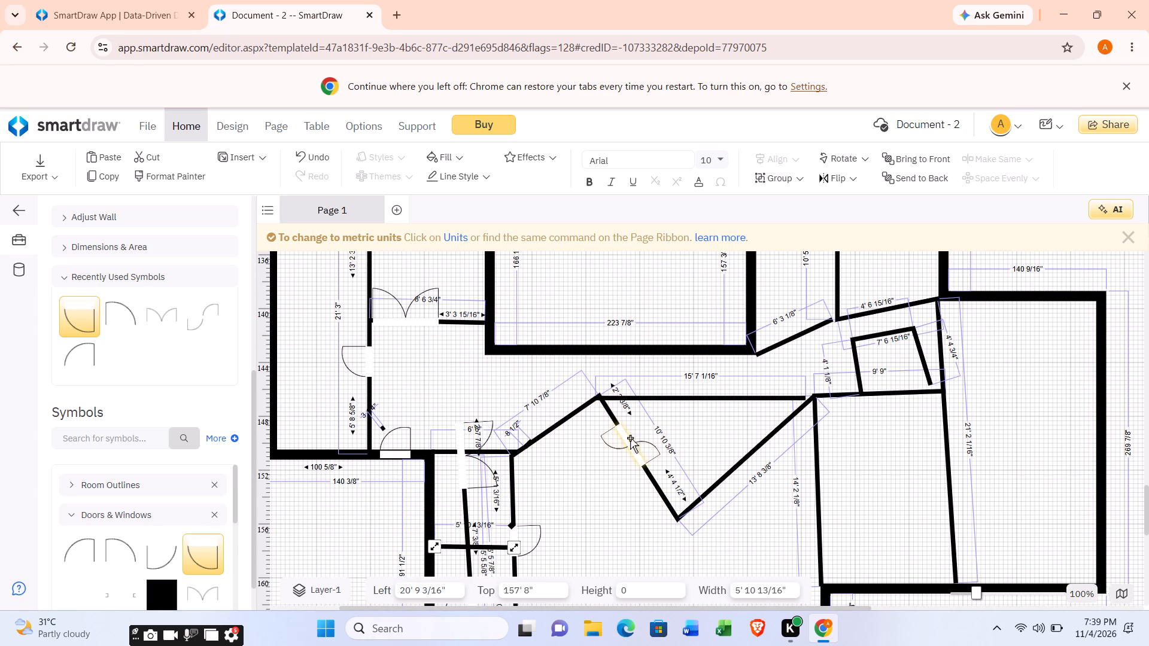
scroll(580, 456, down, 1)
scroll(250, 468, down, 1)
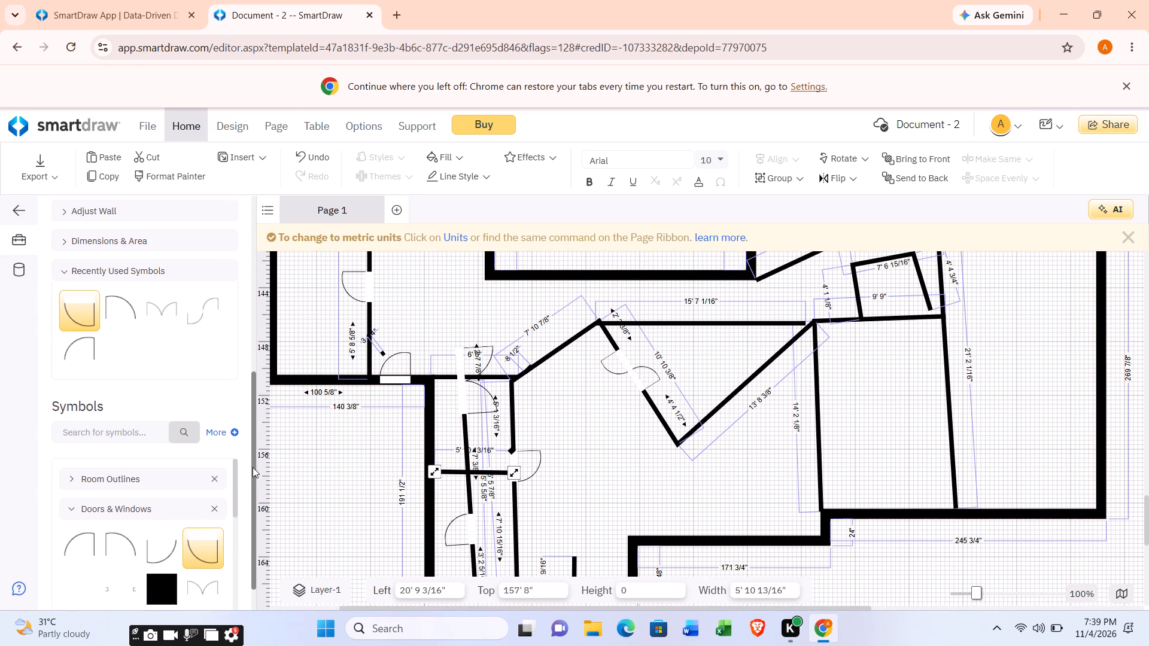
scroll(206, 476, down, 2)
scroll(160, 471, up, 1)
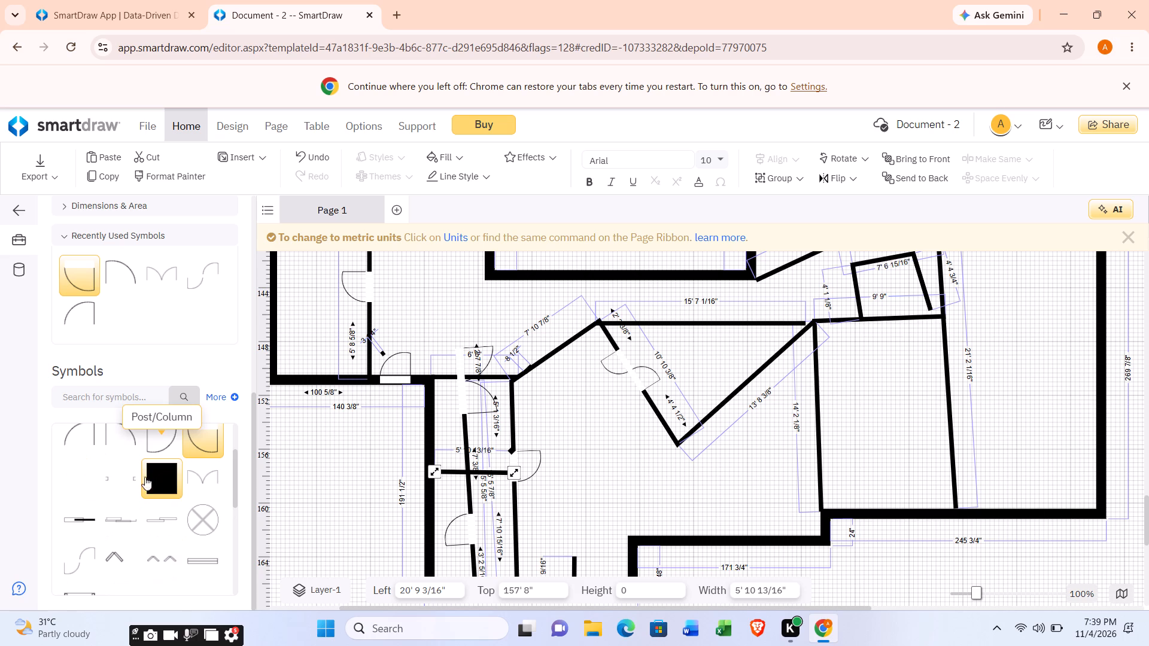
scroll(137, 448, up, 1)
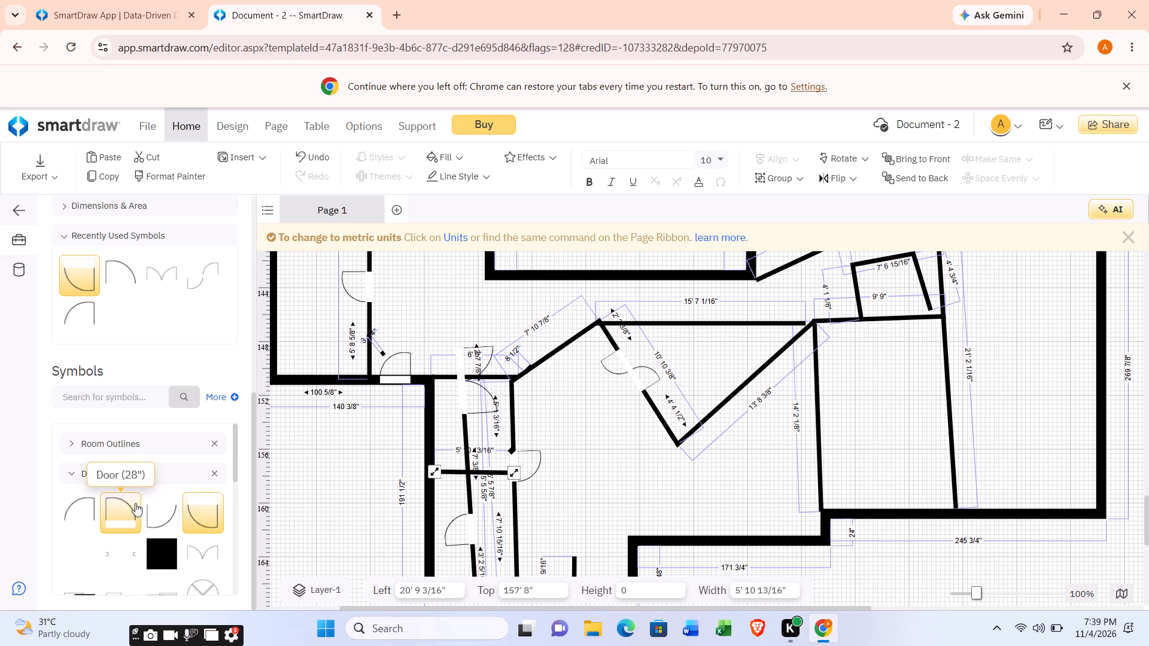
click(135, 503)
drag(124, 504, 291, 524)
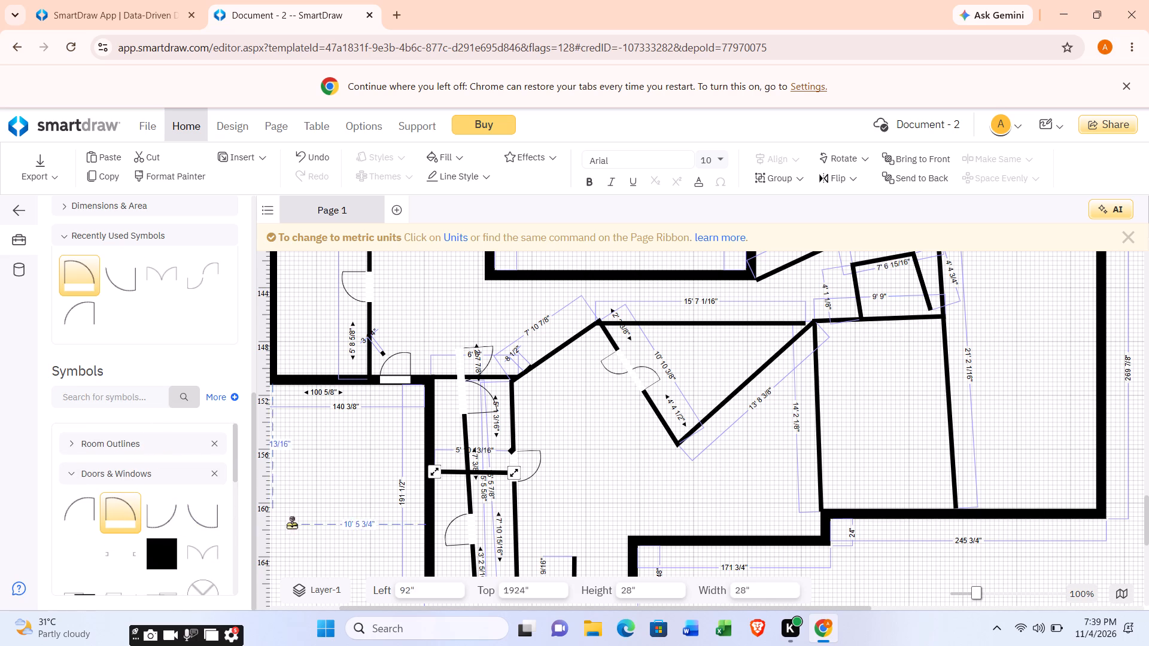
drag(291, 524, 771, 376)
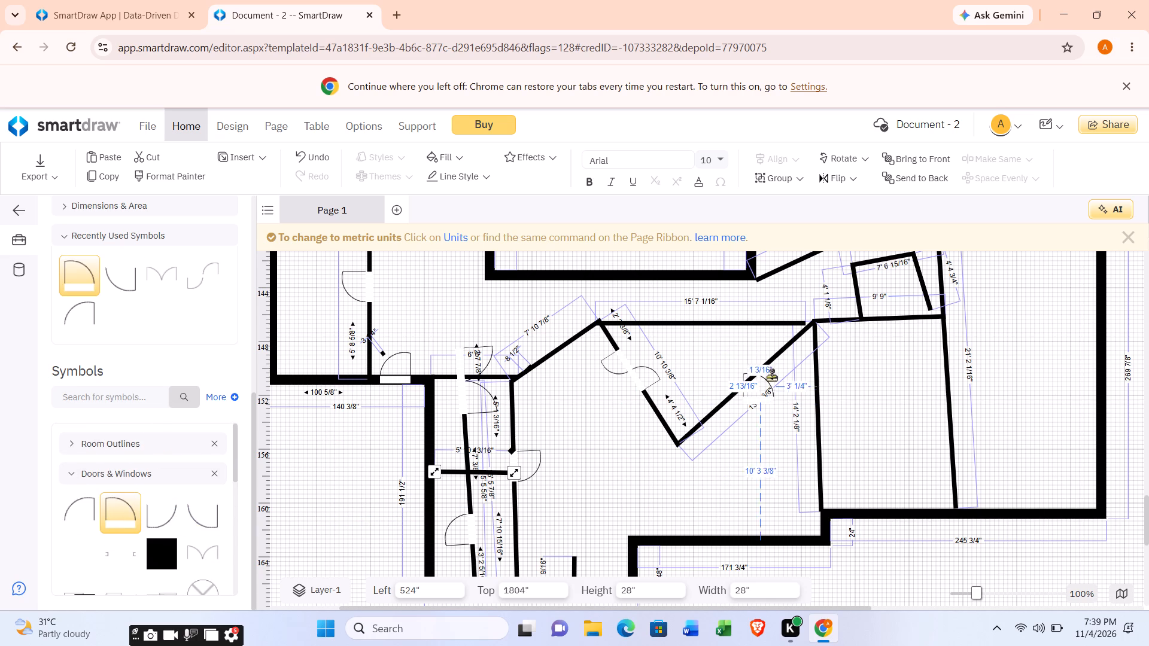
drag(771, 376, 758, 329)
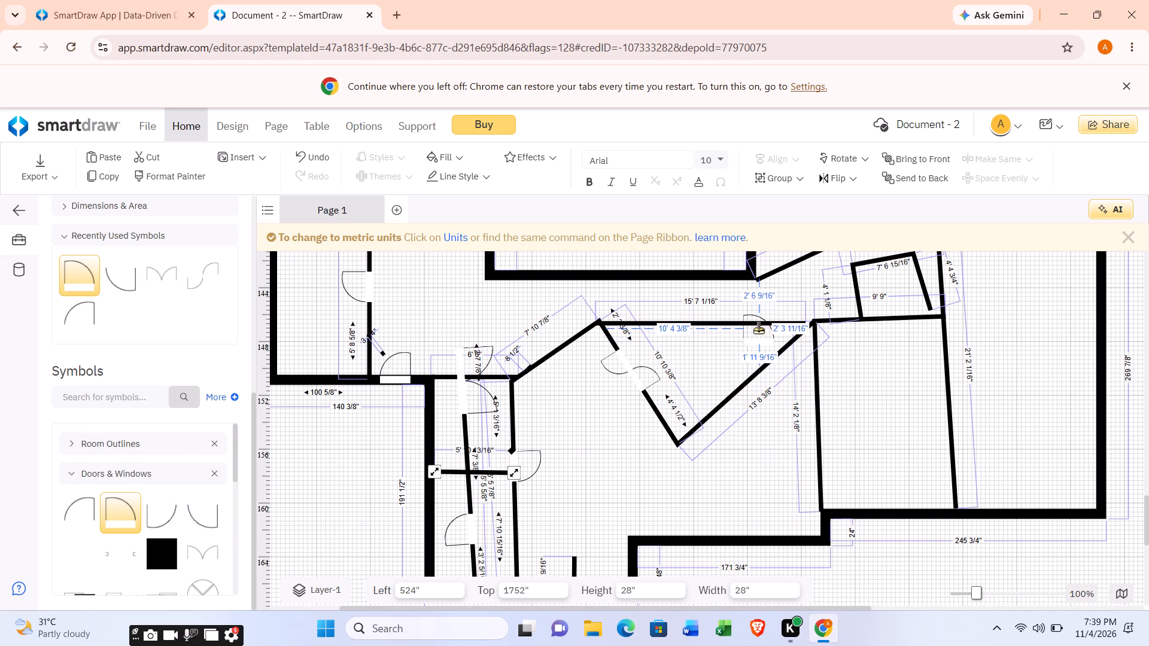
drag(758, 329, 610, 380)
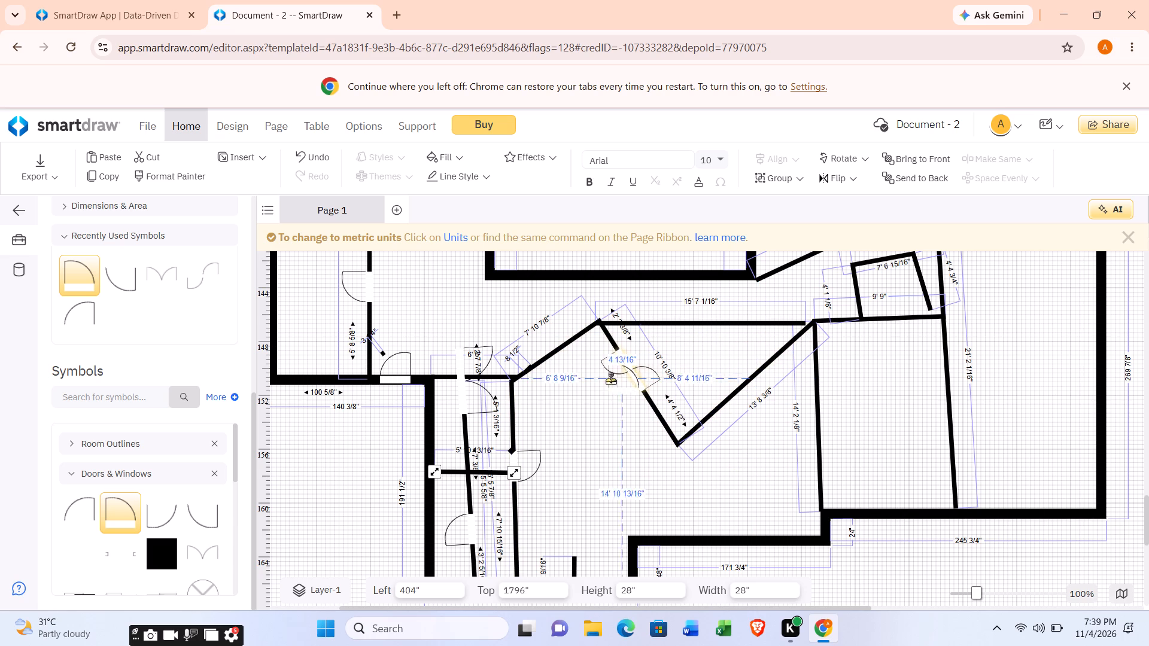
drag(610, 380, 560, 343)
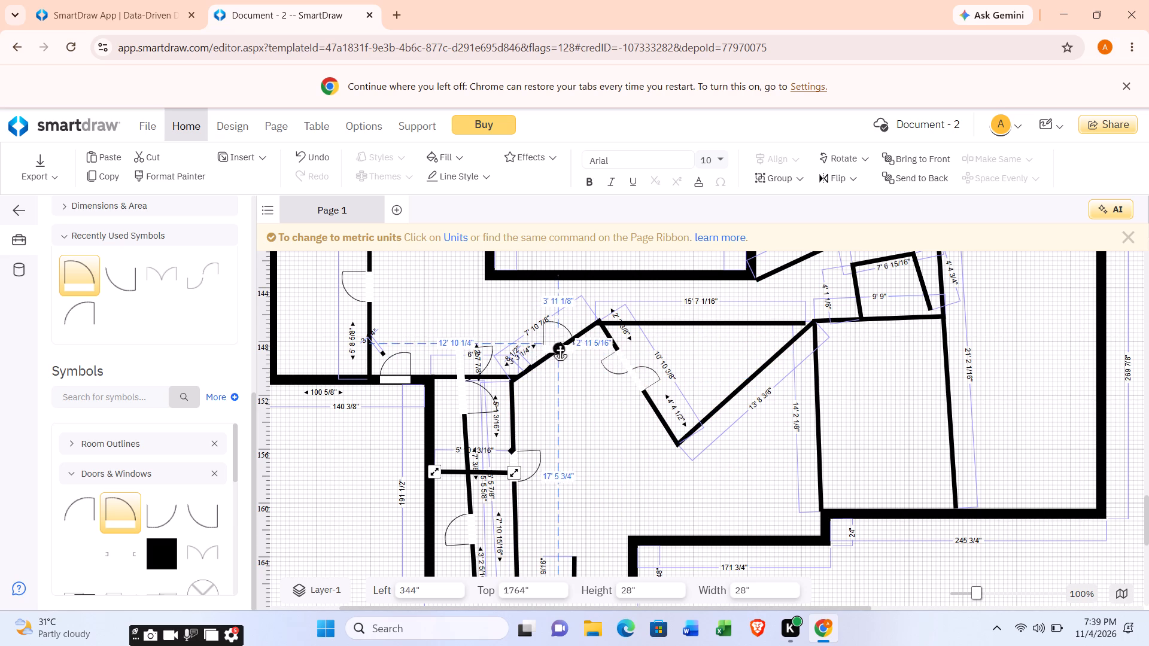
drag(560, 343, 560, 342)
Place a Door (28") in the 14' 2 1/8" near-vertical interior wall, leaving 5' 10 3/4" of wall beneath it.
scroll(576, 387, down, 1)
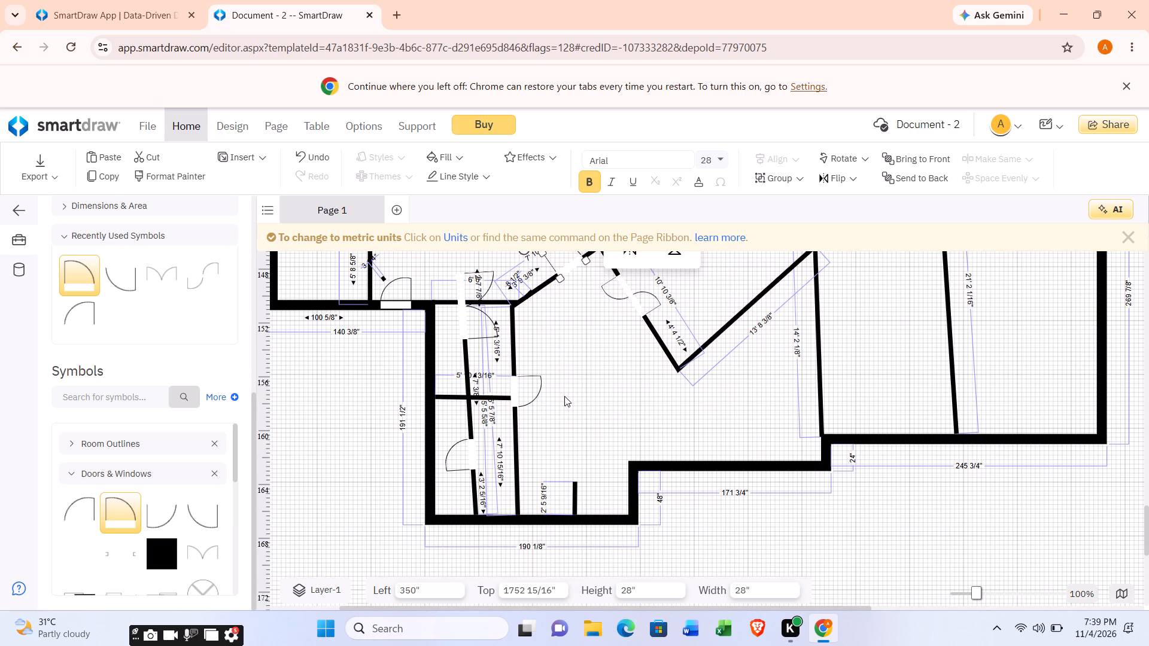
scroll(569, 389, up, 1)
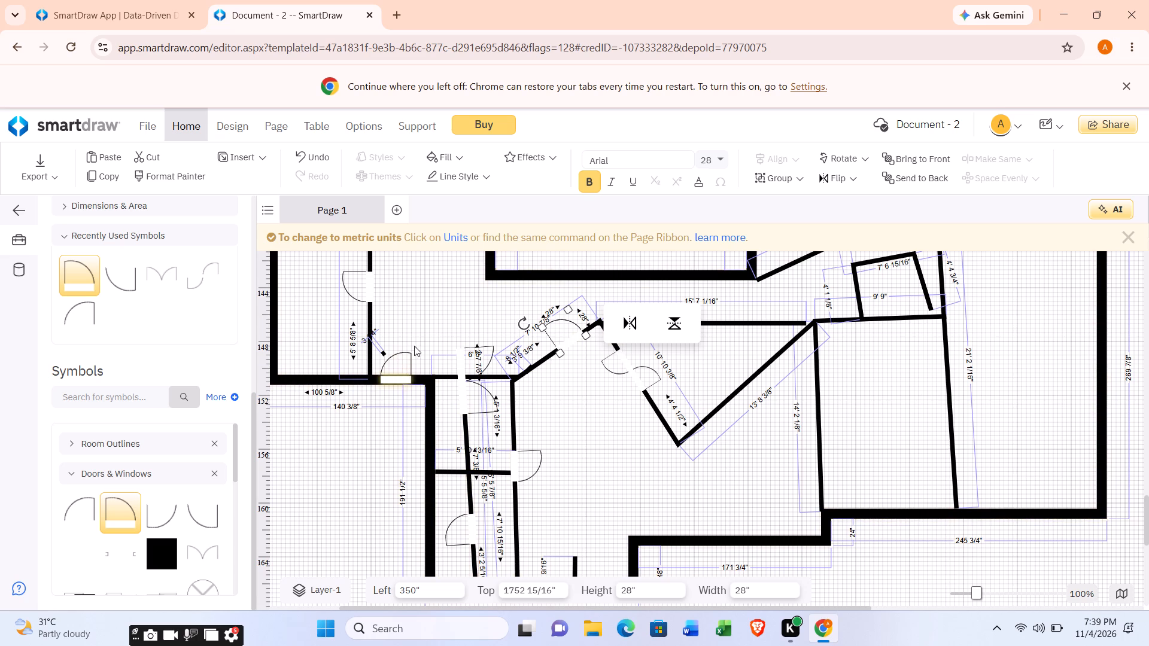
click(199, 511)
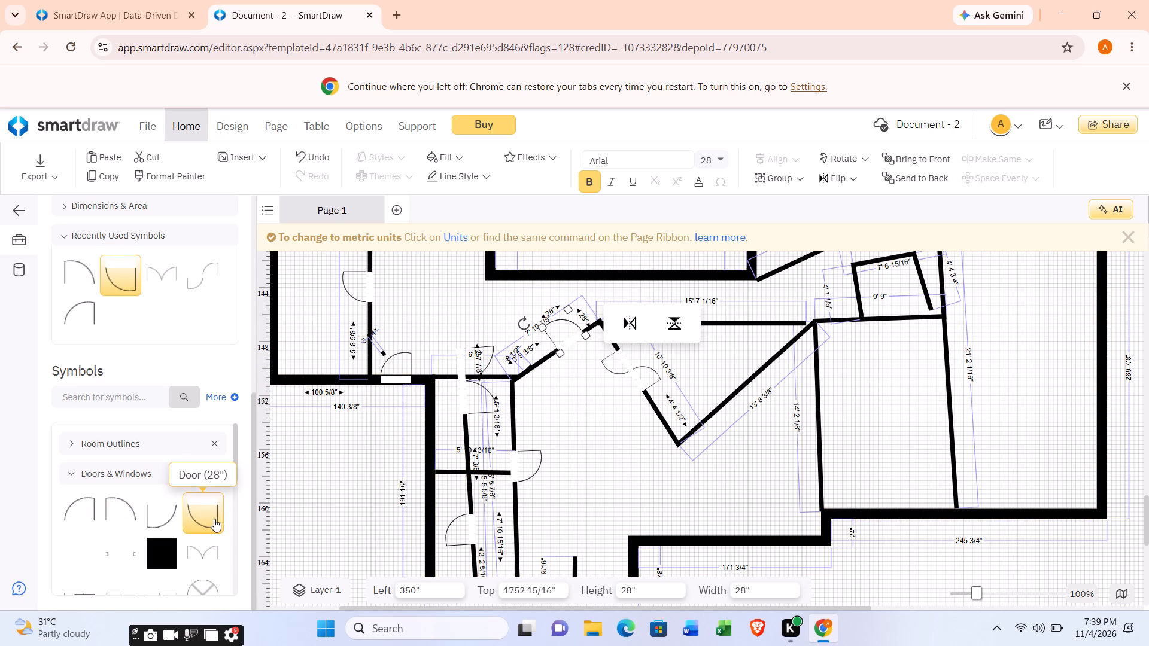
drag(214, 519, 418, 521)
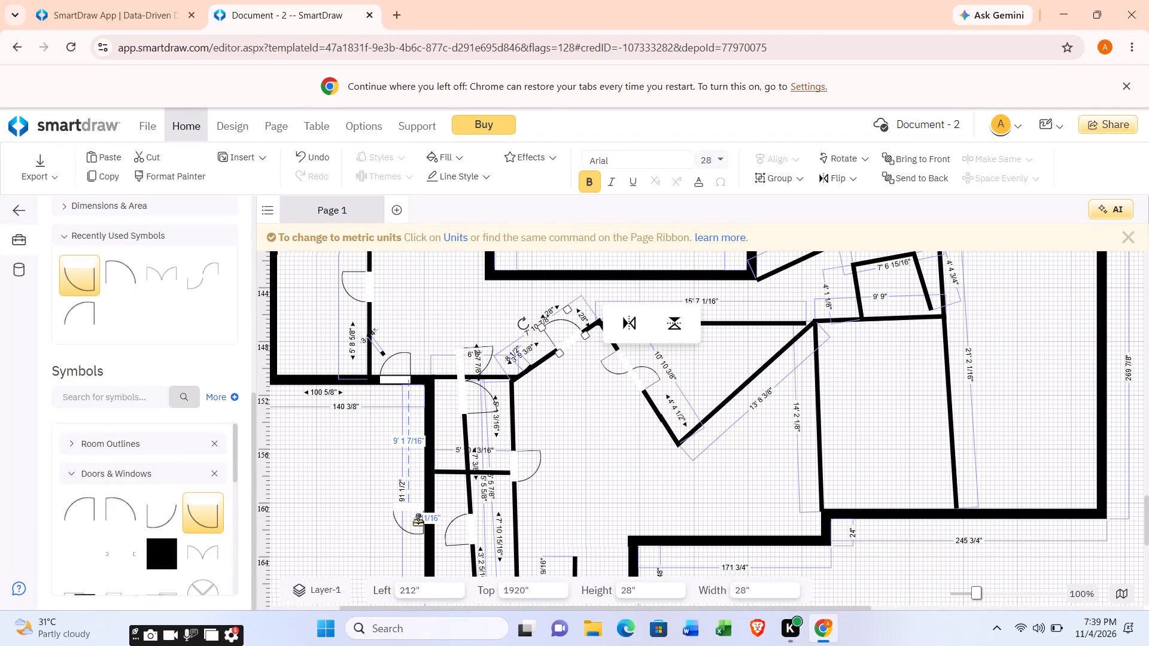
drag(418, 521, 774, 438)
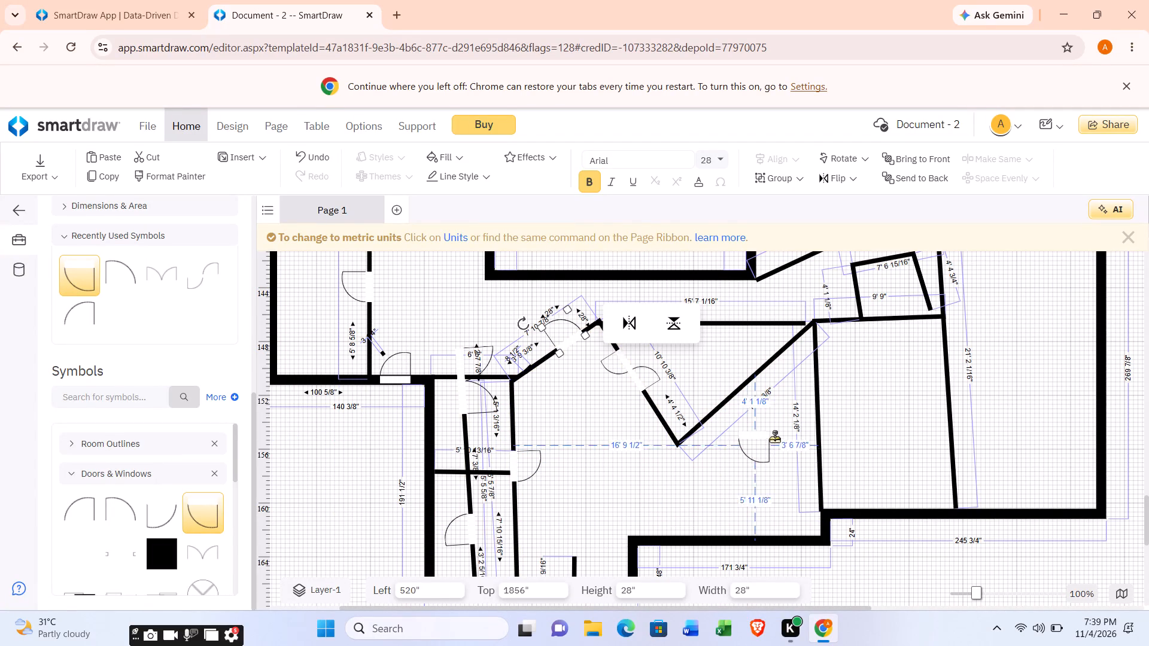
drag(774, 438, 812, 427)
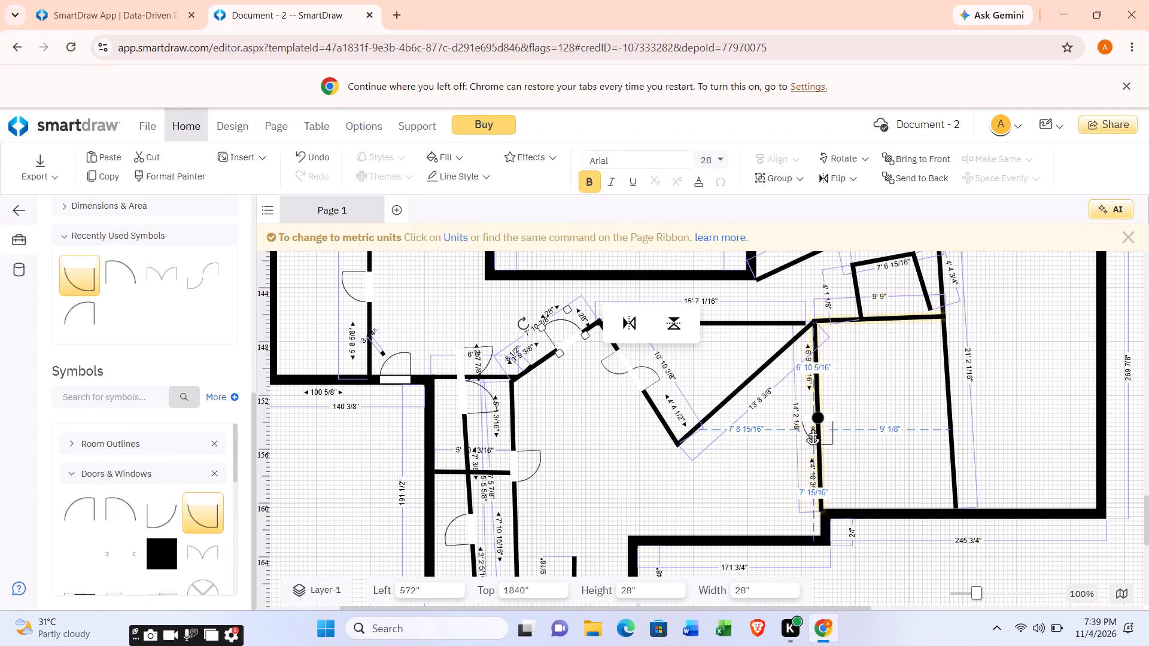
drag(812, 427, 805, 413)
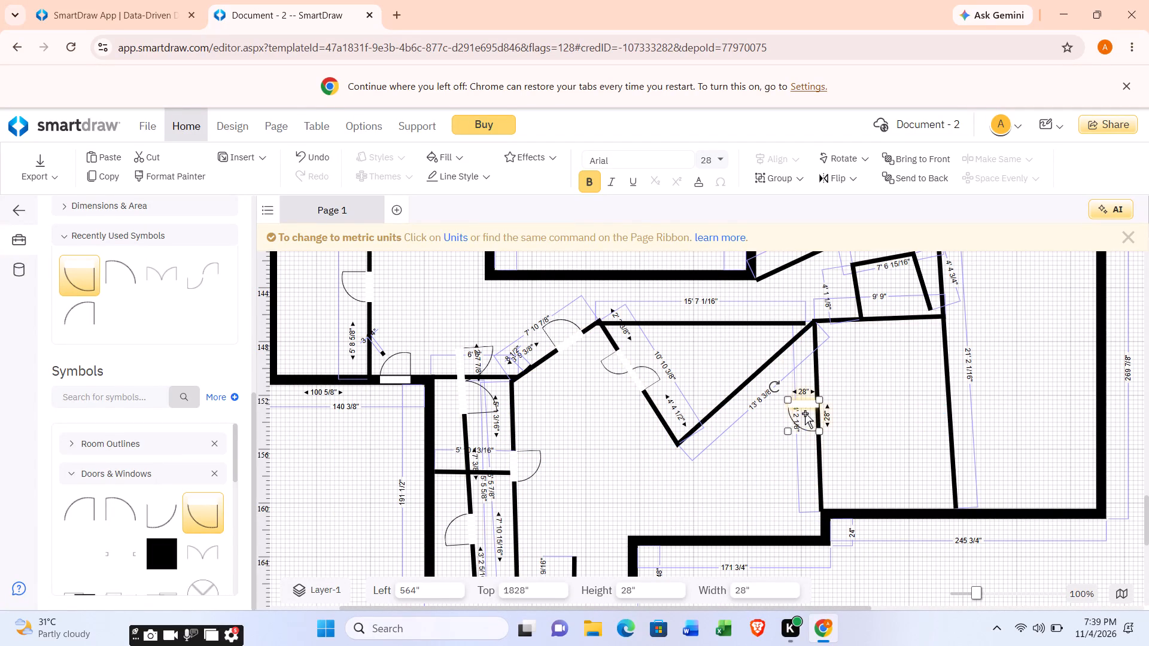
drag(794, 408, 804, 409)
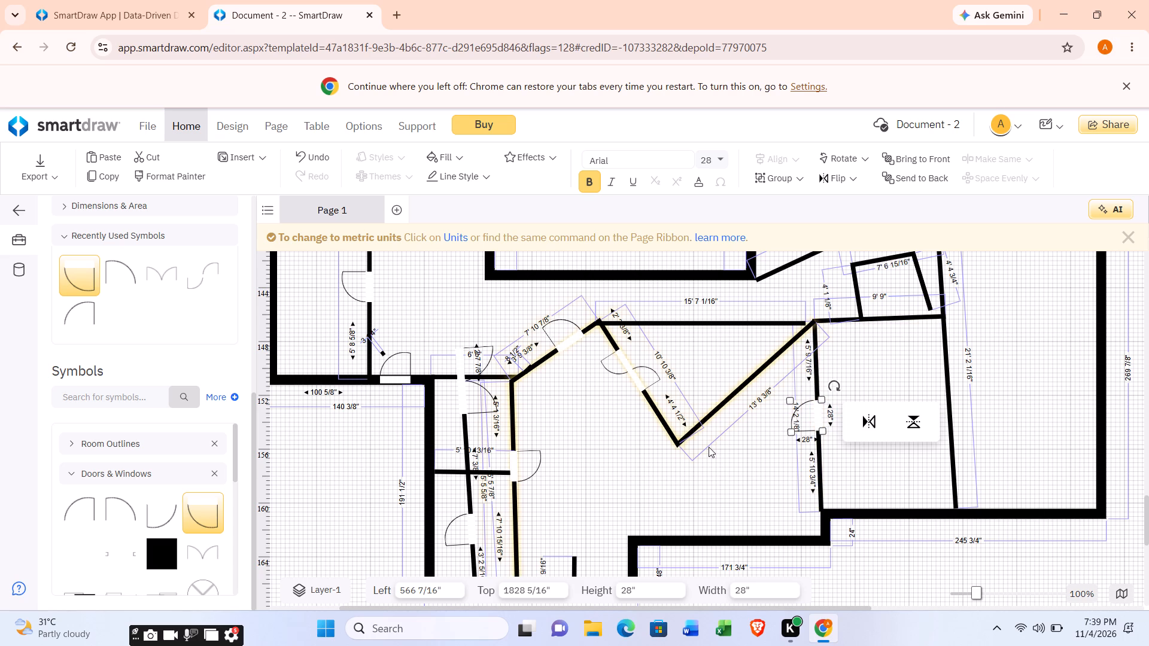
Place a Door (28") in the 4' 1 1/8" wall of the small slanted room, at left 601 9/16" and top 1720 5/16".
scroll(814, 398, up, 2)
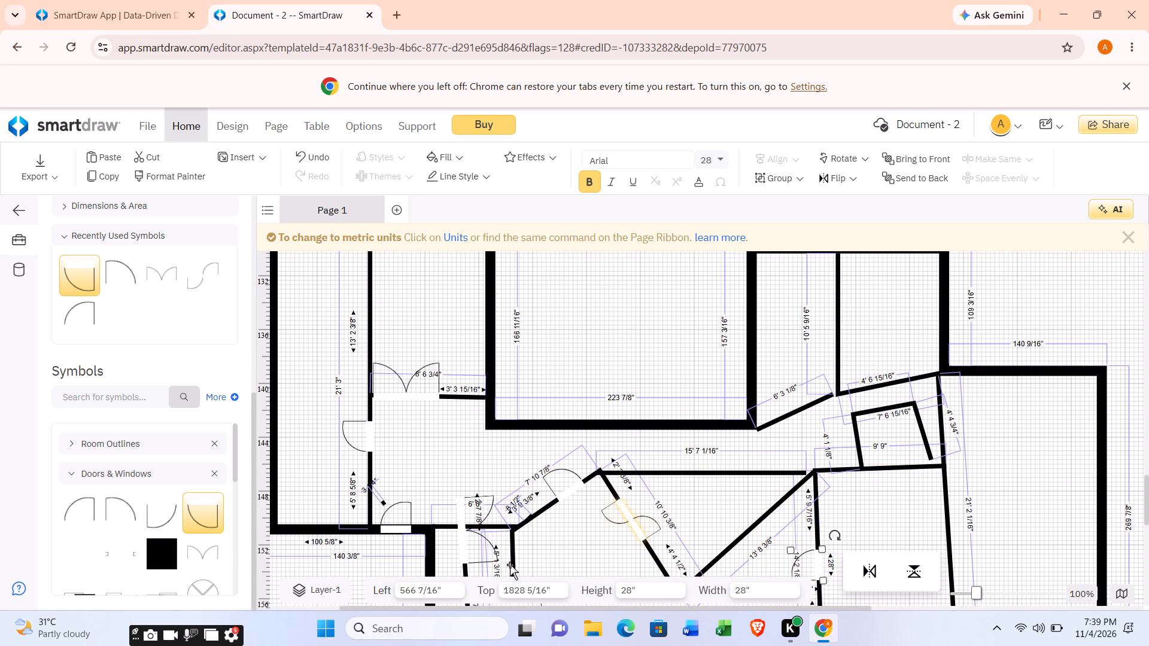
scroll(505, 549, down, 1)
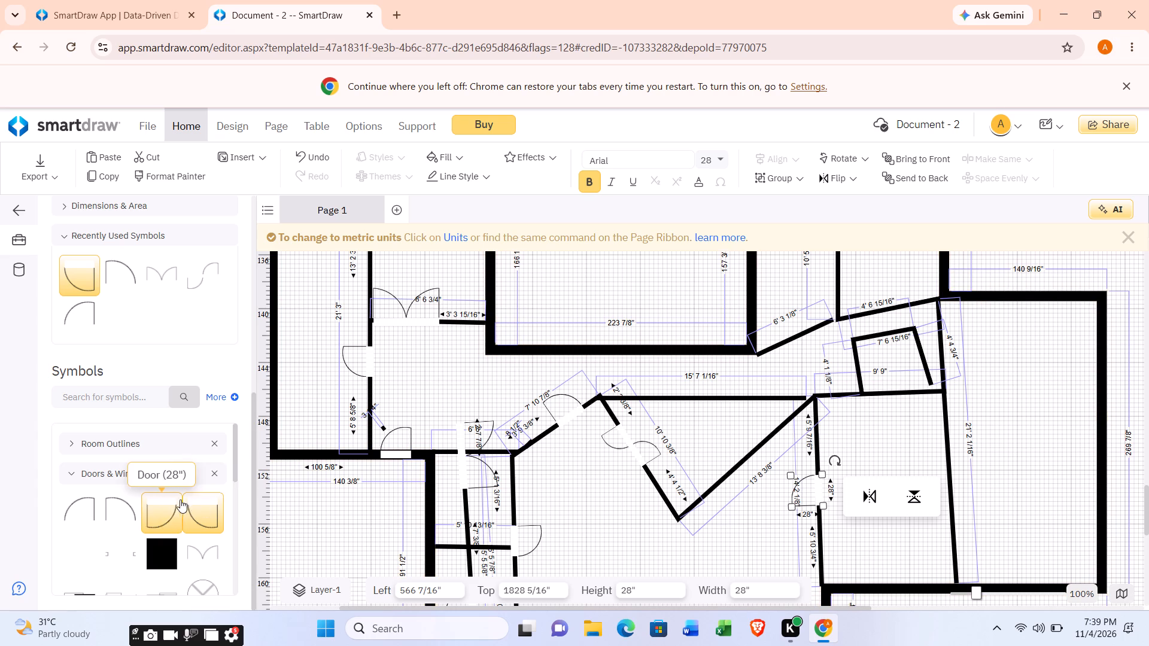
drag(200, 502, 522, 498)
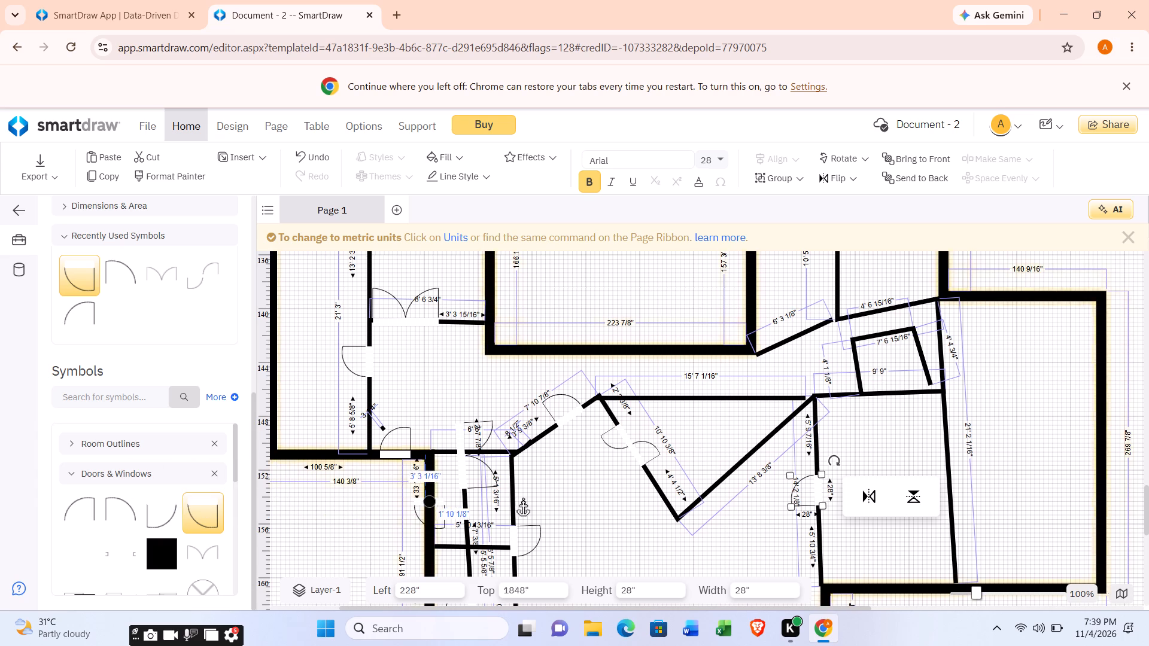
drag(522, 498, 860, 352)
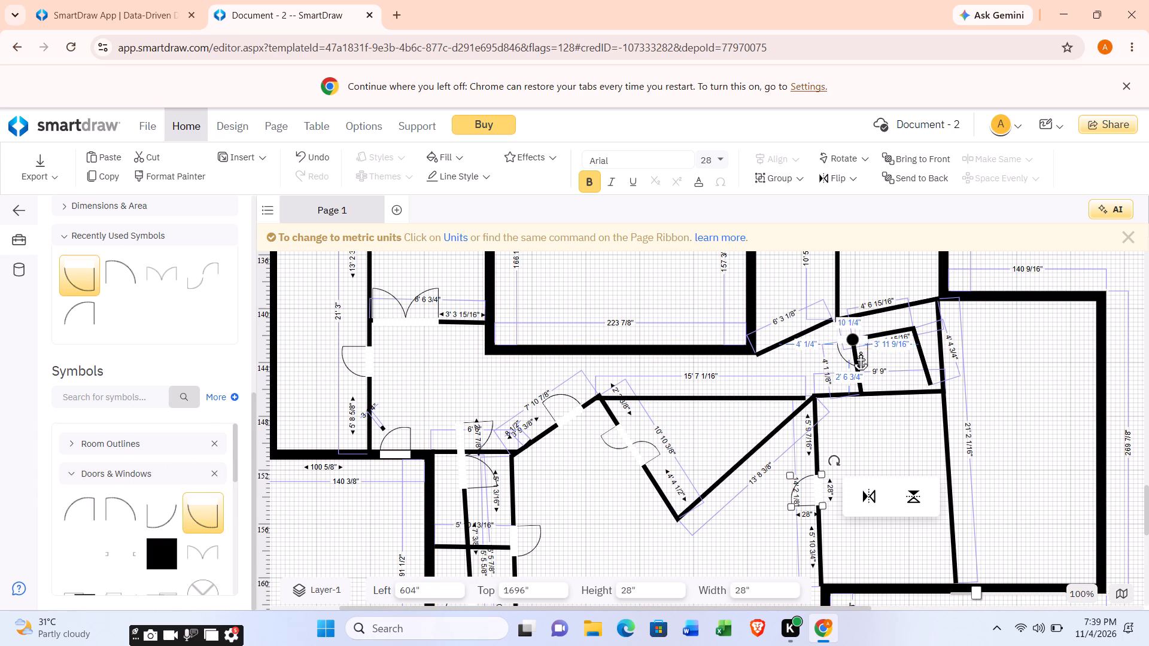
drag(860, 352, 841, 371)
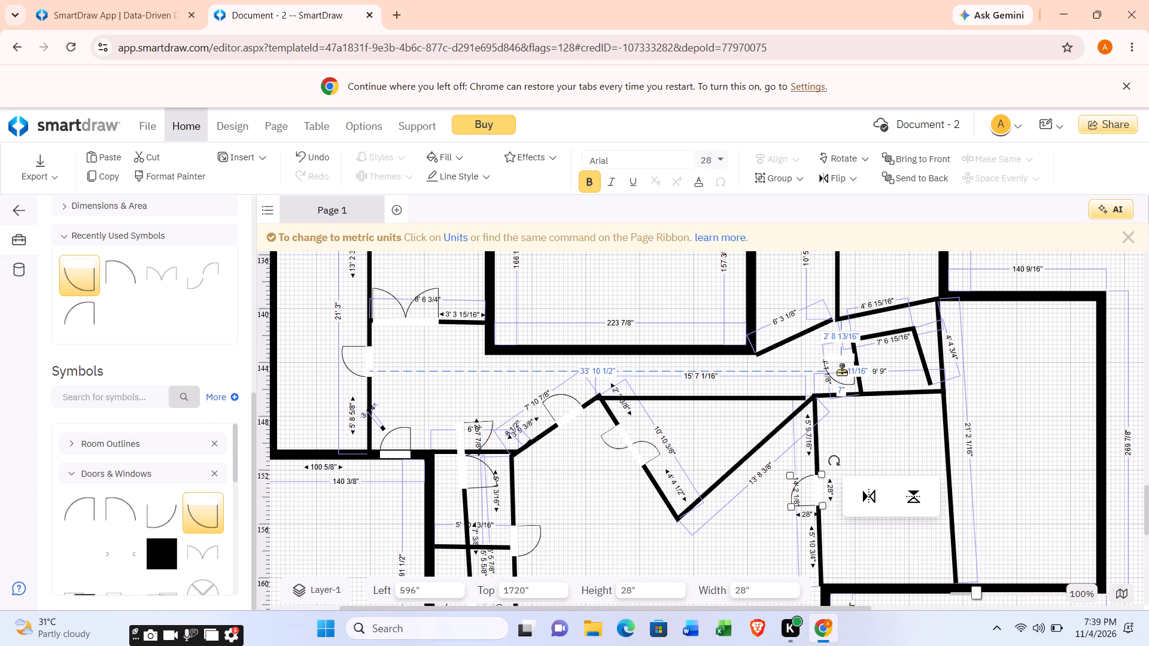
drag(841, 371, 844, 369)
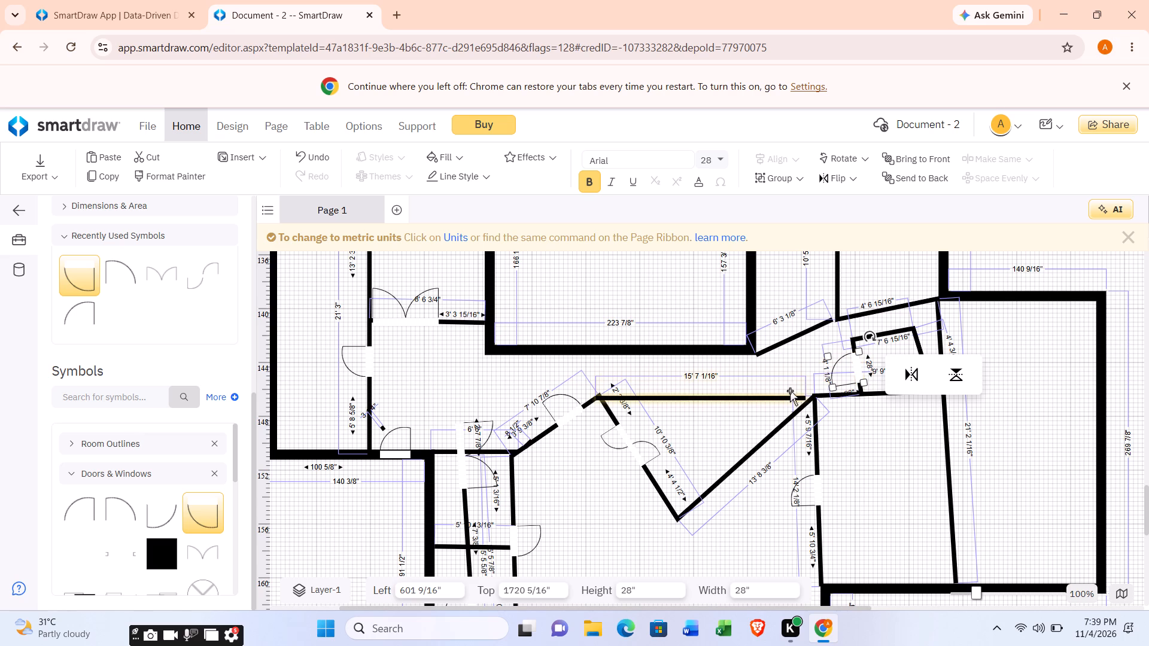
Place a 6' 4" wide Barn Door in the 6' 3 1/8" diagonal wall, at left 44' 10" and top 141' 7 5/16".
scroll(839, 348, up, 1)
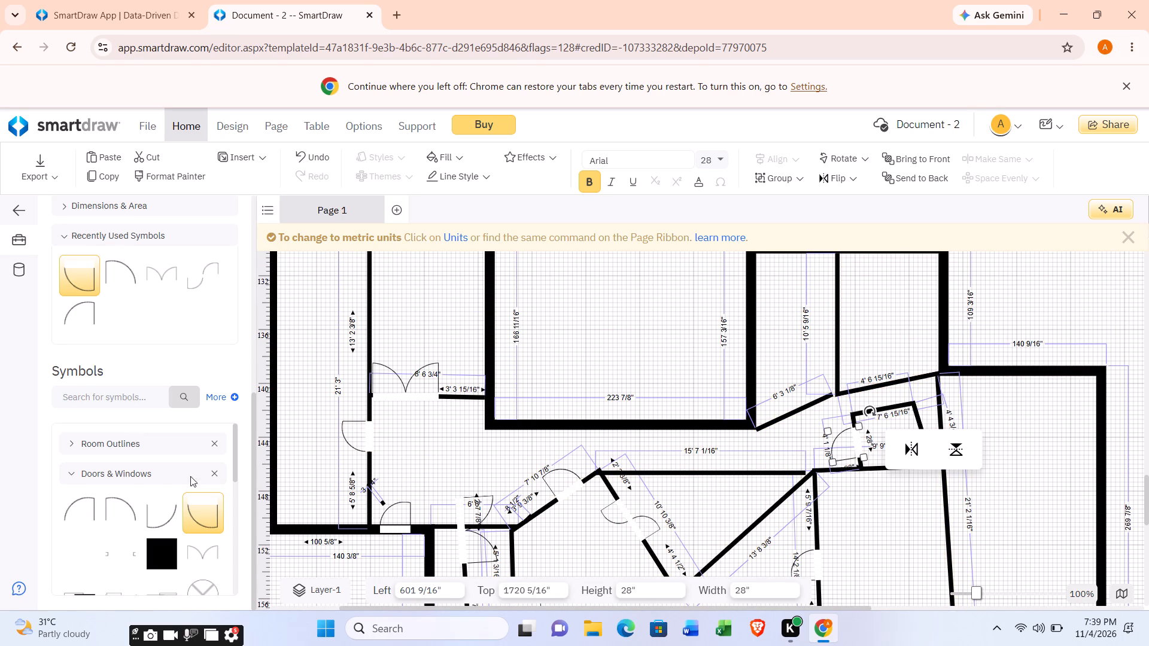
scroll(149, 511, down, 1)
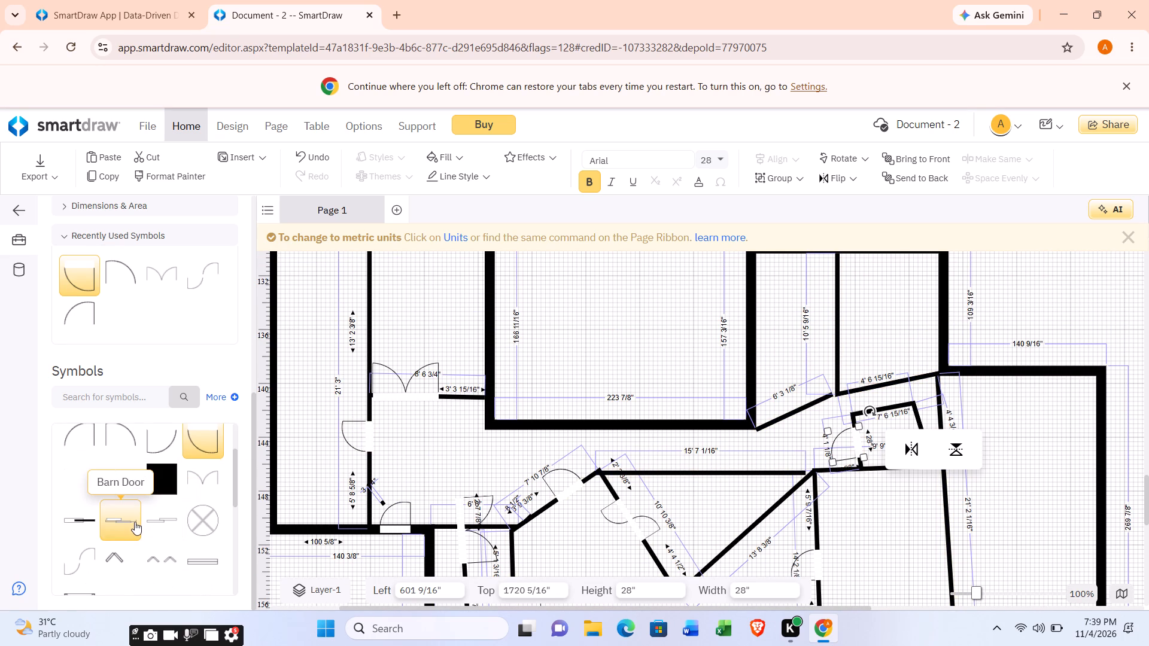
click(135, 520)
drag(130, 522, 140, 515)
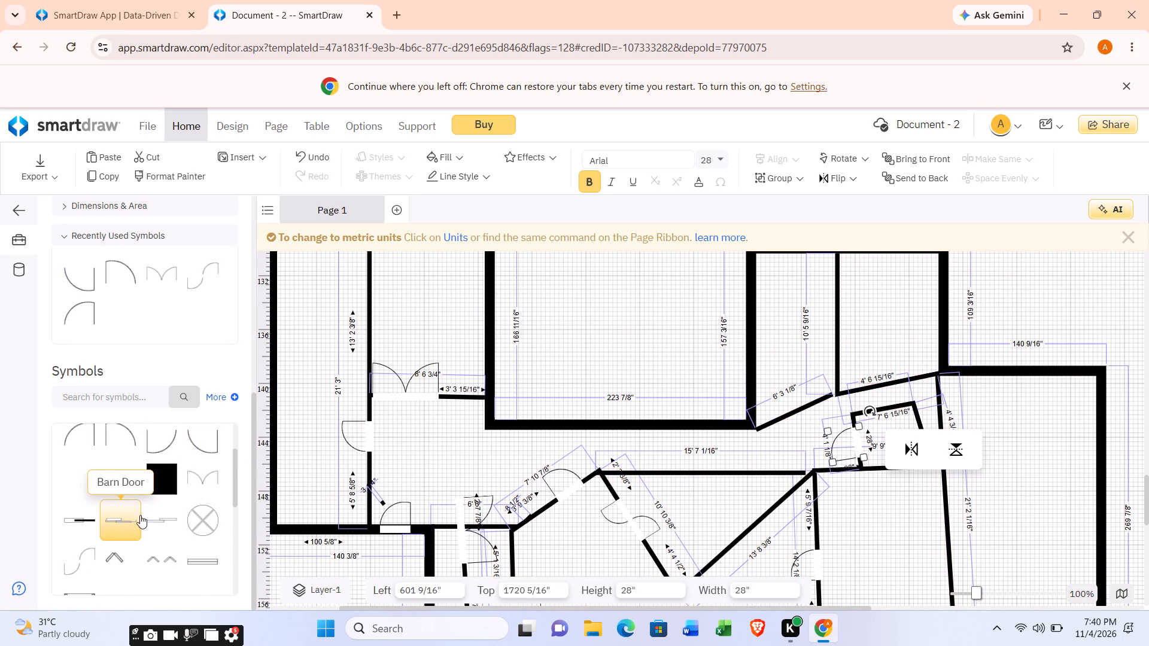
drag(140, 515, 140, 516)
drag(123, 521, 374, 470)
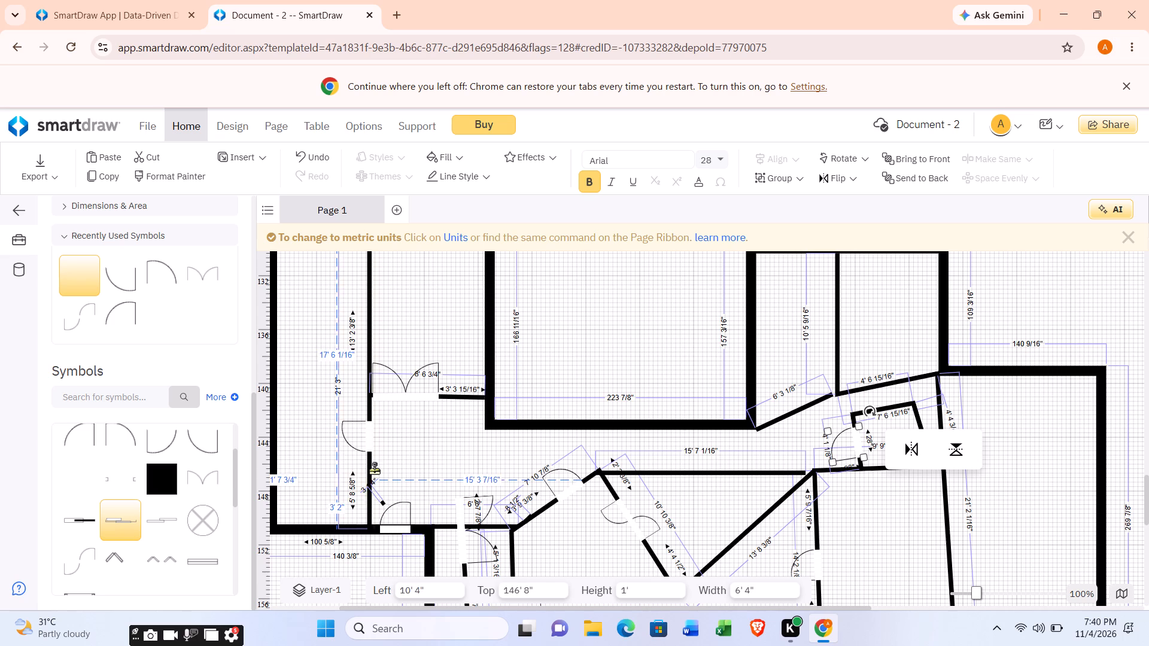
drag(374, 470, 754, 426)
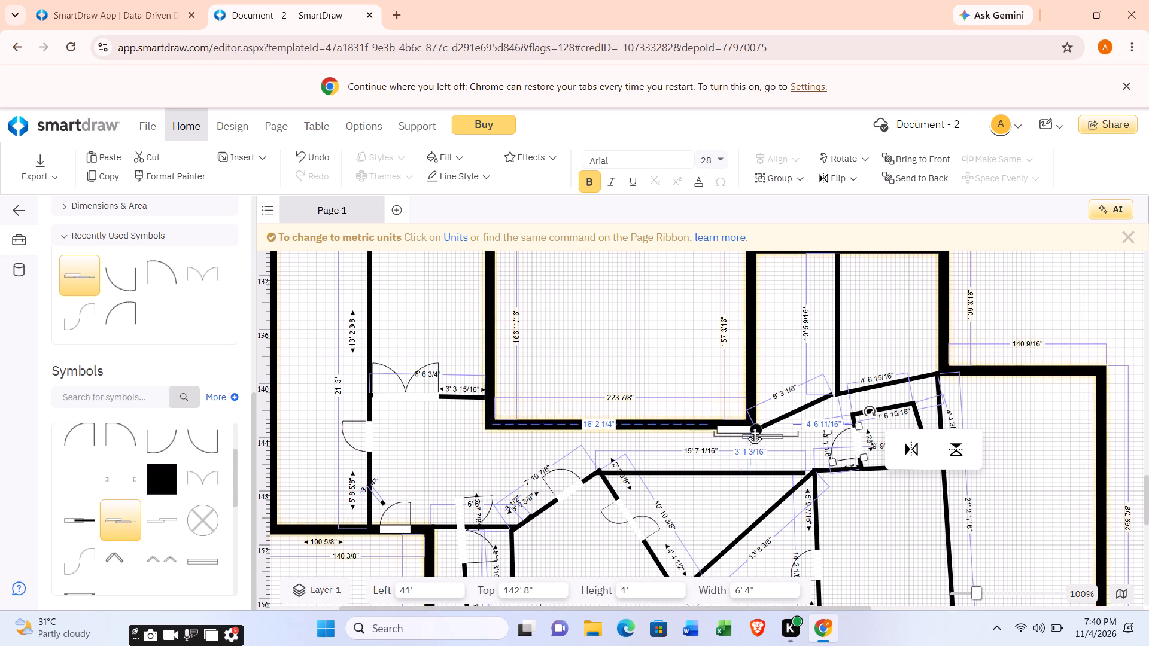
drag(754, 426, 803, 395)
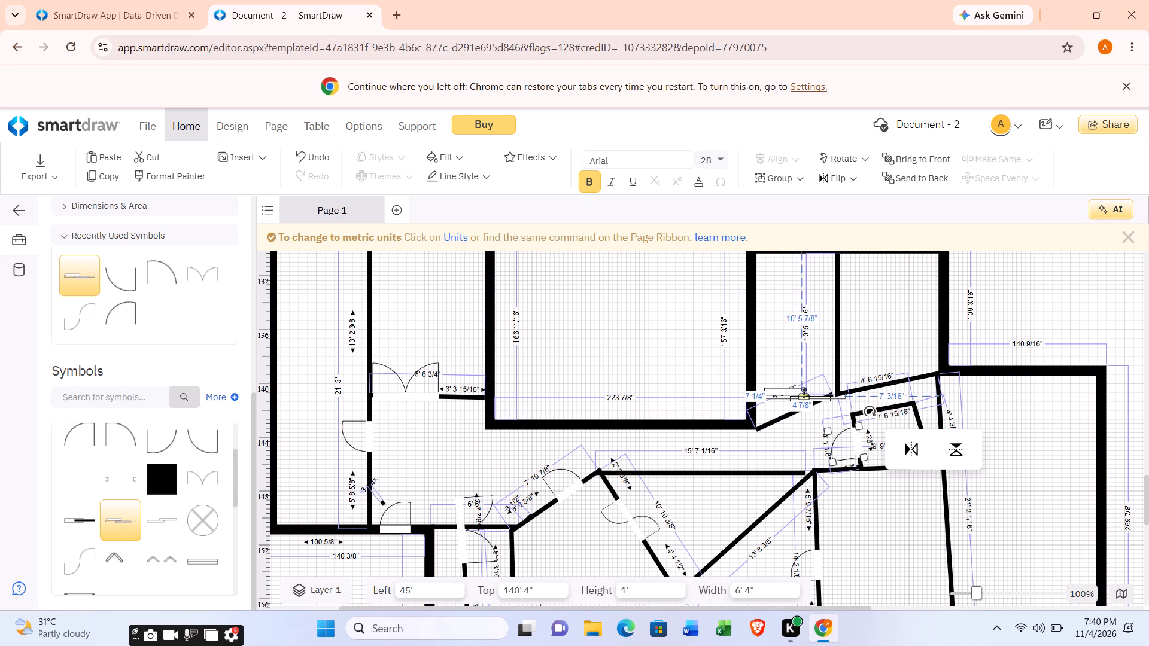
drag(803, 395, 805, 407)
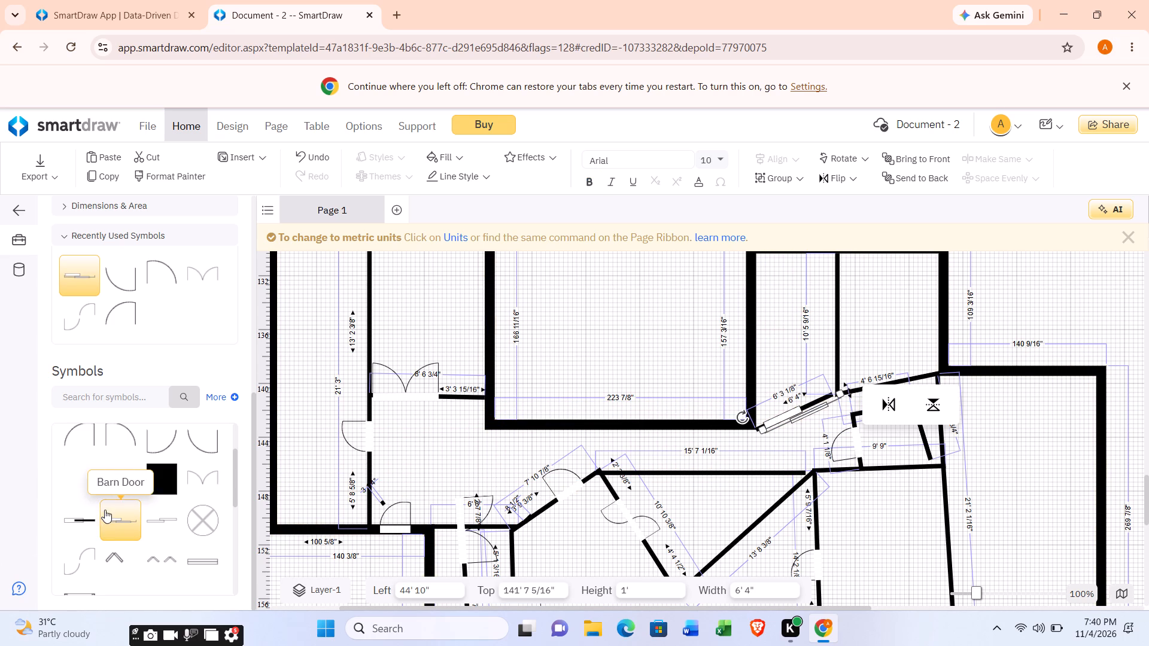
Place a 6' 4" wide Sliding Door in the slanted wall right of the barn door, at left 50' 10" and top 139' 7 3/8".
click(162, 528)
drag(164, 520, 174, 523)
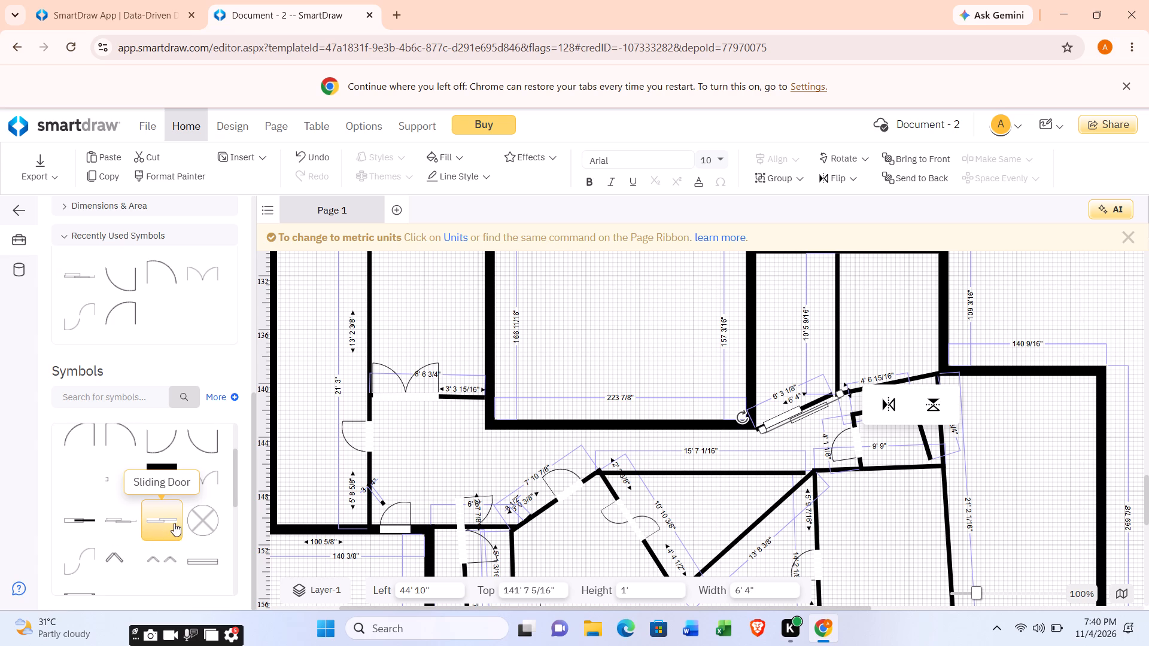
drag(174, 523, 578, 467)
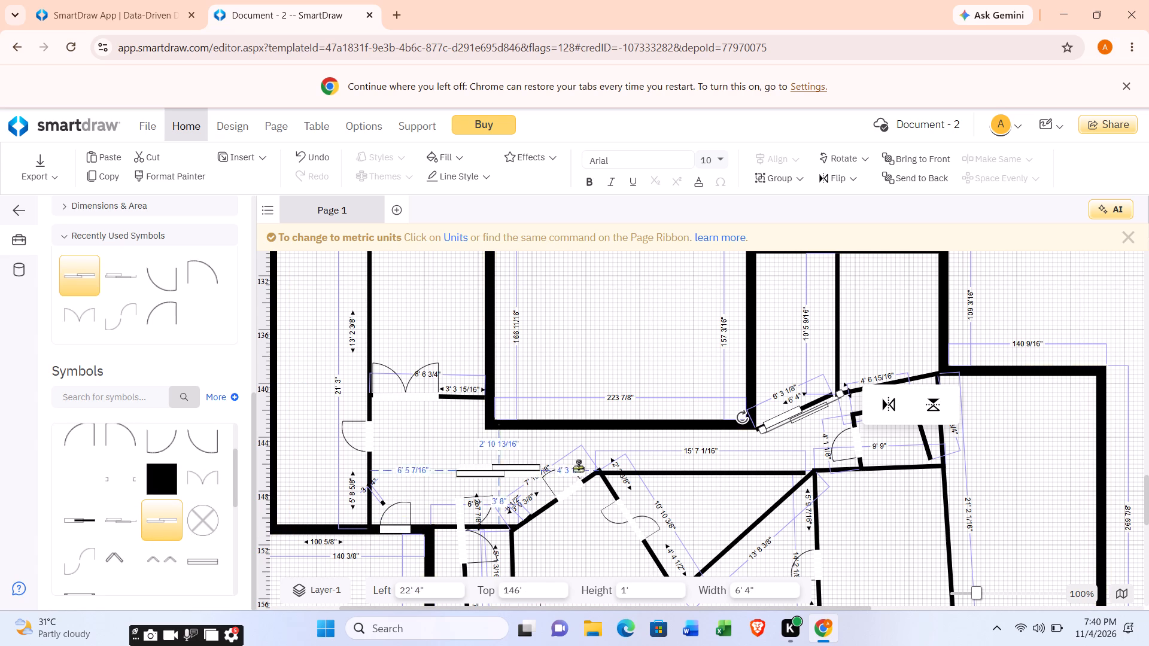
drag(578, 467, 880, 385)
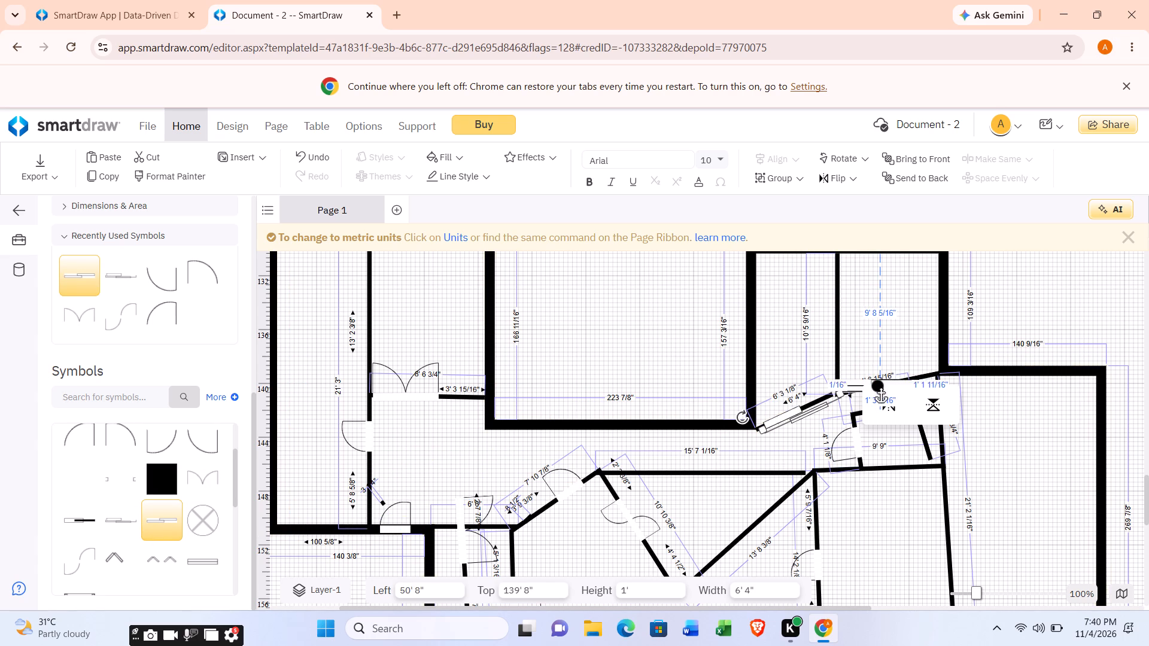
drag(880, 385, 885, 383)
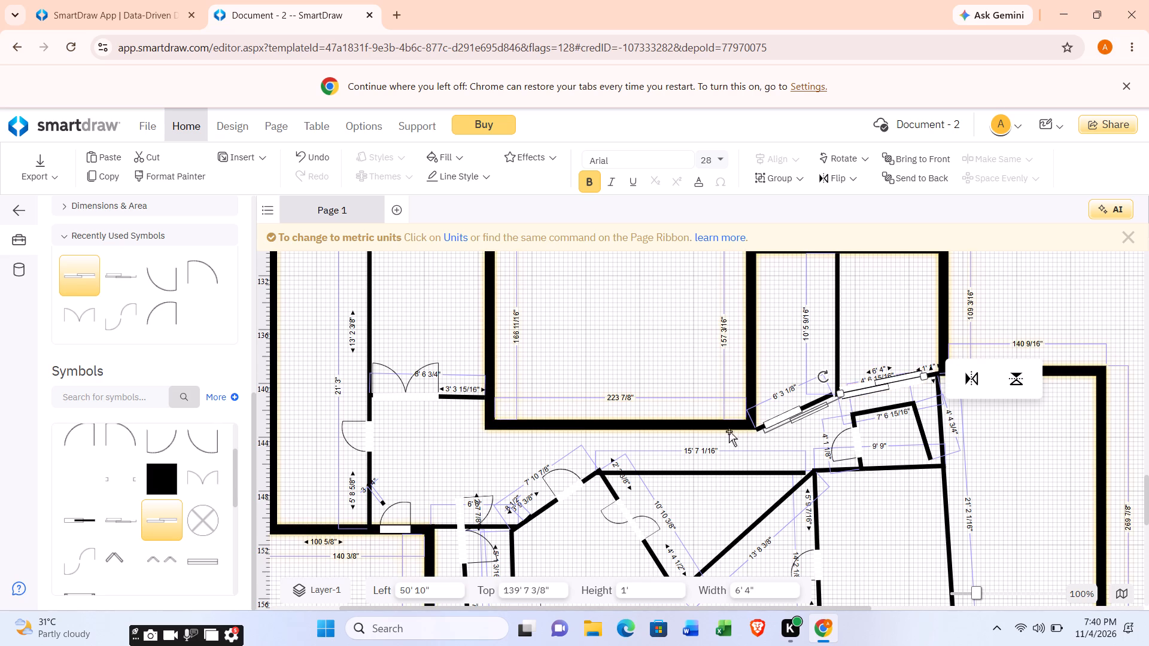
Set a custom wall thickness of 9 inches for adding the next wall.
scroll(727, 432, up, 2)
scroll(606, 473, up, 1)
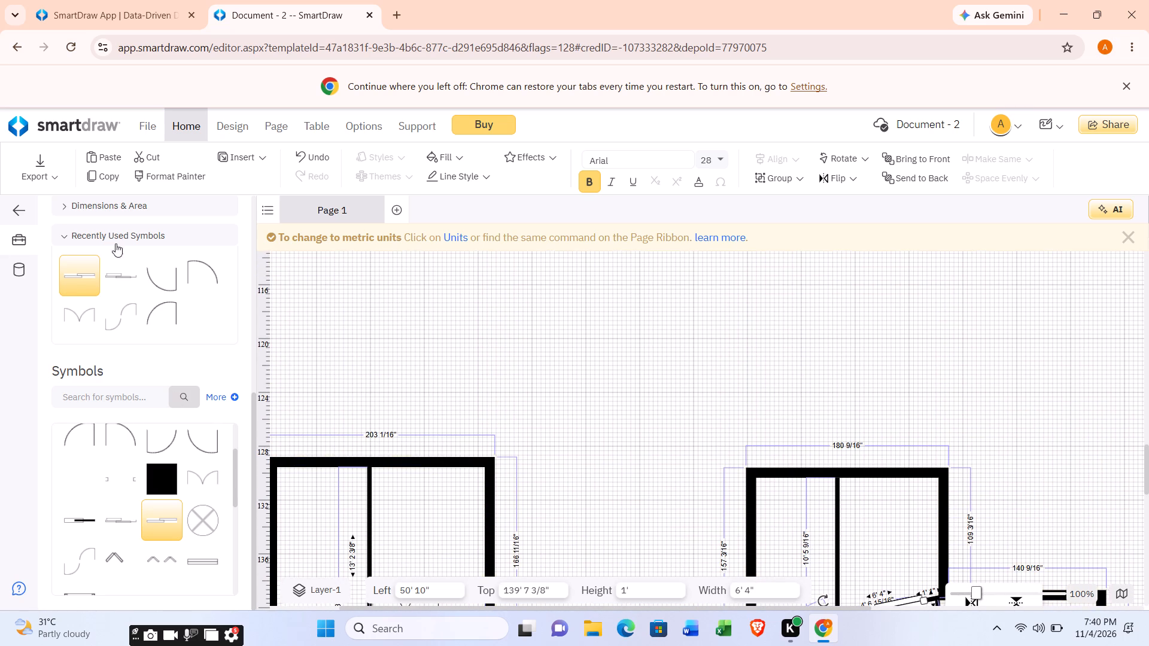
scroll(136, 283, down, 1)
scroll(139, 365, down, 3)
scroll(141, 369, up, 2)
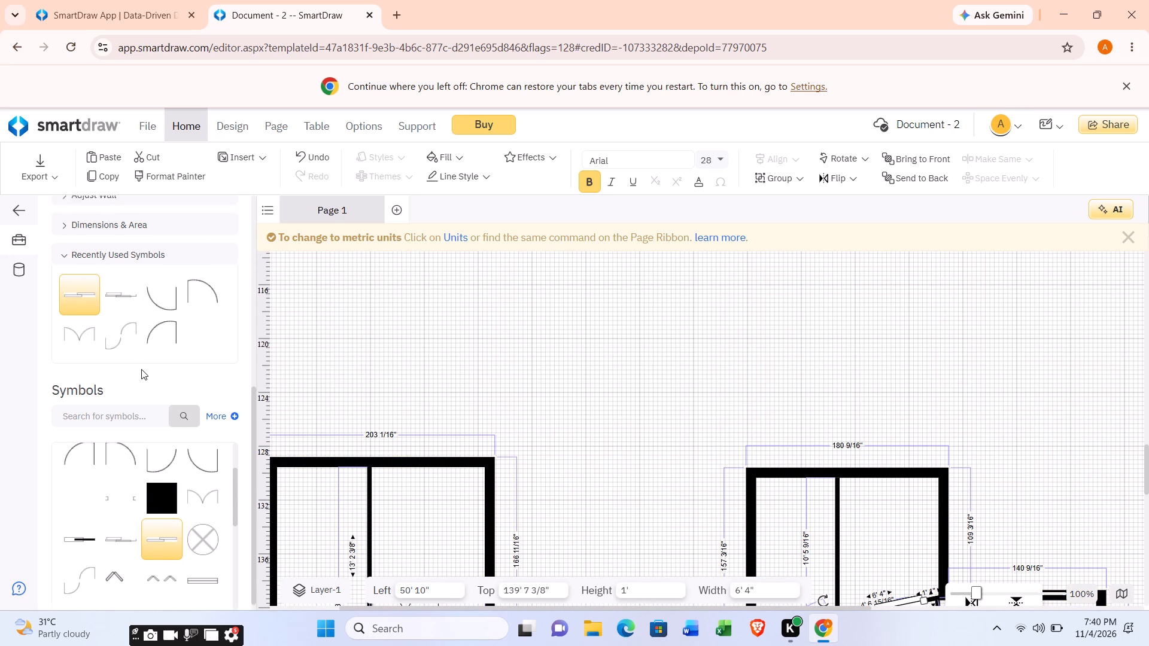
scroll(141, 369, up, 1)
scroll(154, 221, up, 1)
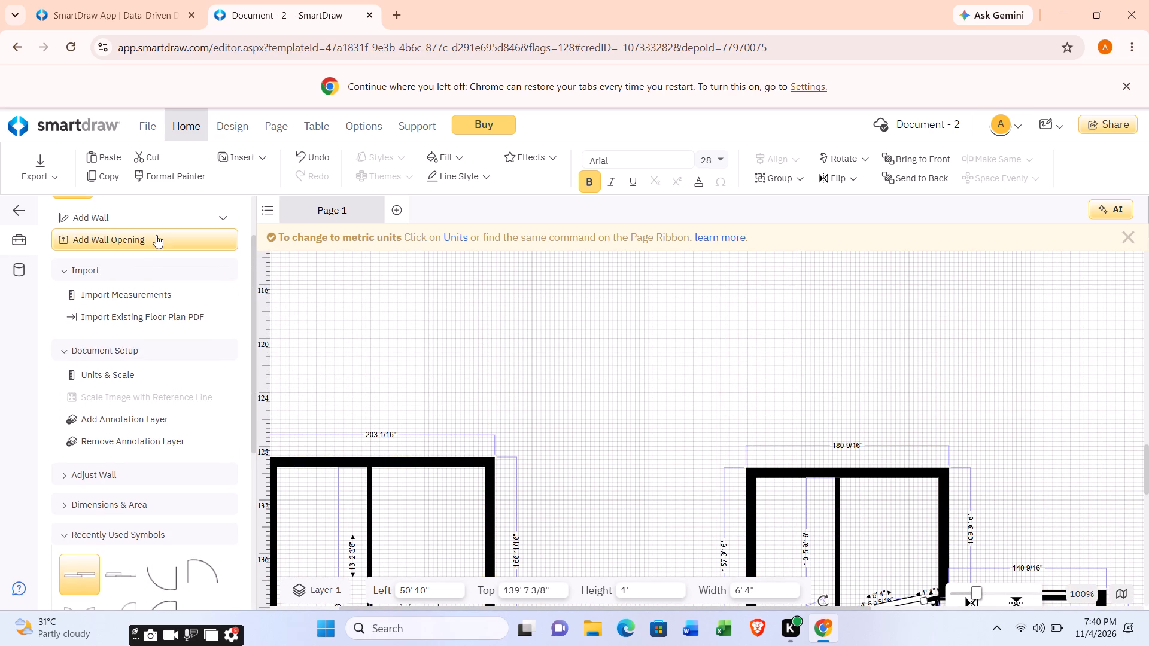
click(165, 217)
click(223, 215)
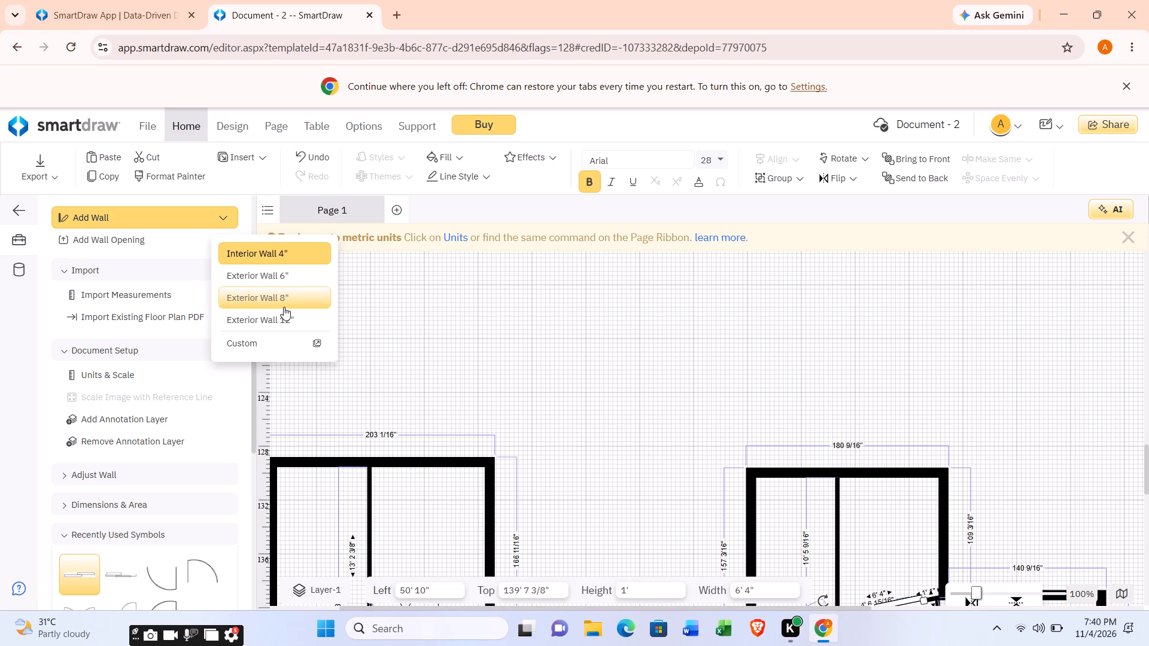
click(265, 339)
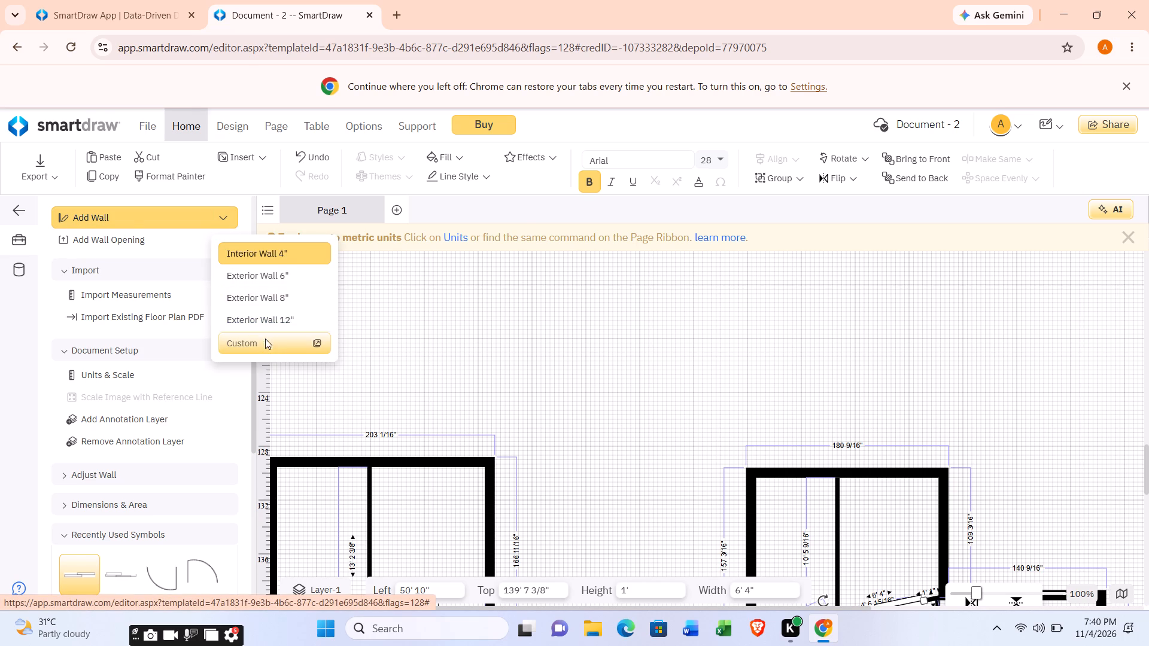
click(437, 417)
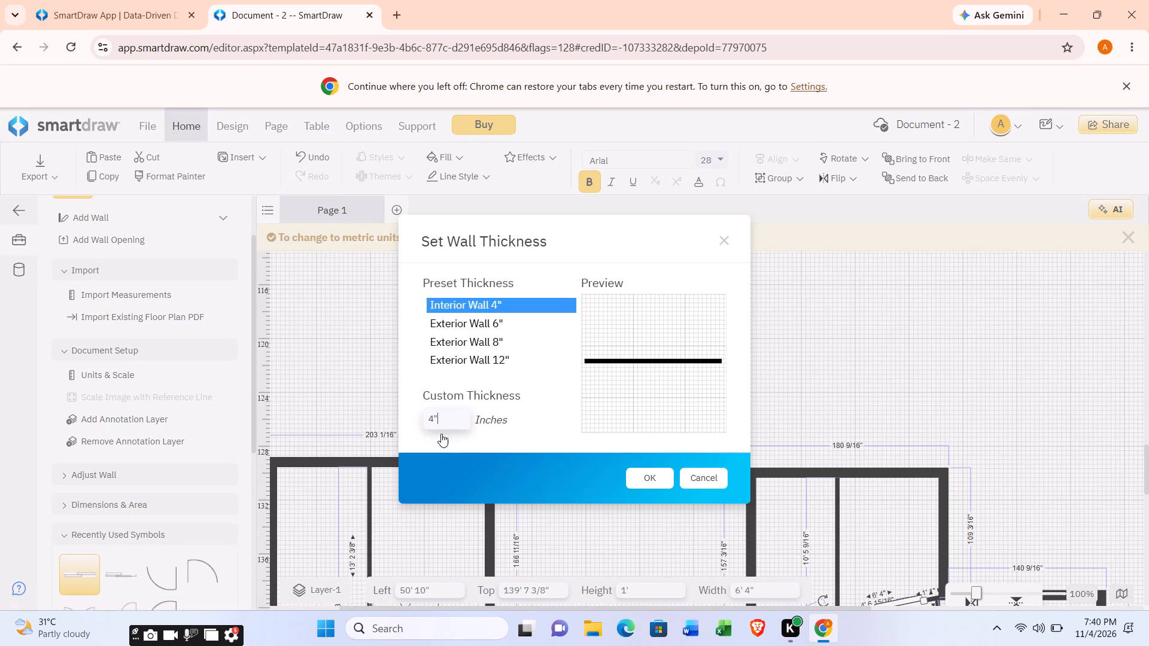
key(BackSpace)
key(BackSpace)
key(9)
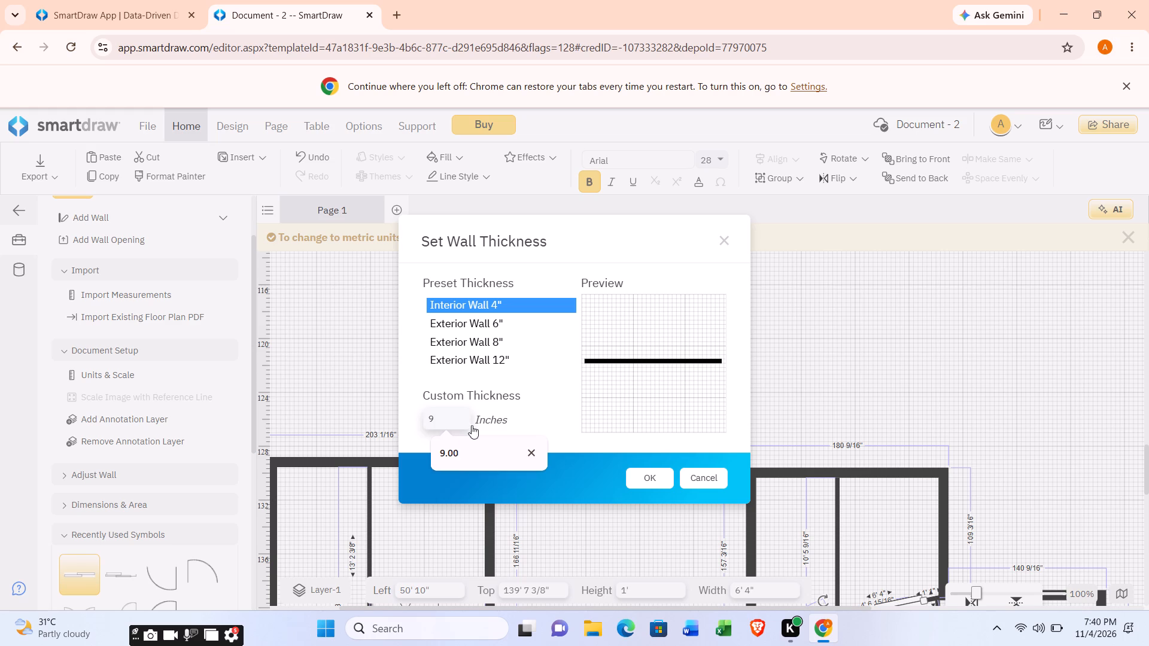
click(645, 473)
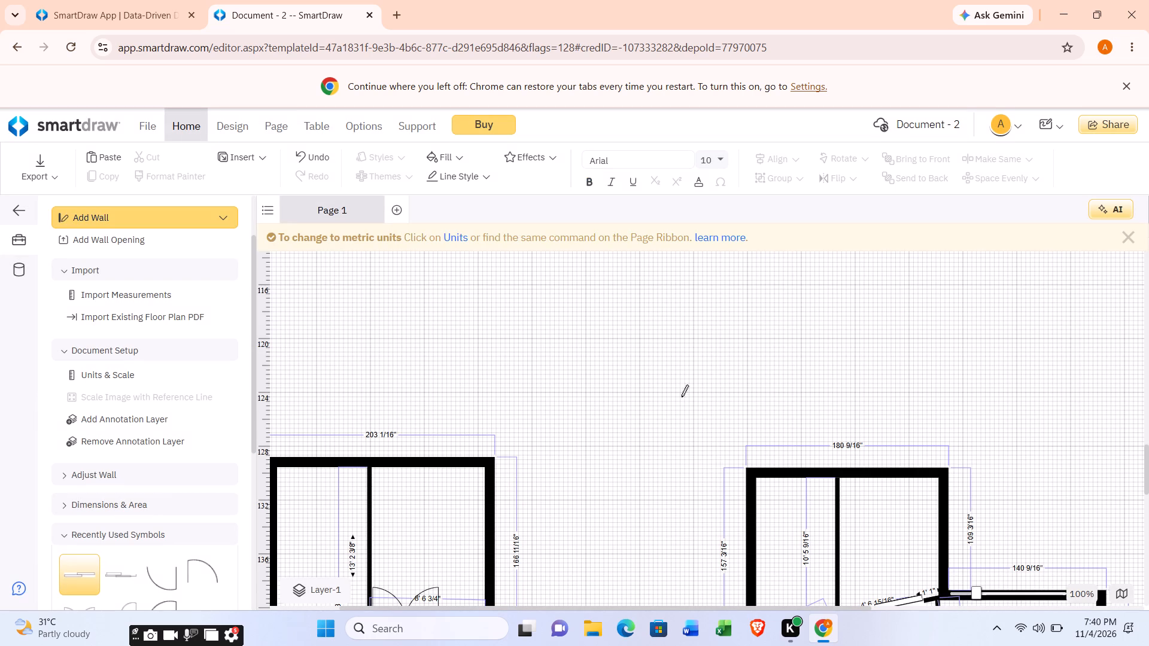
Draw a horizontal 9-inch wall about 18' 9 3/16" long, closing the gap between the 203 1/16" and 180 9/16" top walls.
scroll(572, 475, up, 1)
scroll(544, 474, down, 3)
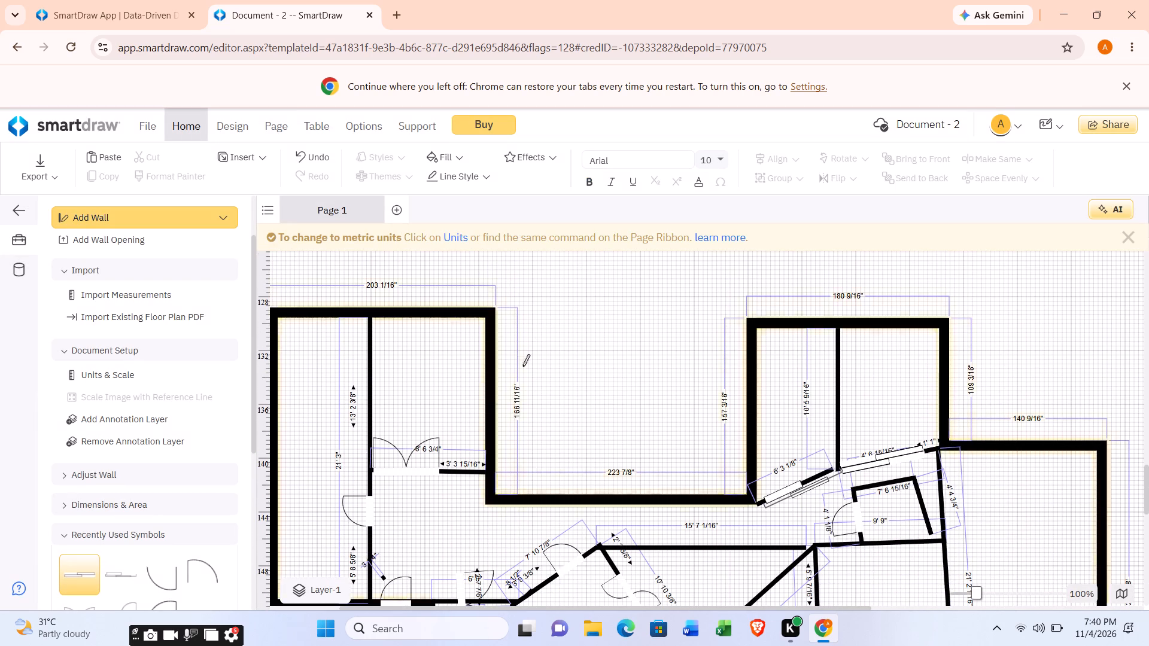
scroll(489, 330, up, 1)
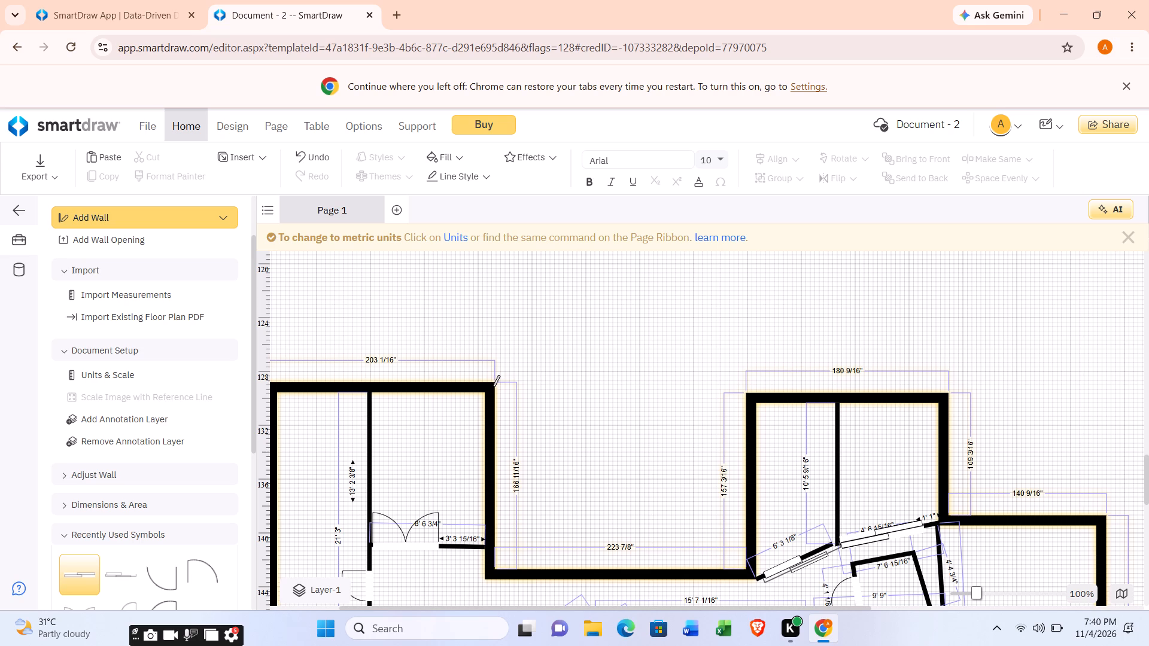
drag(494, 386, 537, 288)
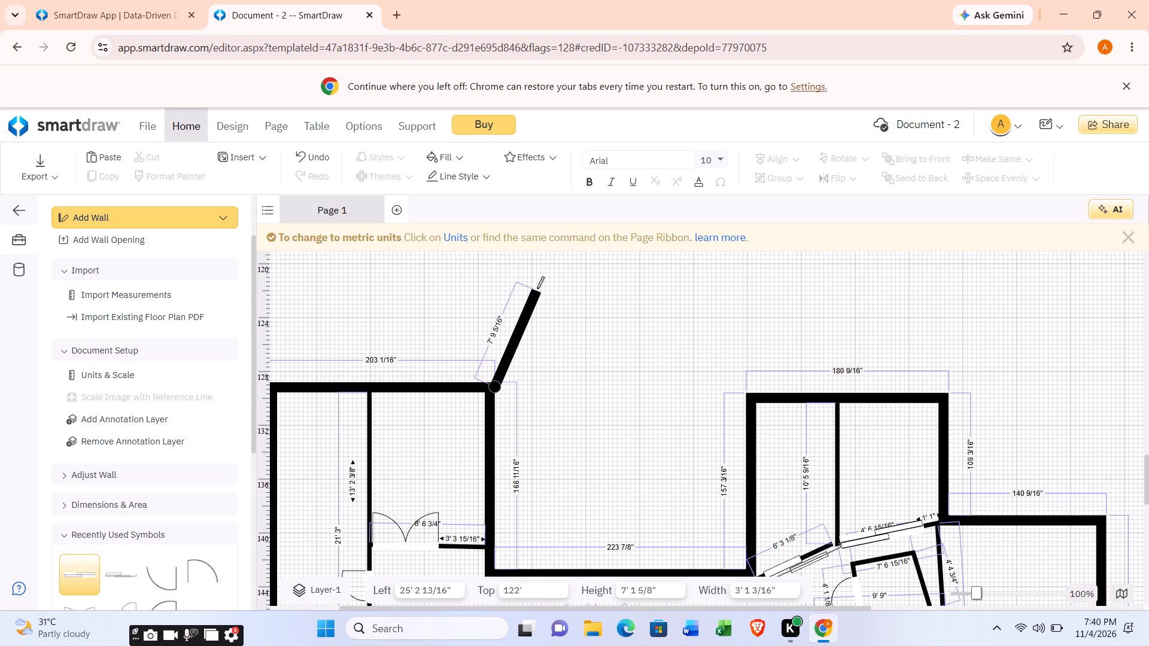
drag(537, 288, 700, 330)
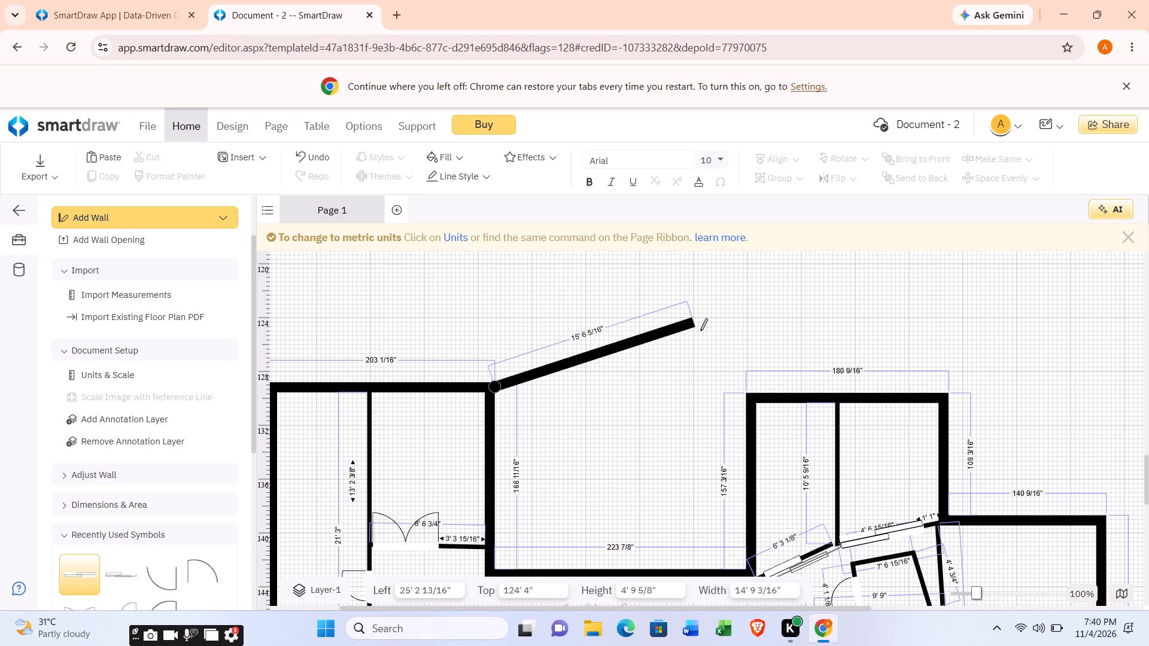
drag(700, 330, 747, 395)
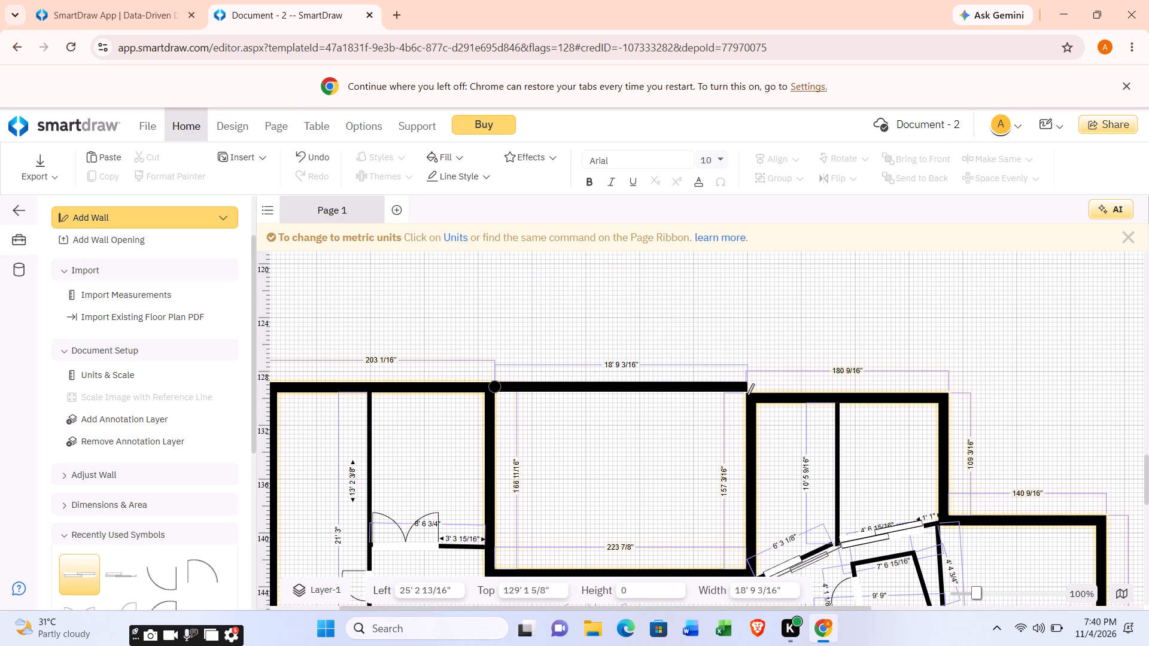
drag(747, 395, 746, 396)
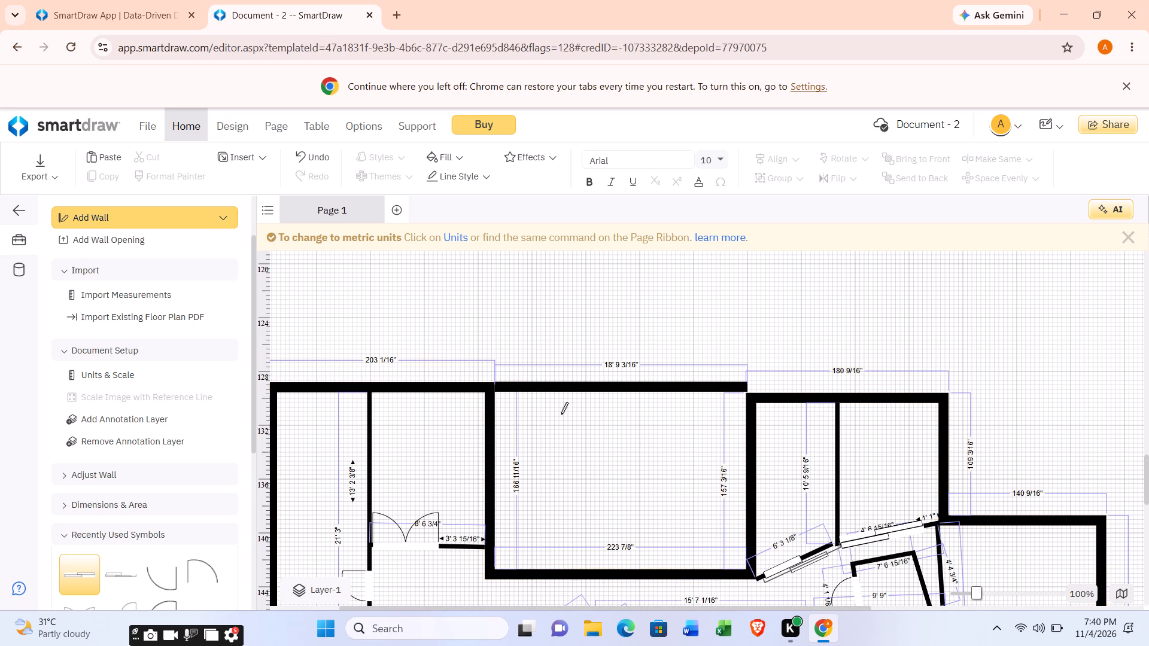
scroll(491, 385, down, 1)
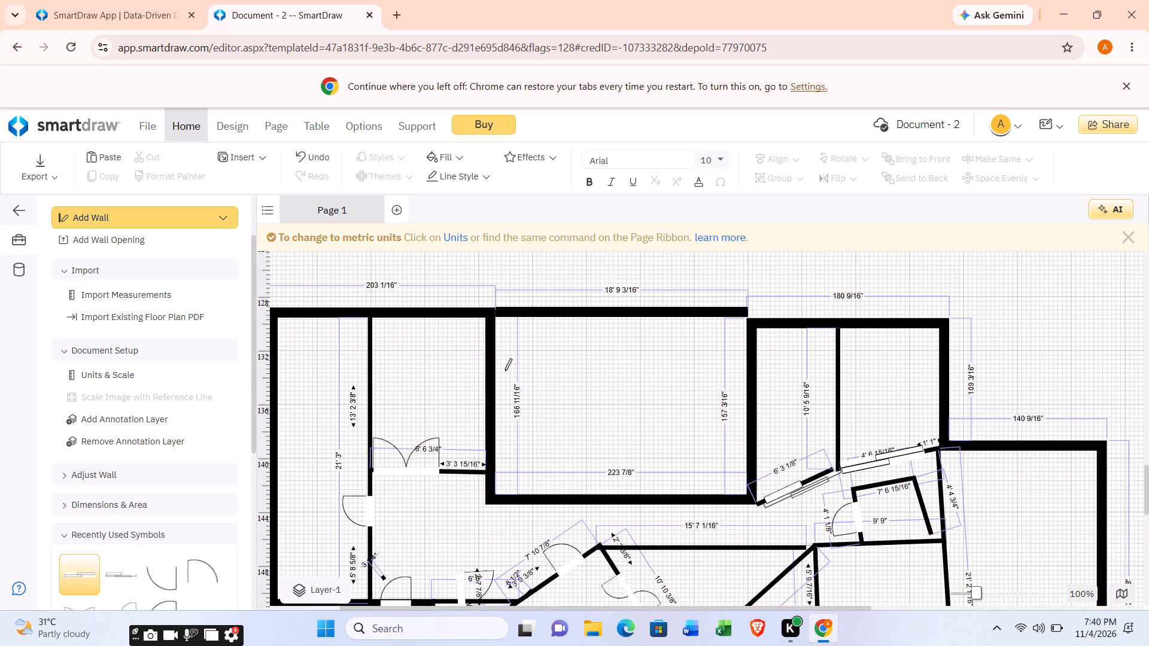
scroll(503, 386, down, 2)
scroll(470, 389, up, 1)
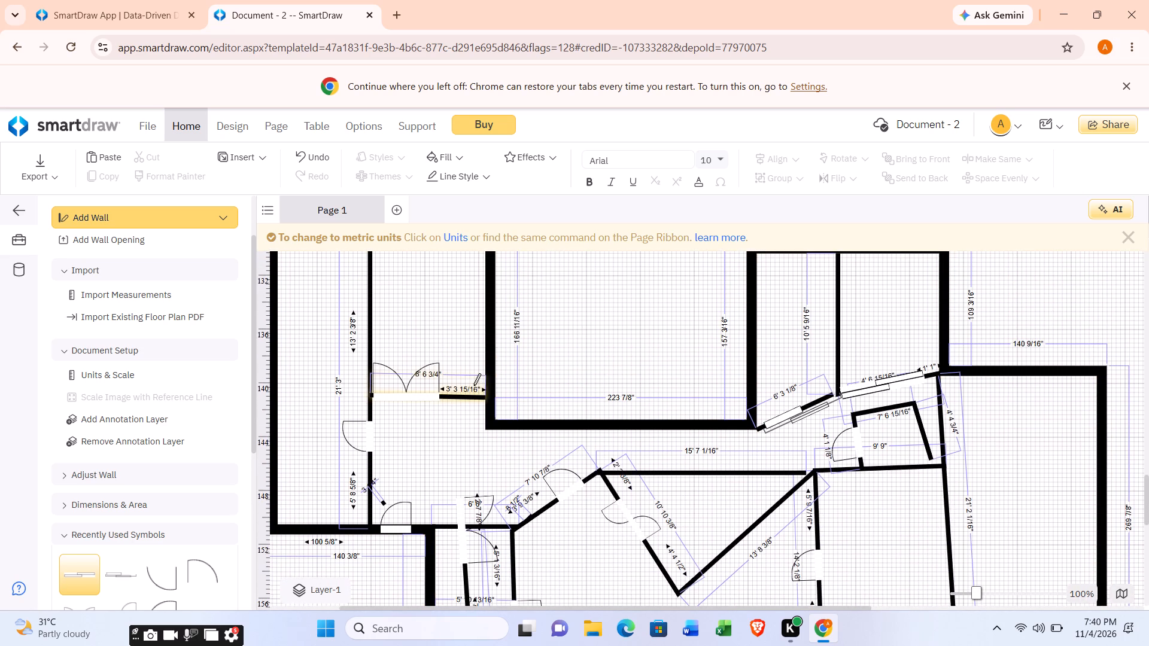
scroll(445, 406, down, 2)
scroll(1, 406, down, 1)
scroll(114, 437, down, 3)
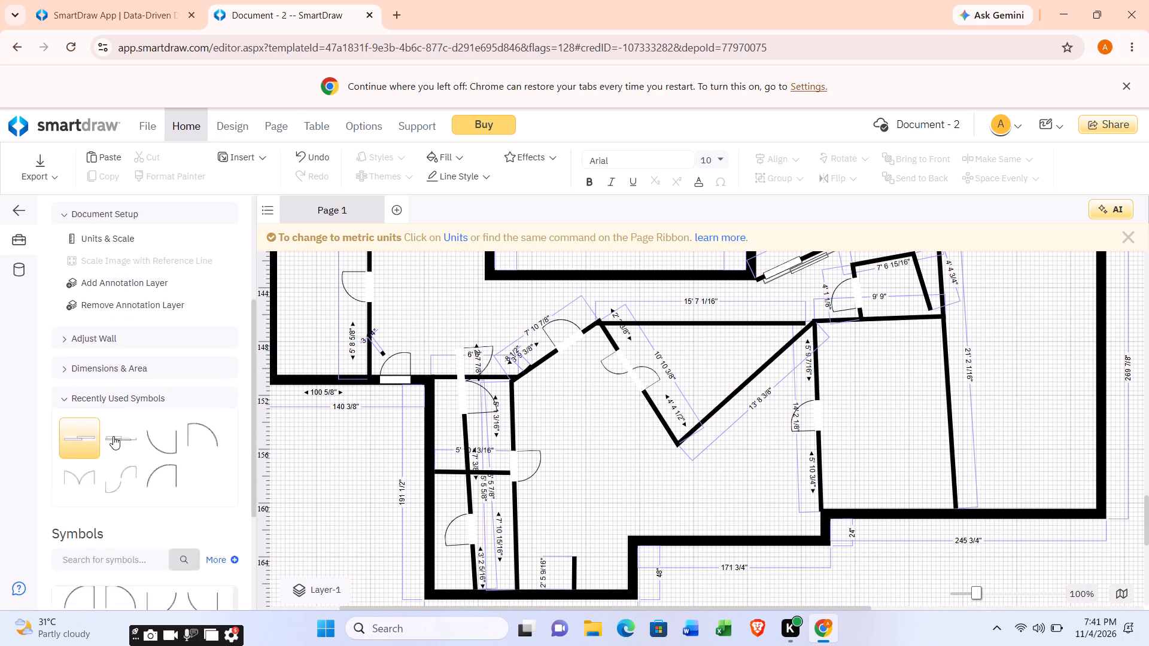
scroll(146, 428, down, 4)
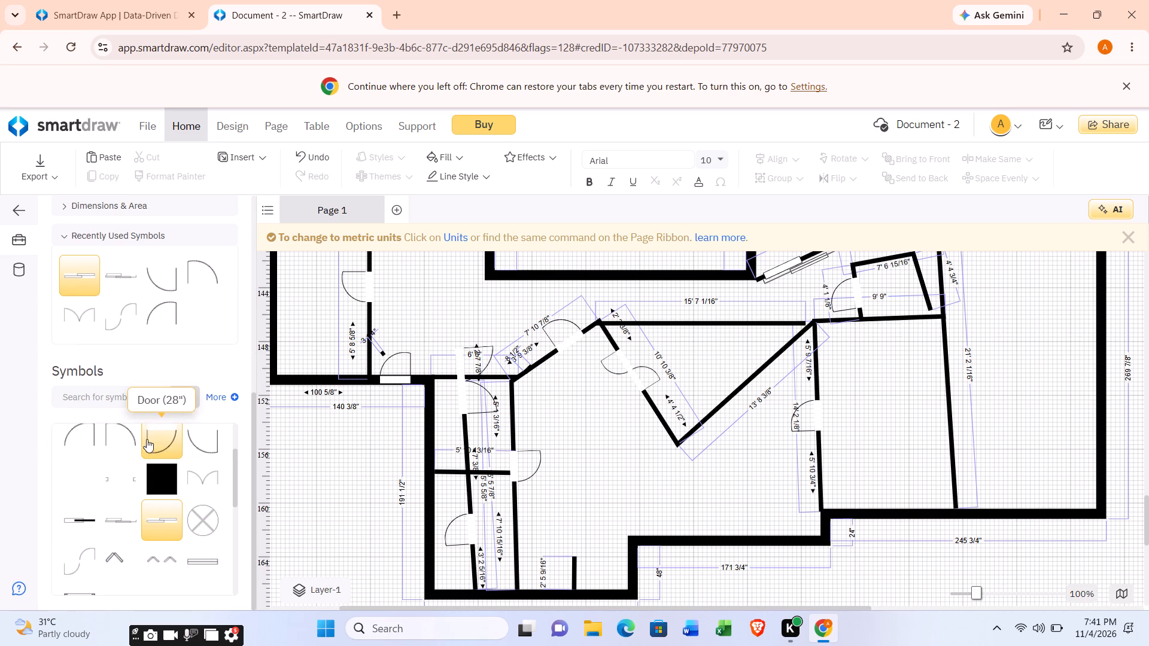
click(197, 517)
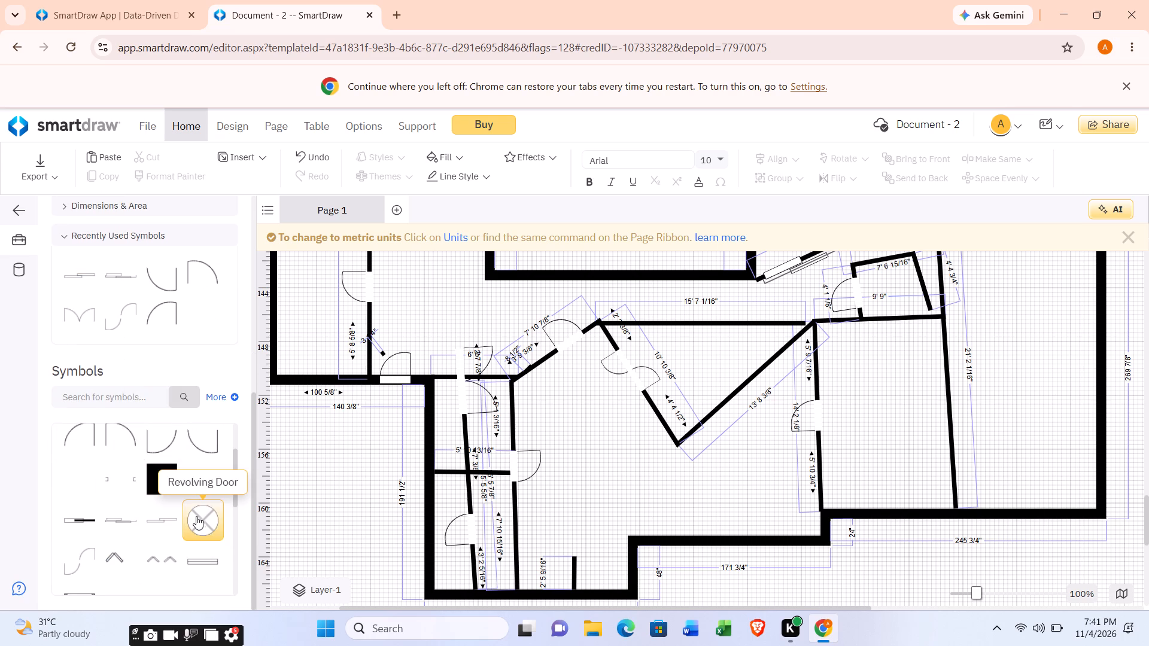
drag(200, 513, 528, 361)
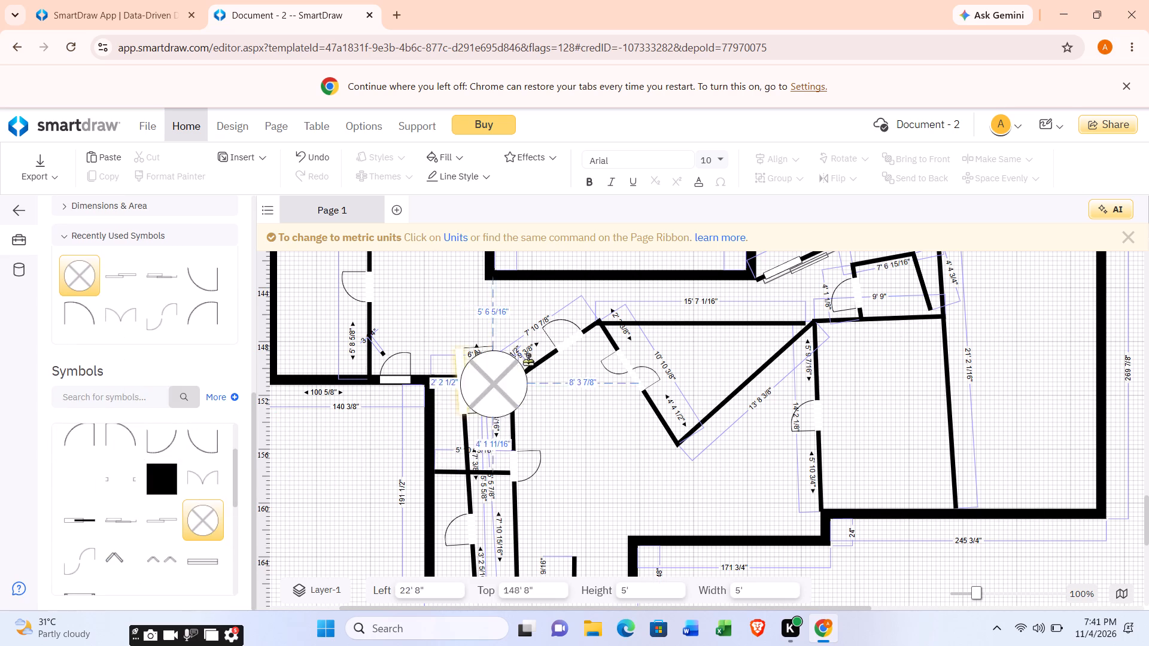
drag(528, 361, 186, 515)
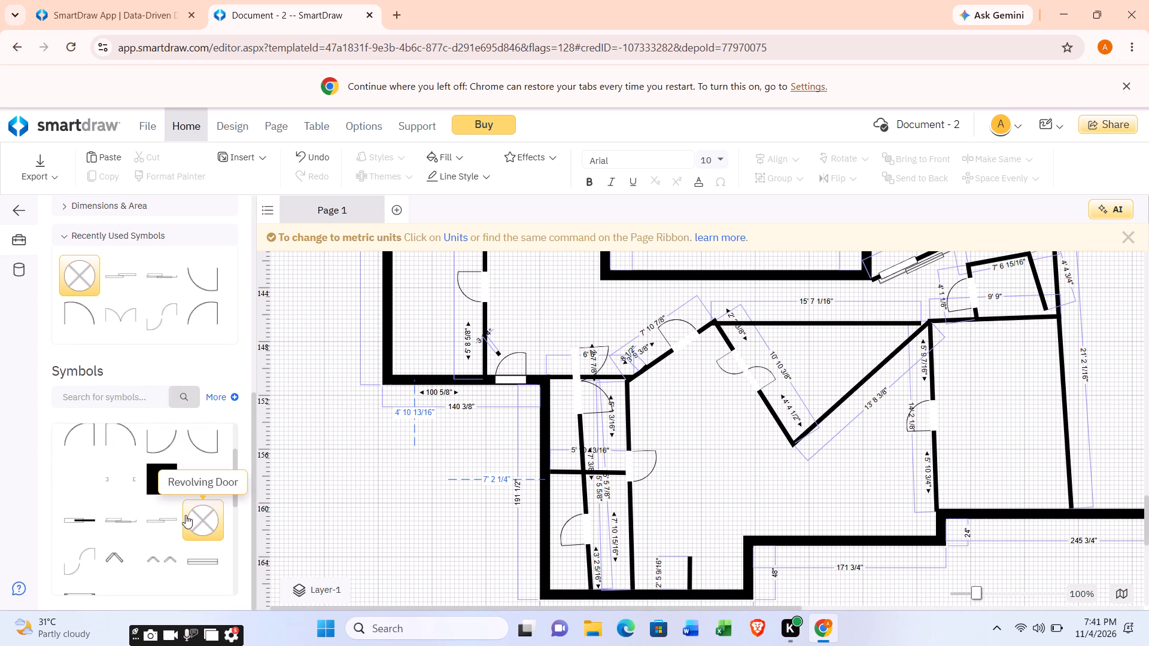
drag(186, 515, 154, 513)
Place a Double Car Garage (192") door in the 18' 9 3/16" top wall, at left 25' 4" and top 121' 3 1/2".
scroll(167, 483, down, 1)
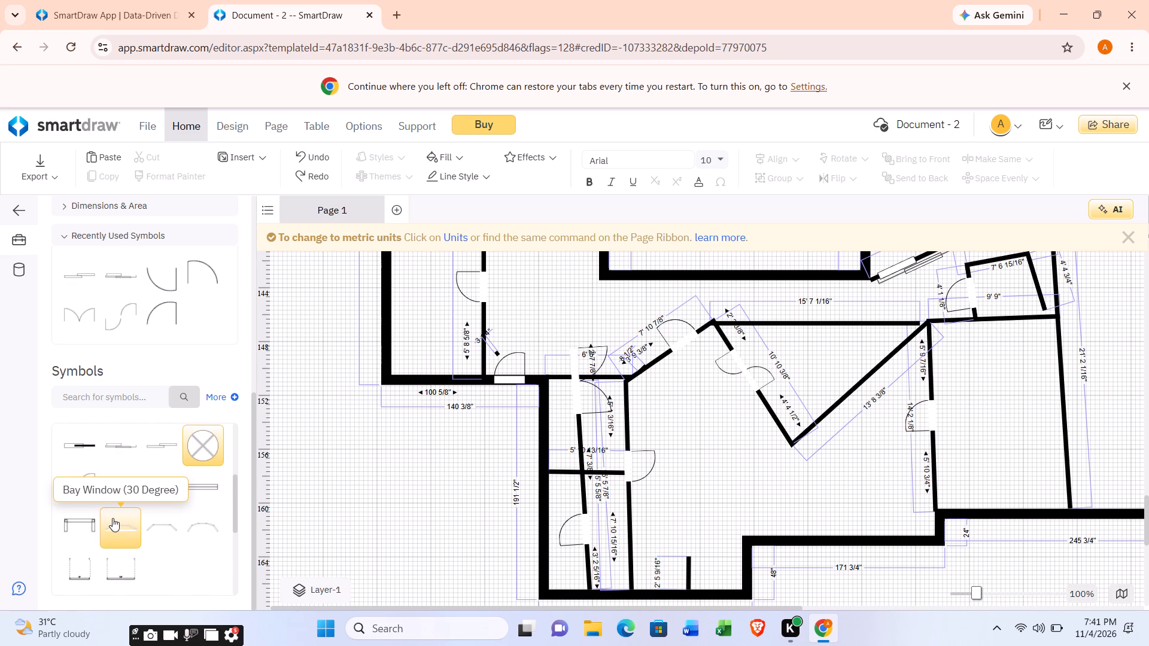
click(124, 560)
drag(129, 554, 136, 550)
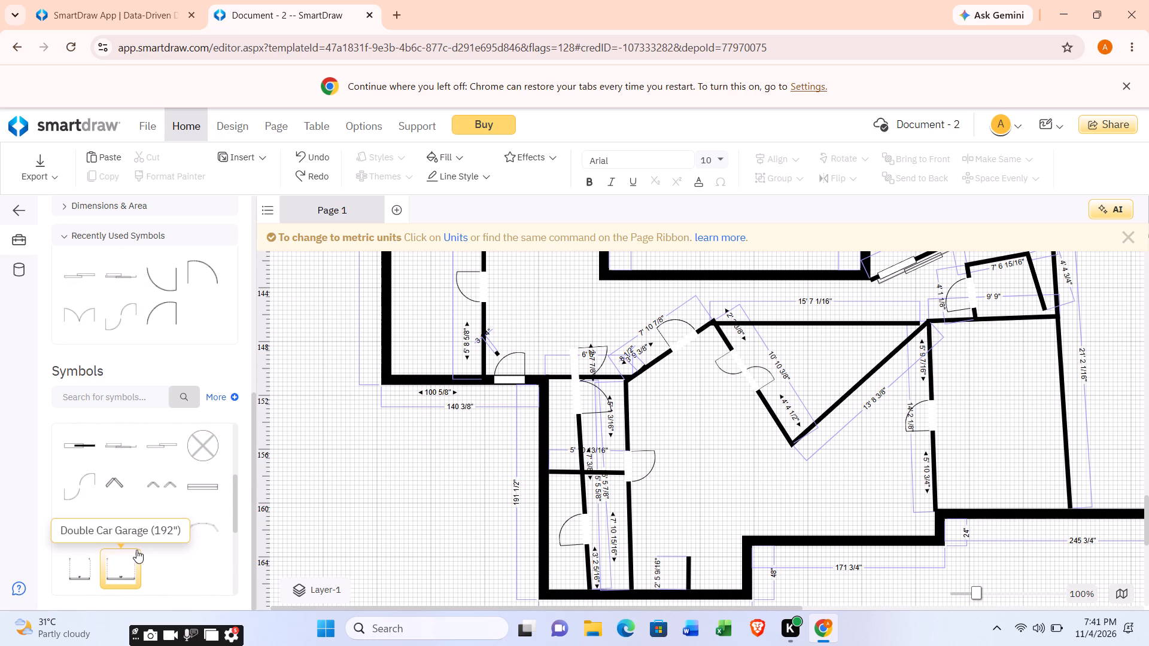
drag(136, 550, 401, 492)
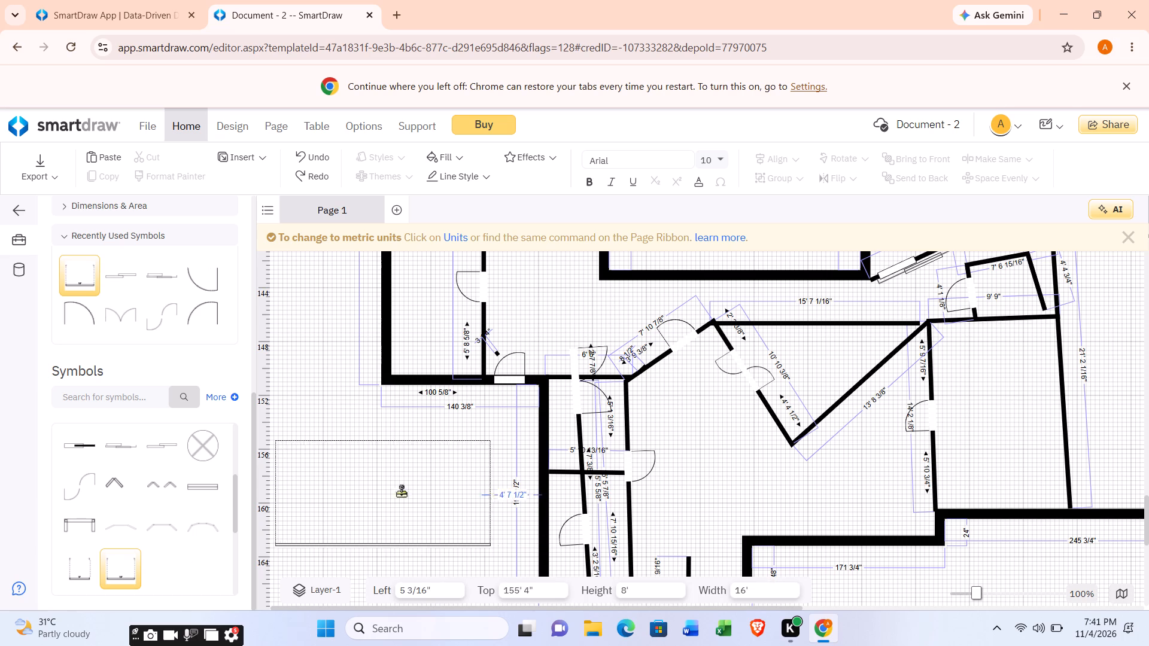
drag(401, 492, 684, 328)
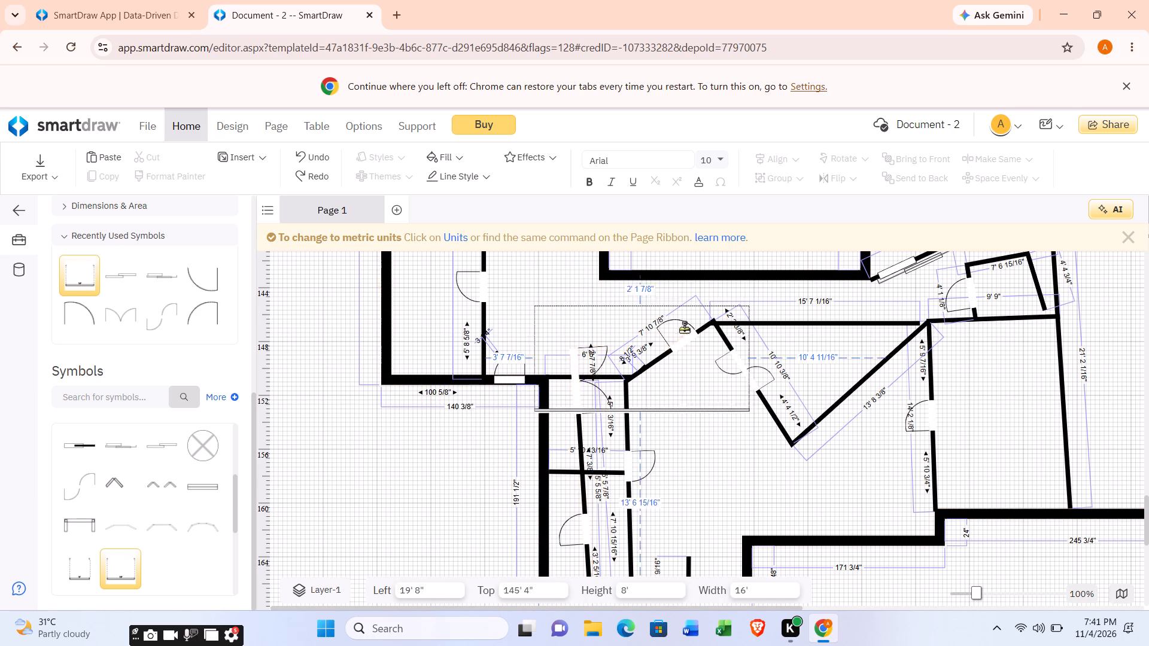
drag(684, 328, 704, 305)
scroll(700, 307, up, 1)
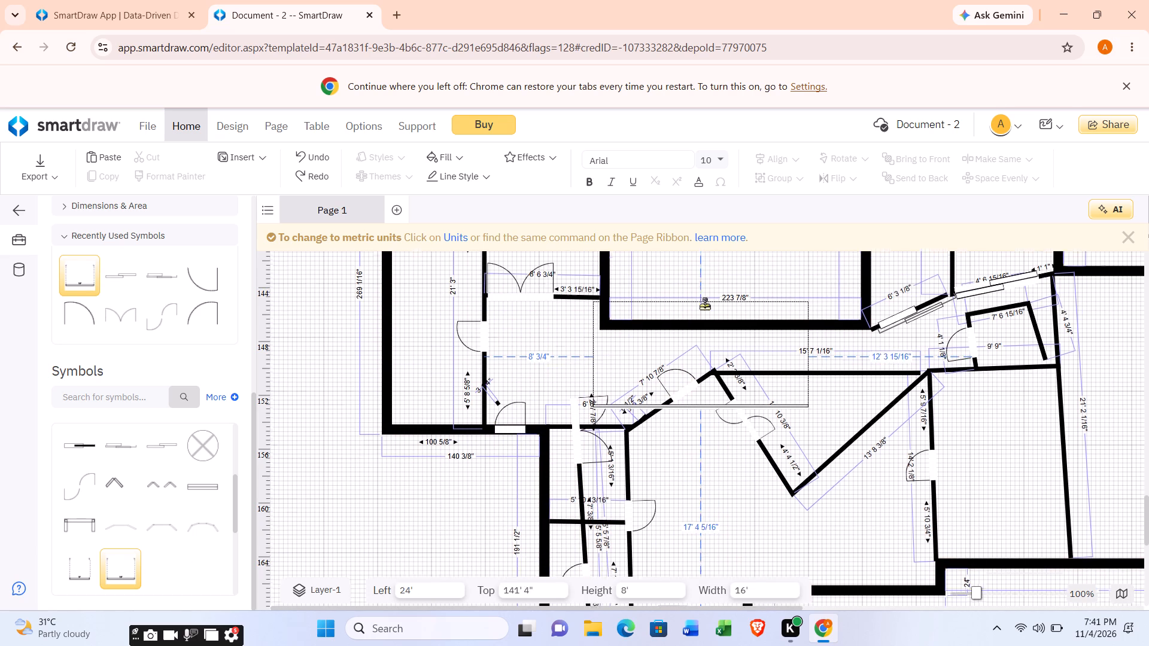
drag(704, 305, 695, 309)
scroll(696, 298, up, 1)
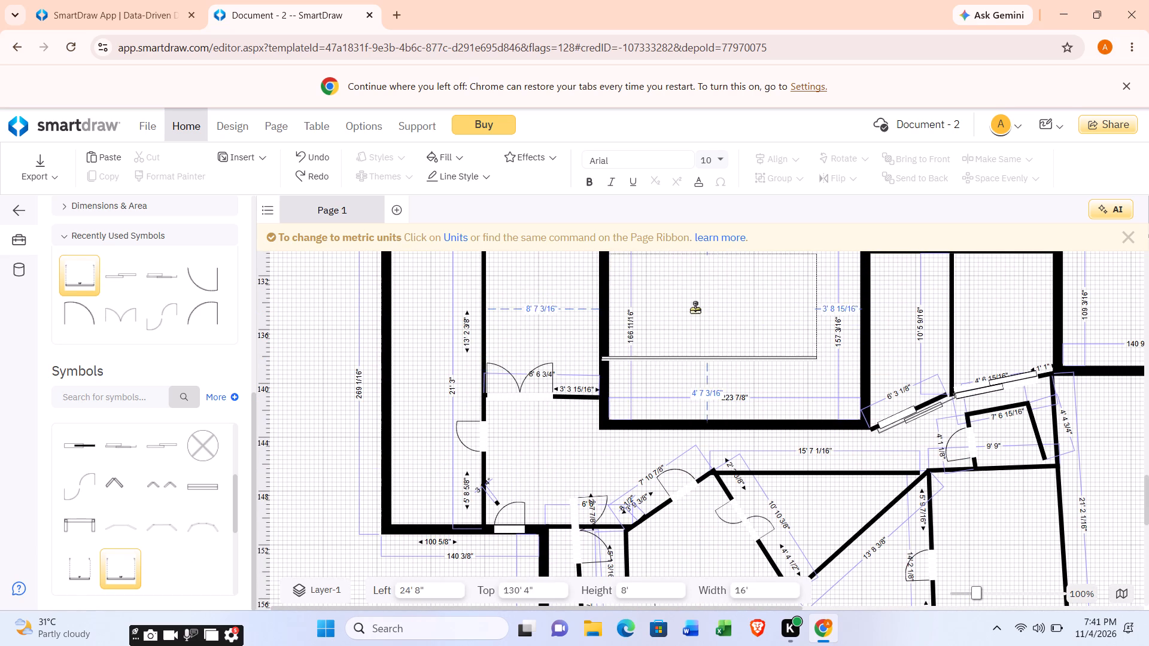
drag(695, 309, 721, 267)
scroll(695, 309, up, 1)
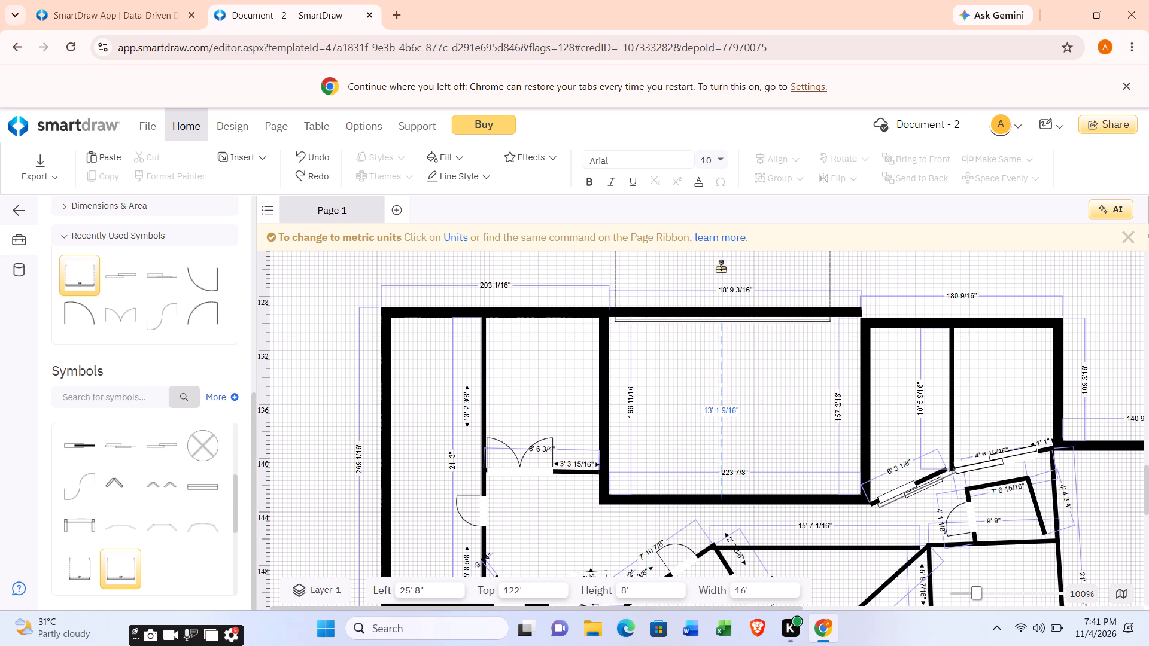
drag(721, 267, 719, 265)
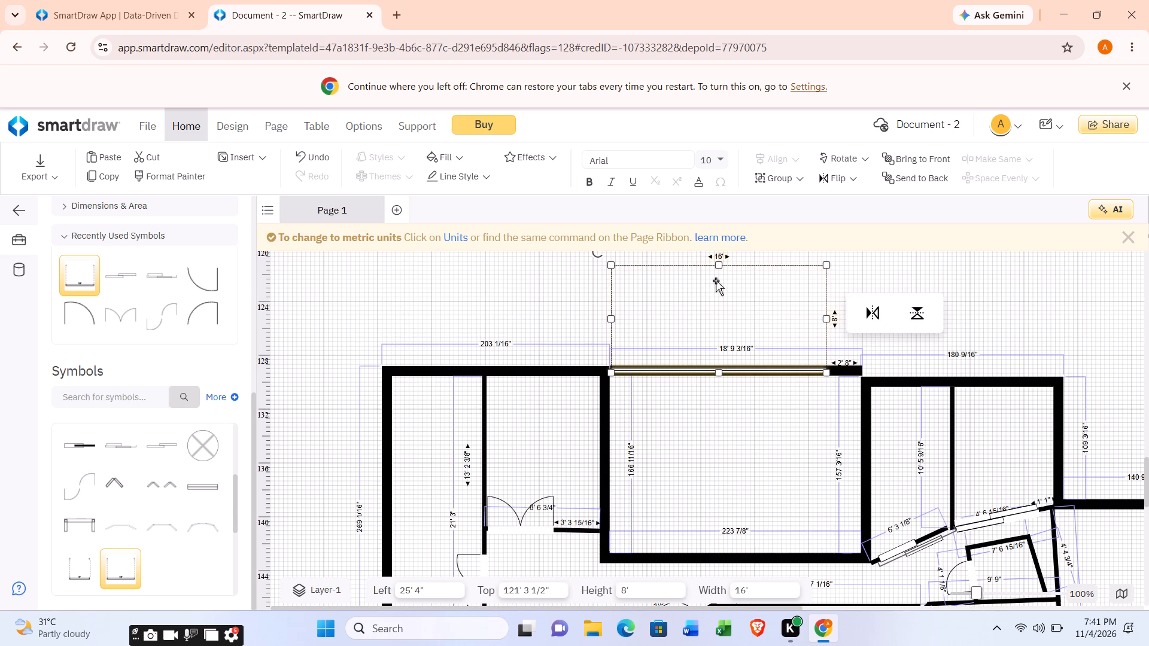
Resize the double car garage door's height to about 7' 8 1/2".
click(714, 306)
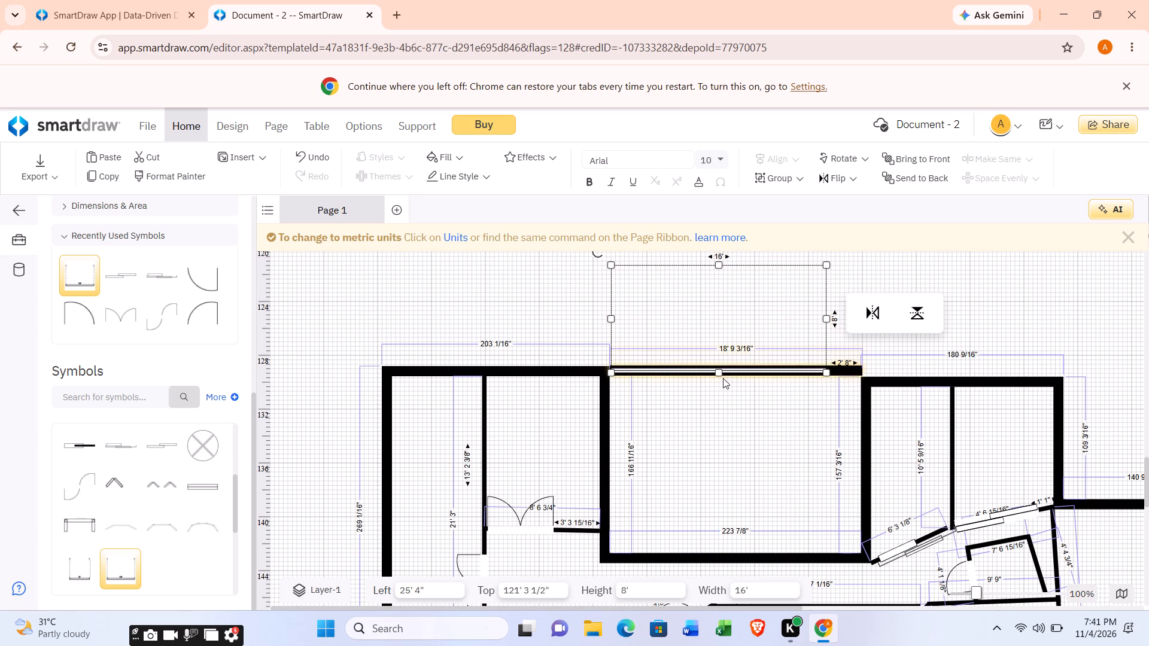
click(714, 368)
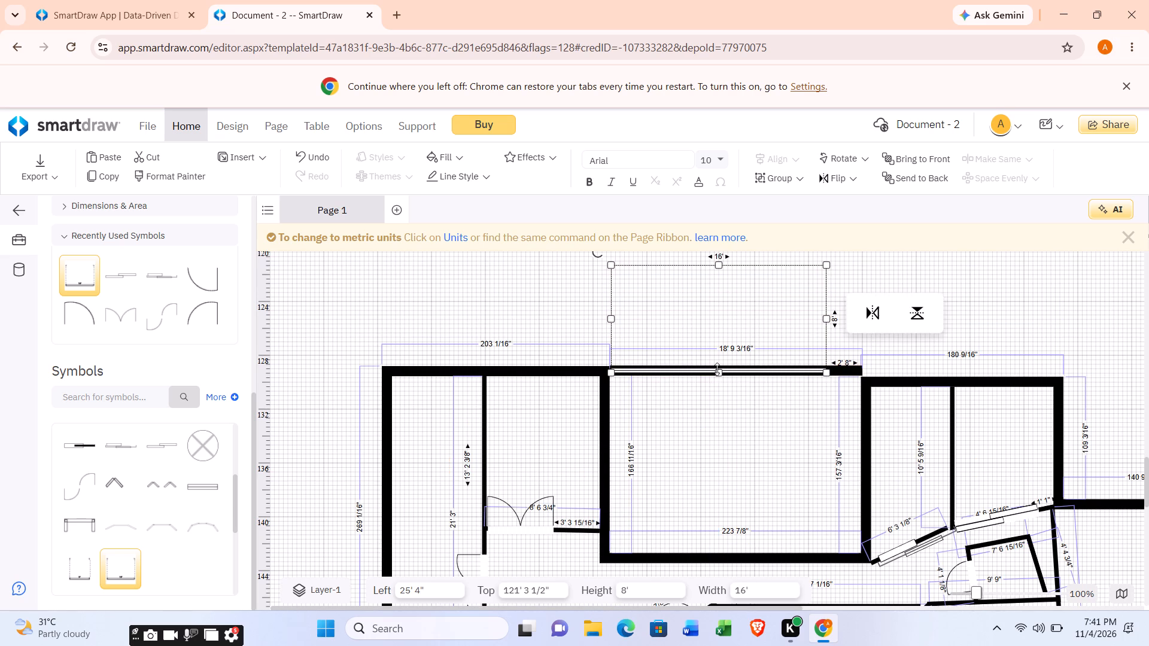
click(717, 369)
Place a Single Folding Door (30") in the garage's 166 11/16" side wall, 87 1/4" from its upper end and 49 7/16" from its lower end.
scroll(659, 313, down, 1)
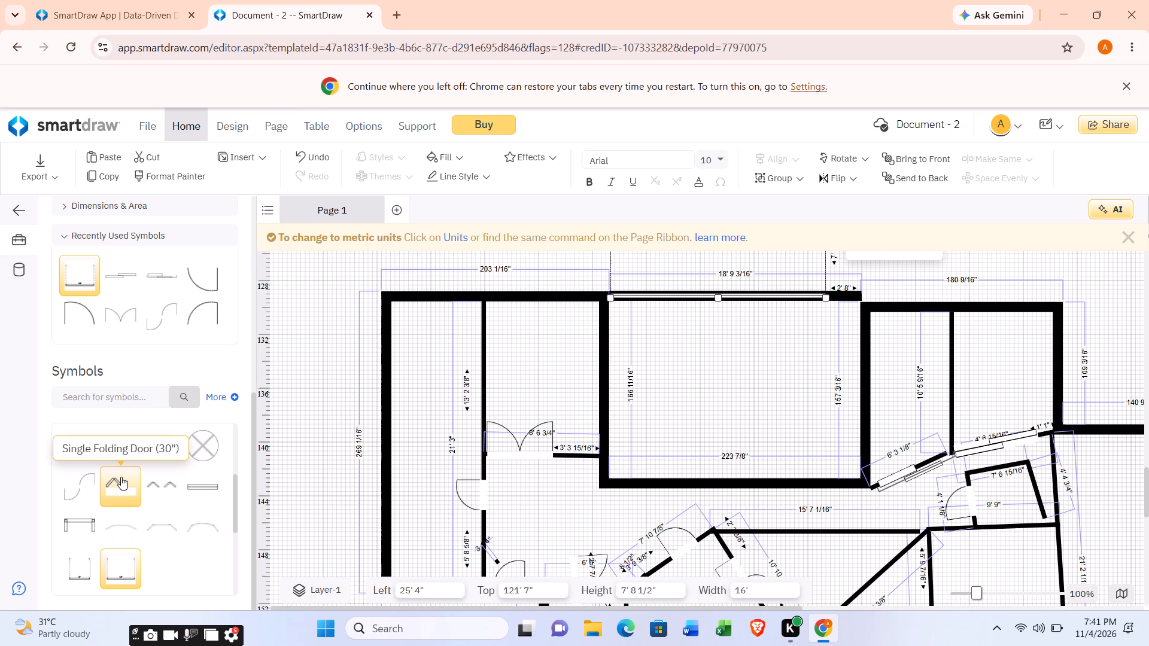
drag(121, 478, 125, 484)
drag(118, 479, 659, 499)
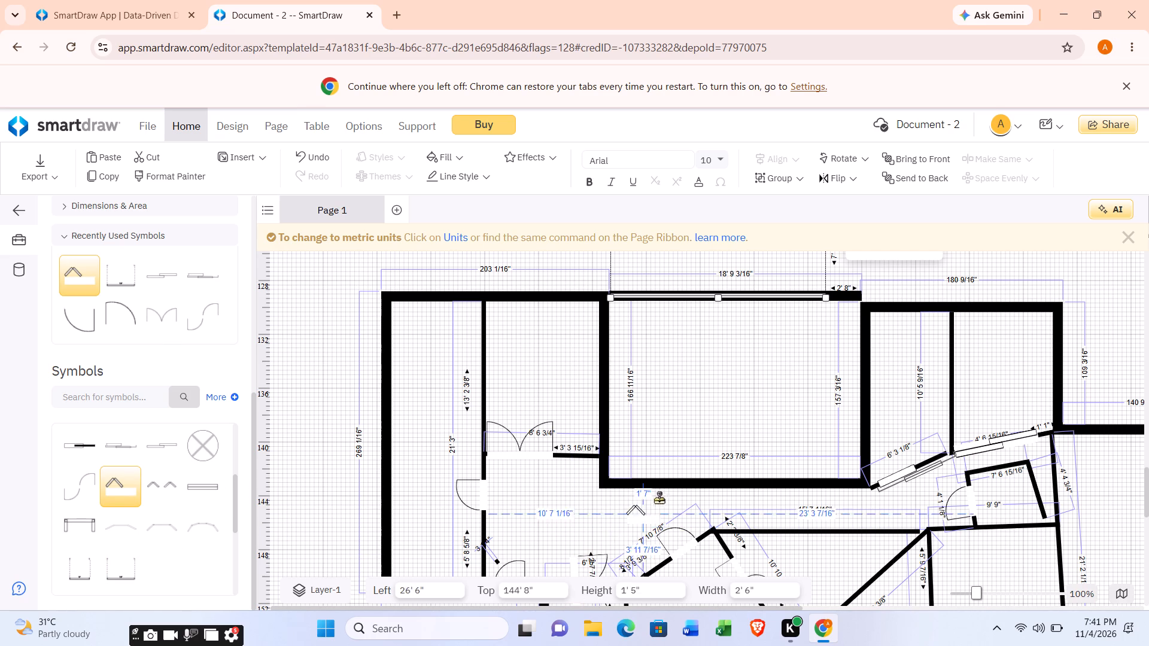
drag(659, 499, 685, 489)
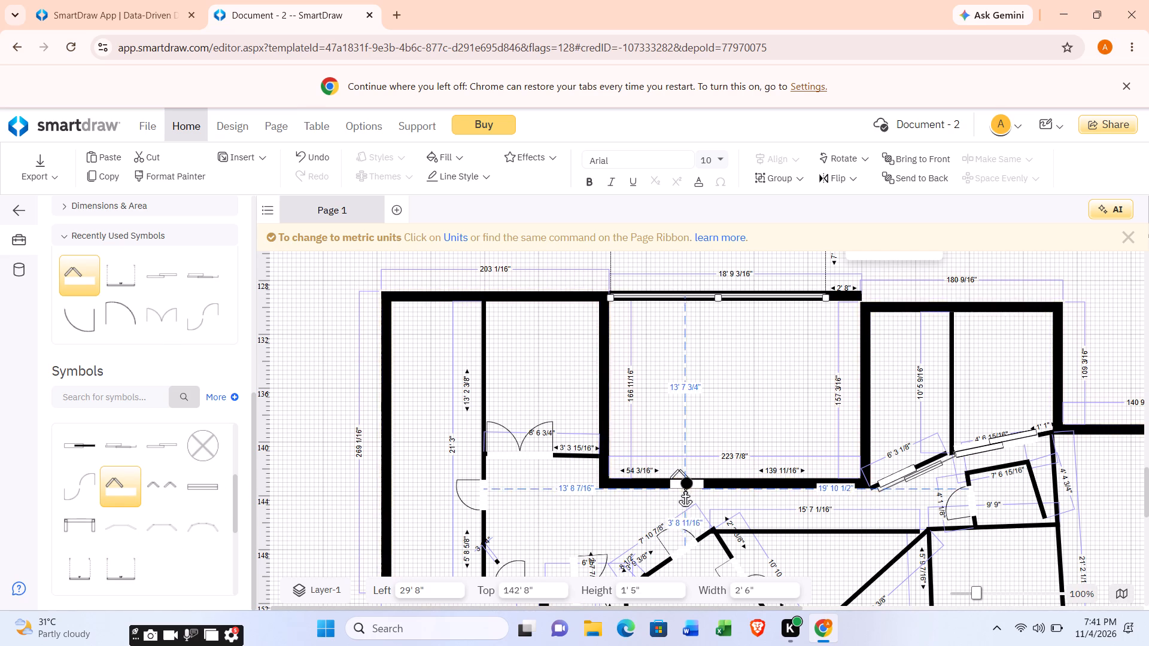
drag(685, 489, 607, 389)
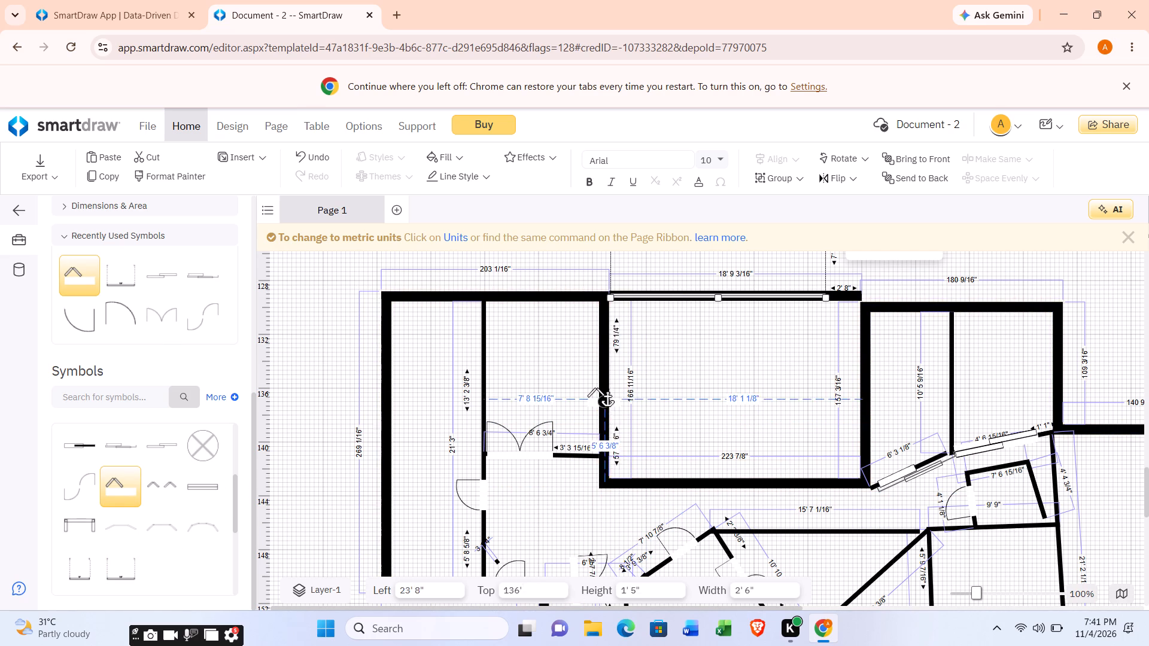
drag(607, 389, 612, 384)
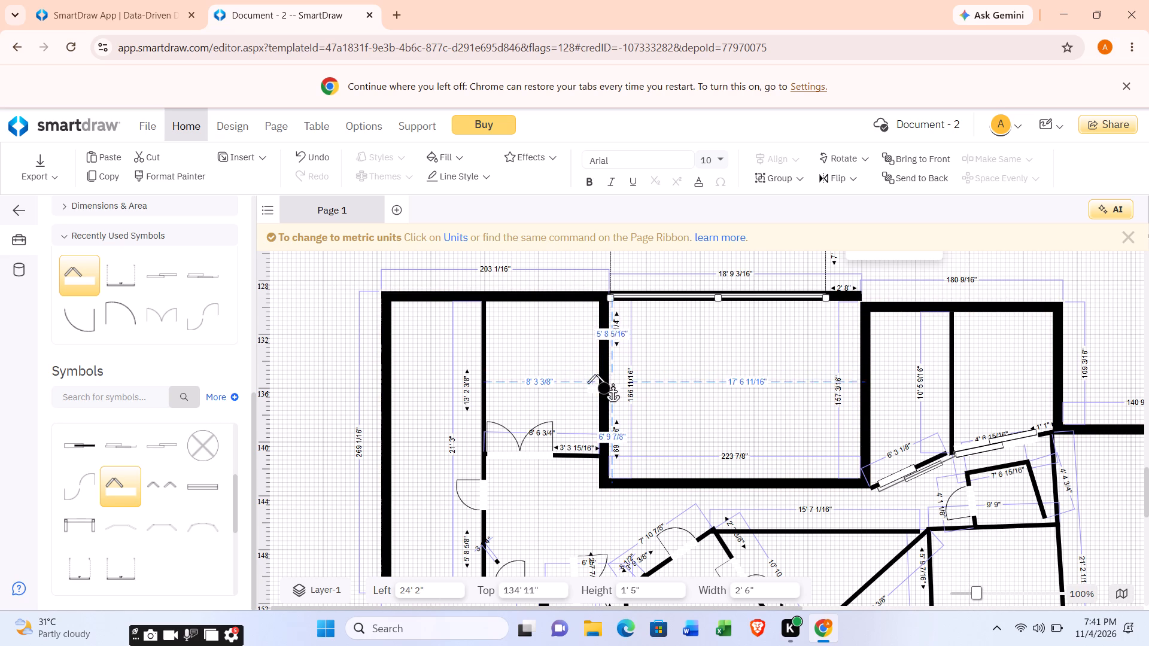
drag(612, 384, 604, 407)
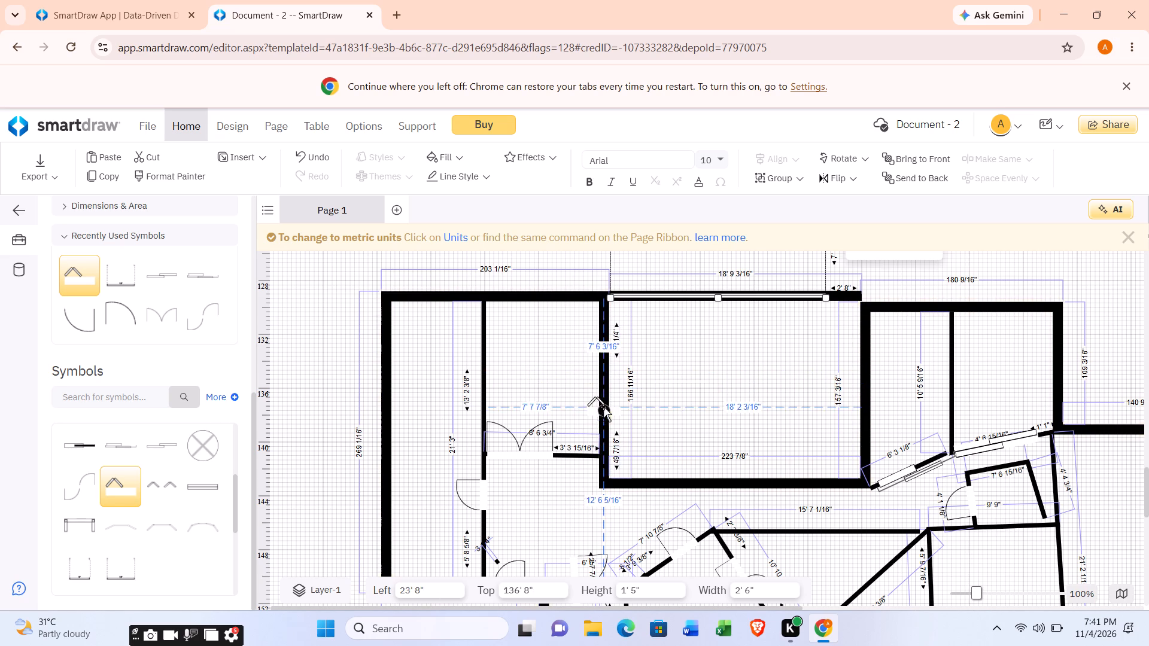
click(603, 407)
click(708, 377)
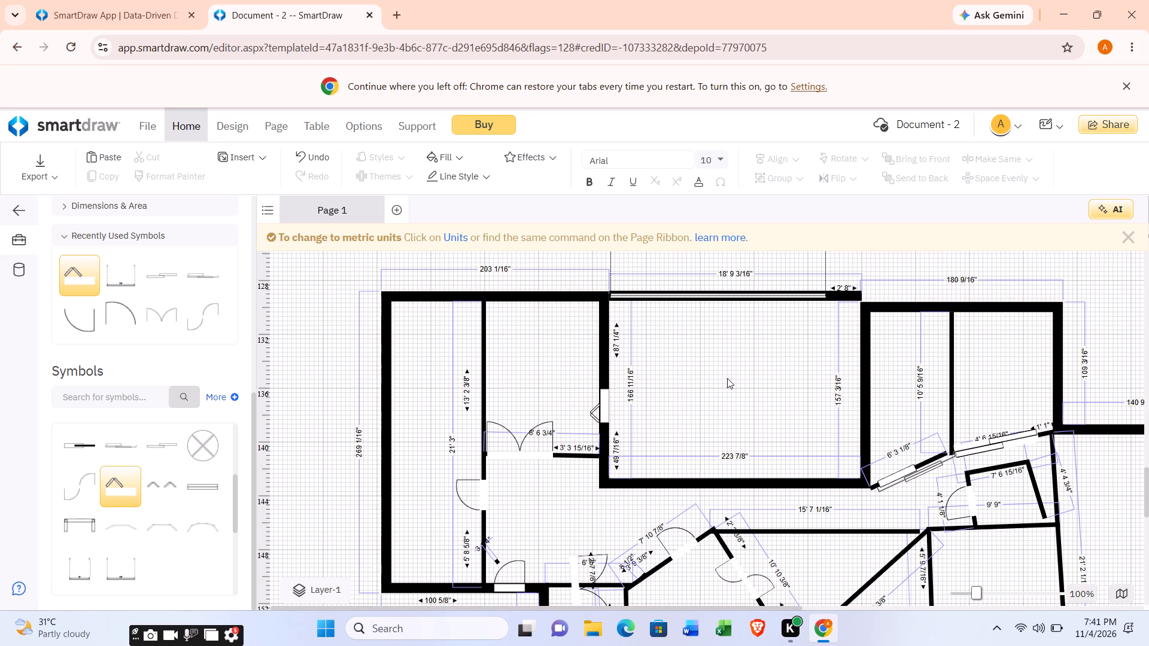
scroll(673, 404, down, 1)
scroll(652, 406, up, 1)
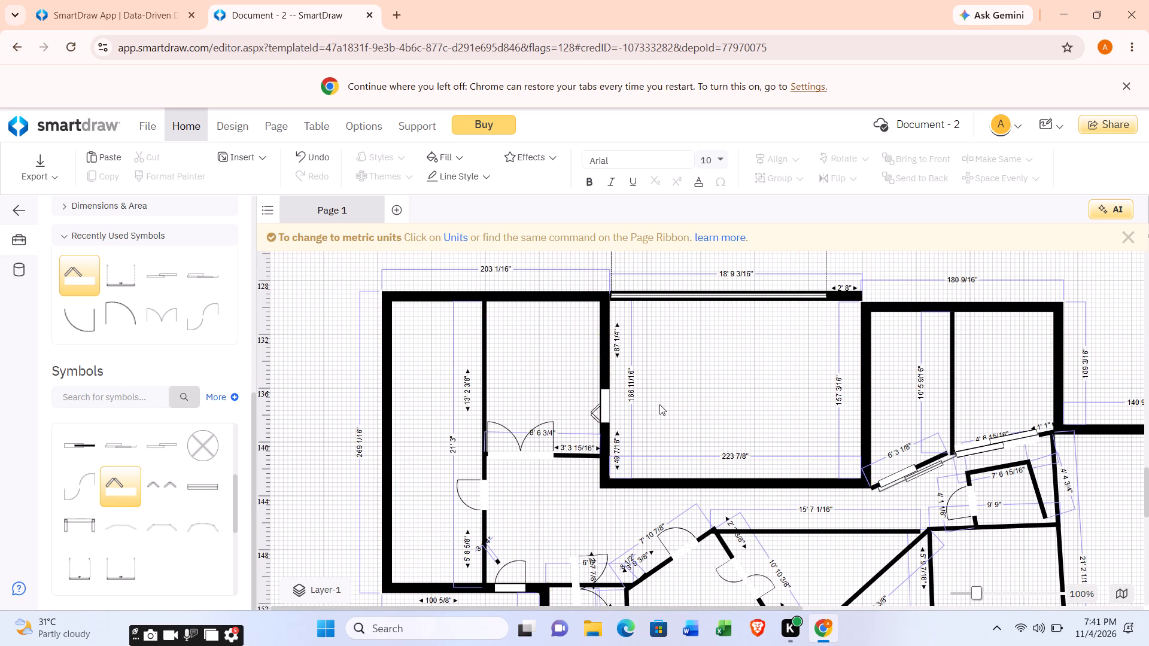
Place a Wyoming King bed from the Beds symbols at the top of the narrow far-left room, at left 8' 8" and top 130'.
scroll(208, 537, down, 1)
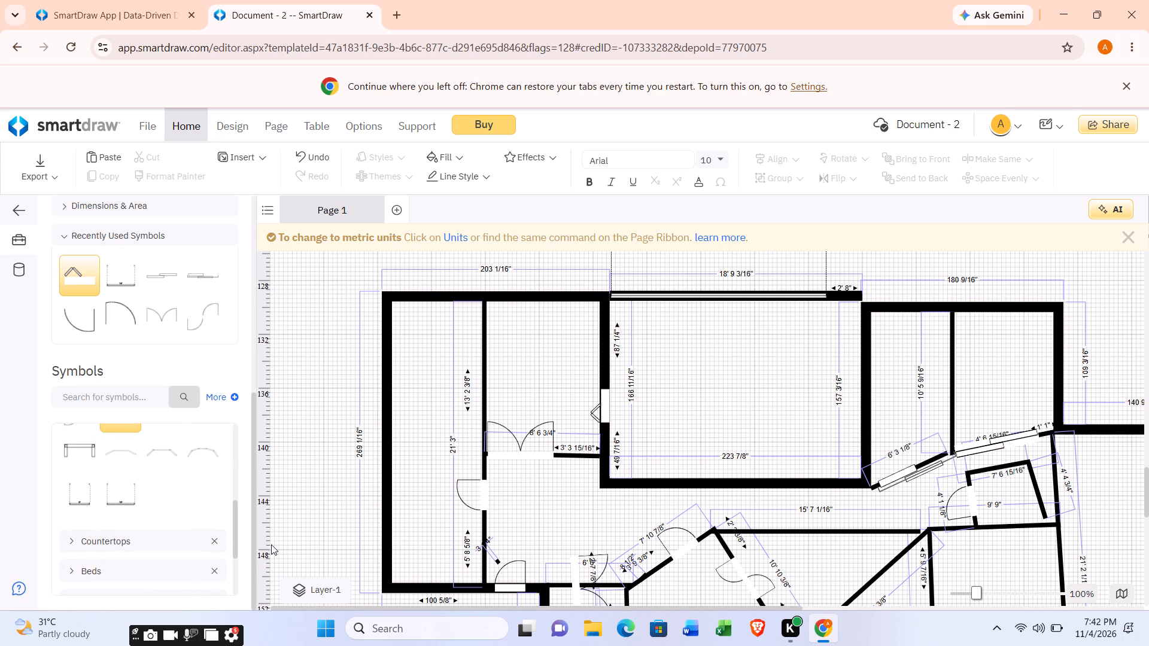
scroll(212, 594, down, 2)
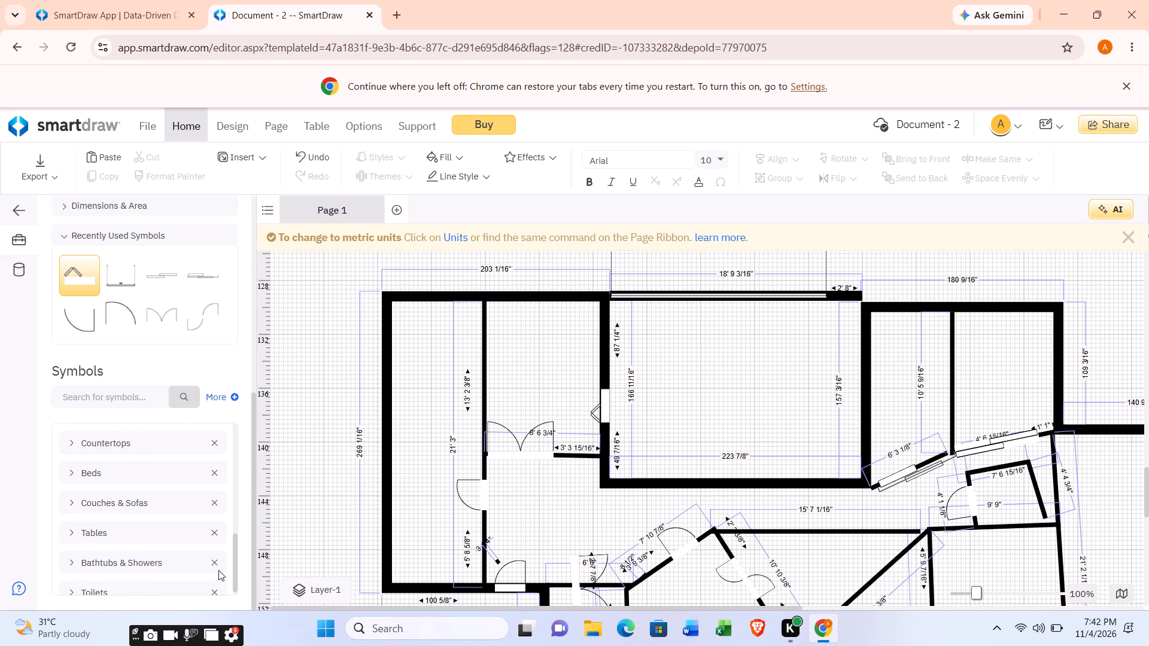
scroll(168, 483, down, 1)
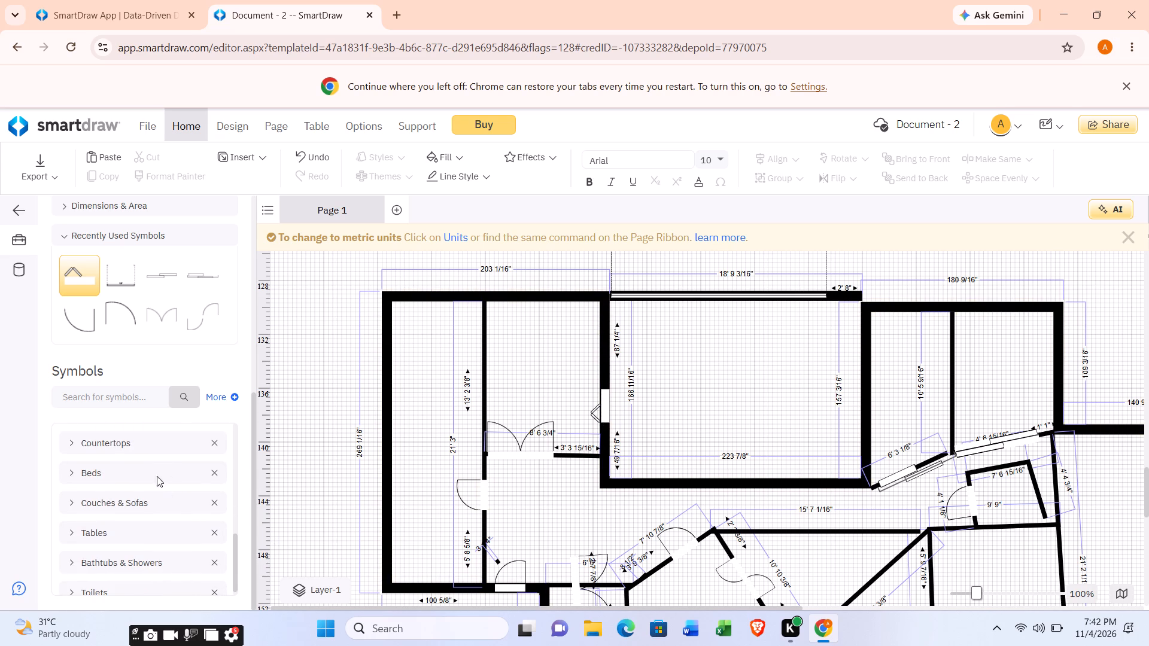
click(165, 467)
click(67, 463)
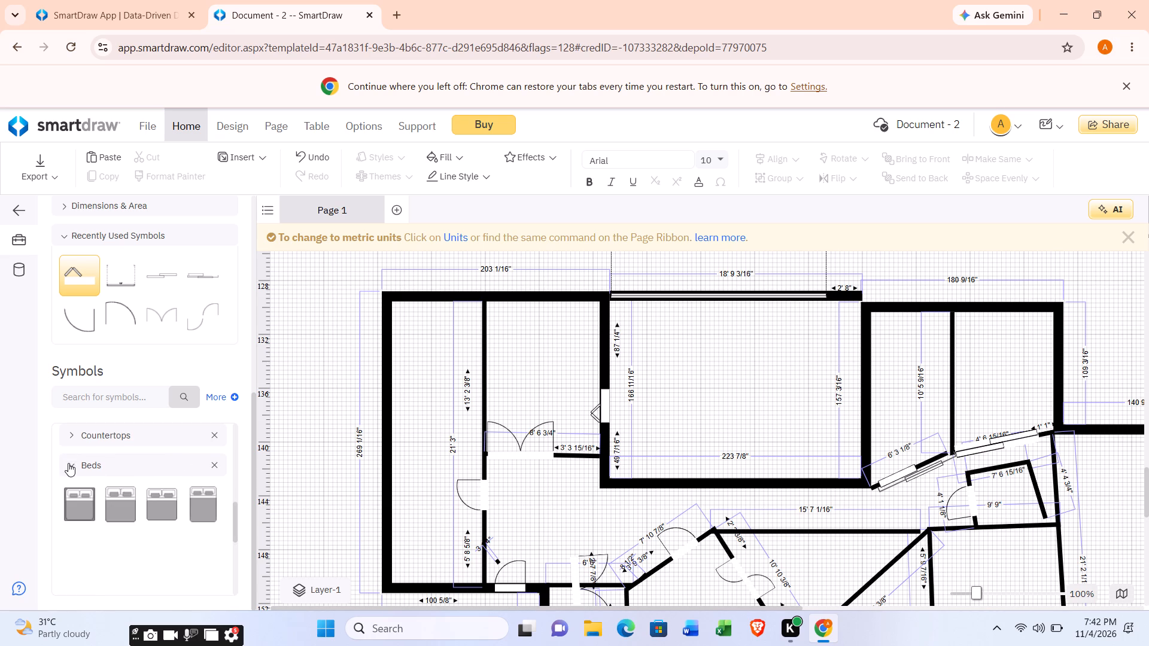
scroll(96, 479, down, 1)
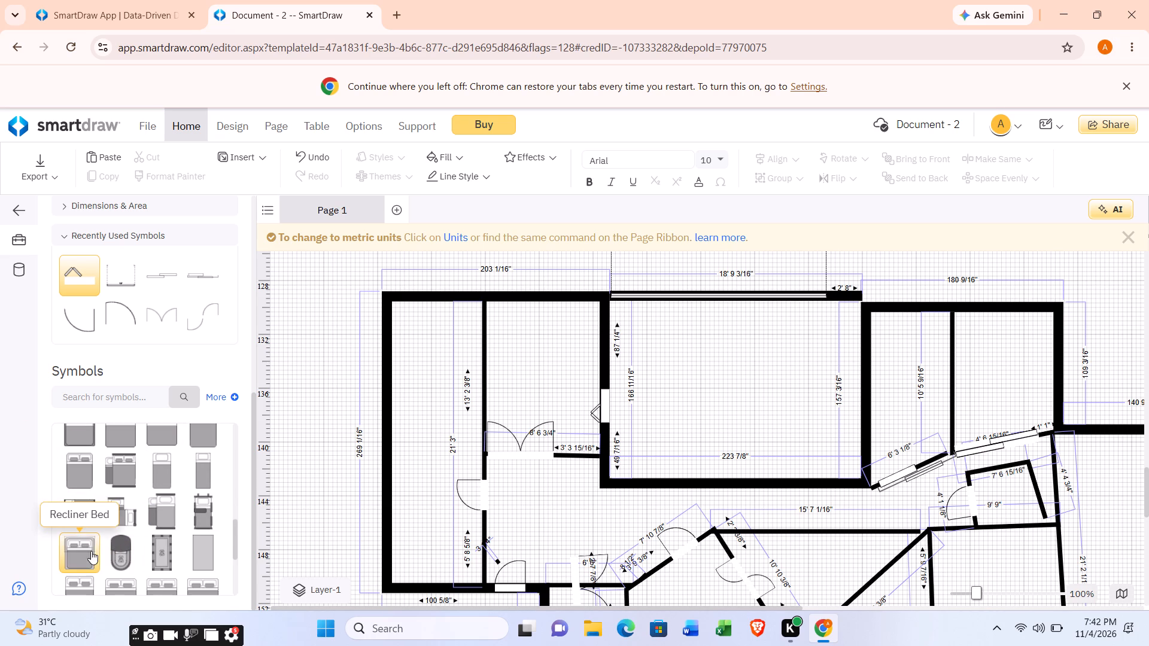
scroll(91, 526, down, 2)
scroll(126, 493, up, 1)
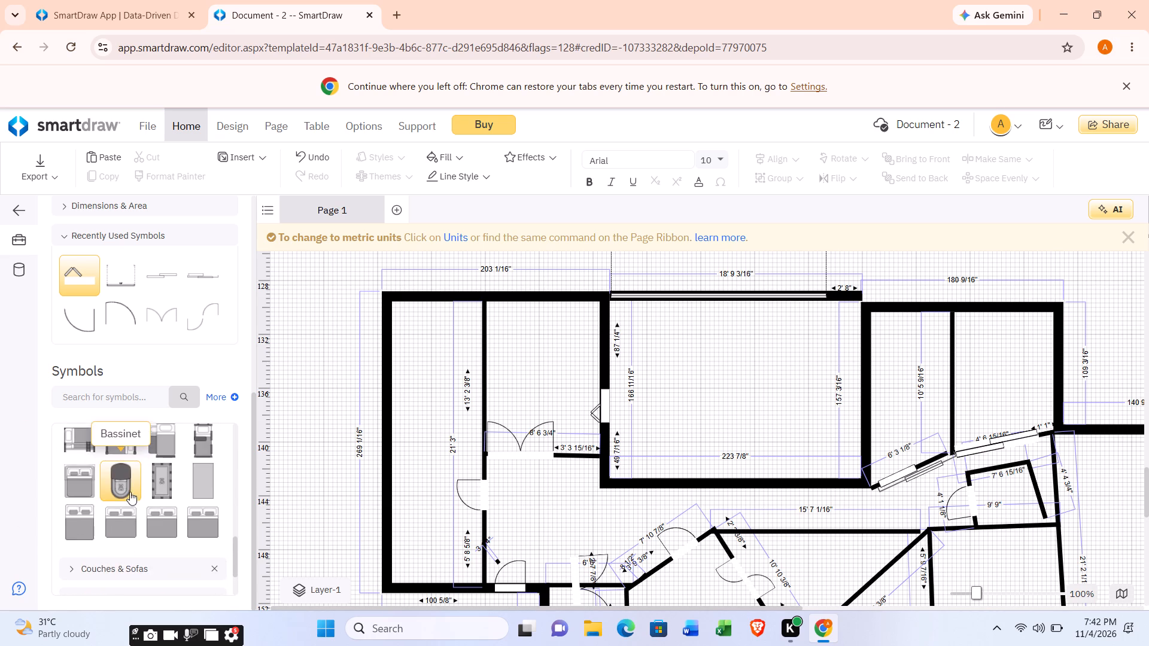
click(114, 514)
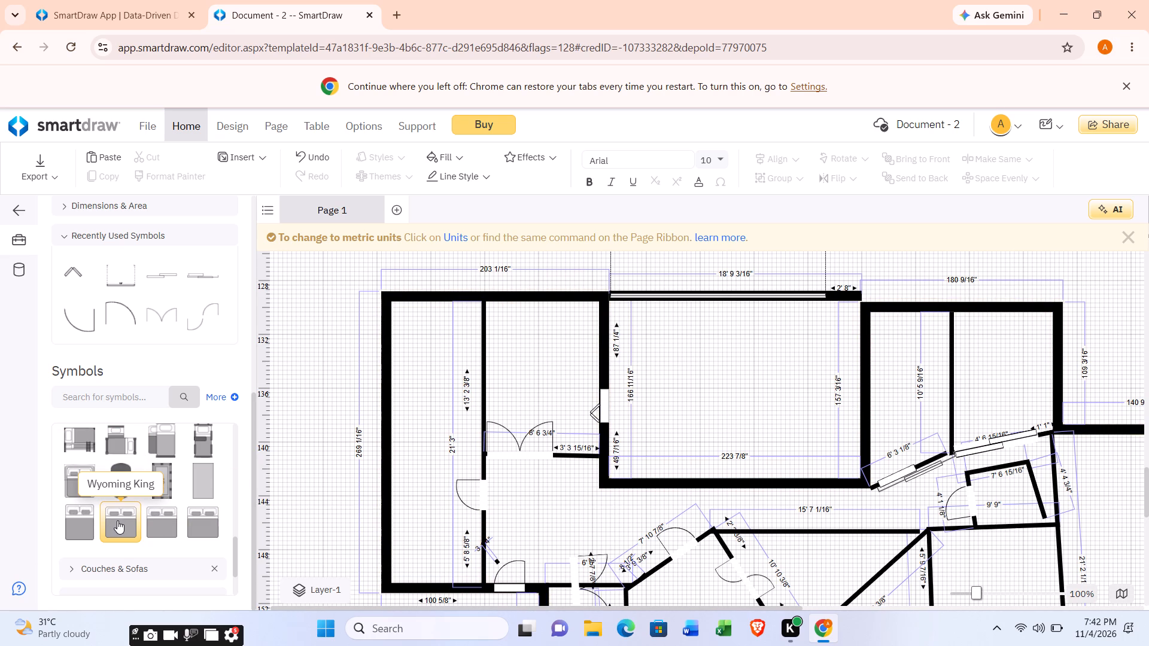
drag(118, 520, 297, 461)
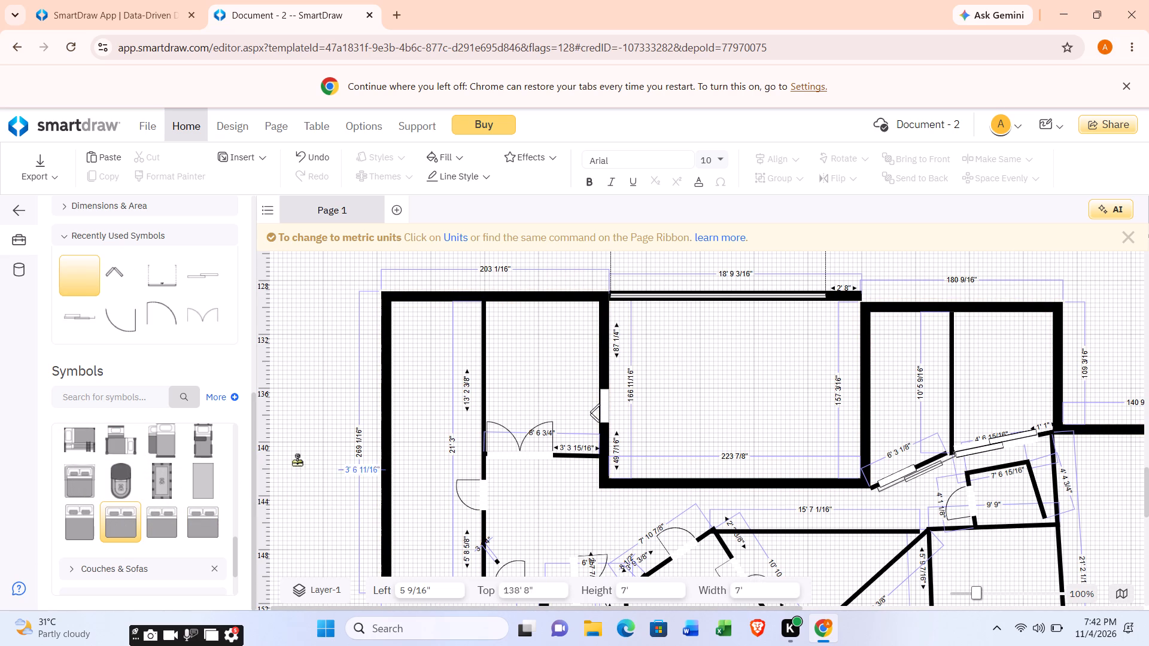
drag(297, 461, 312, 340)
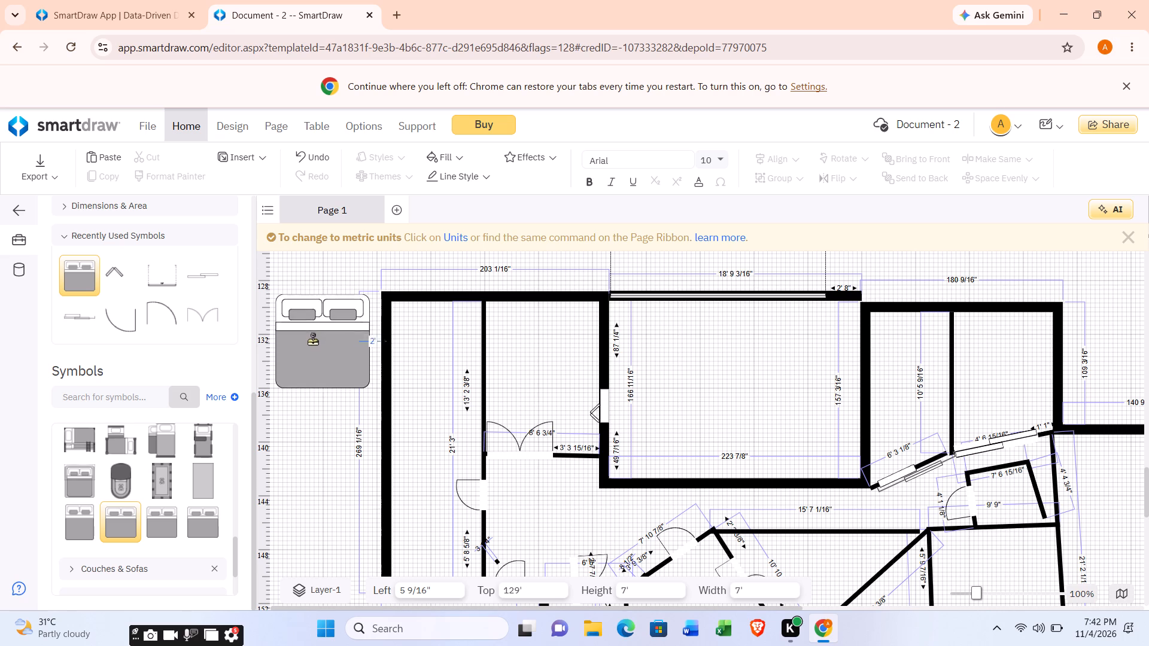
drag(312, 340, 428, 367)
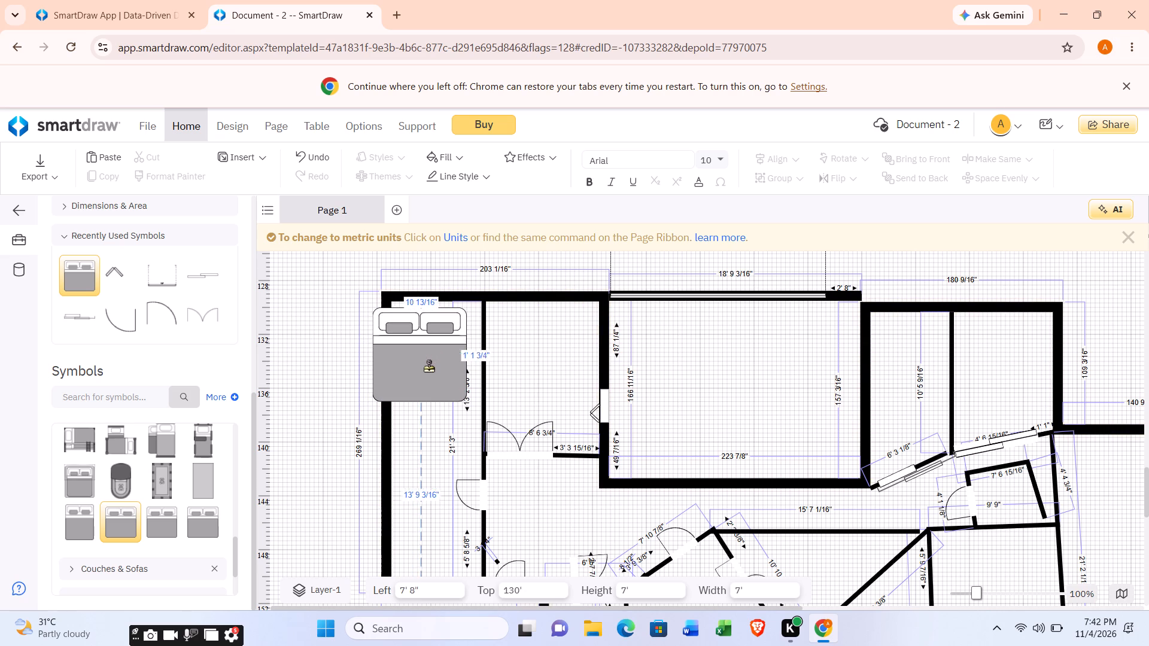
drag(428, 367, 433, 355)
Place an Alaskan King bed against the 180 9/16" top wall of the room beside the garage, at left 46' 8" and top 130'.
scroll(422, 386, down, 1)
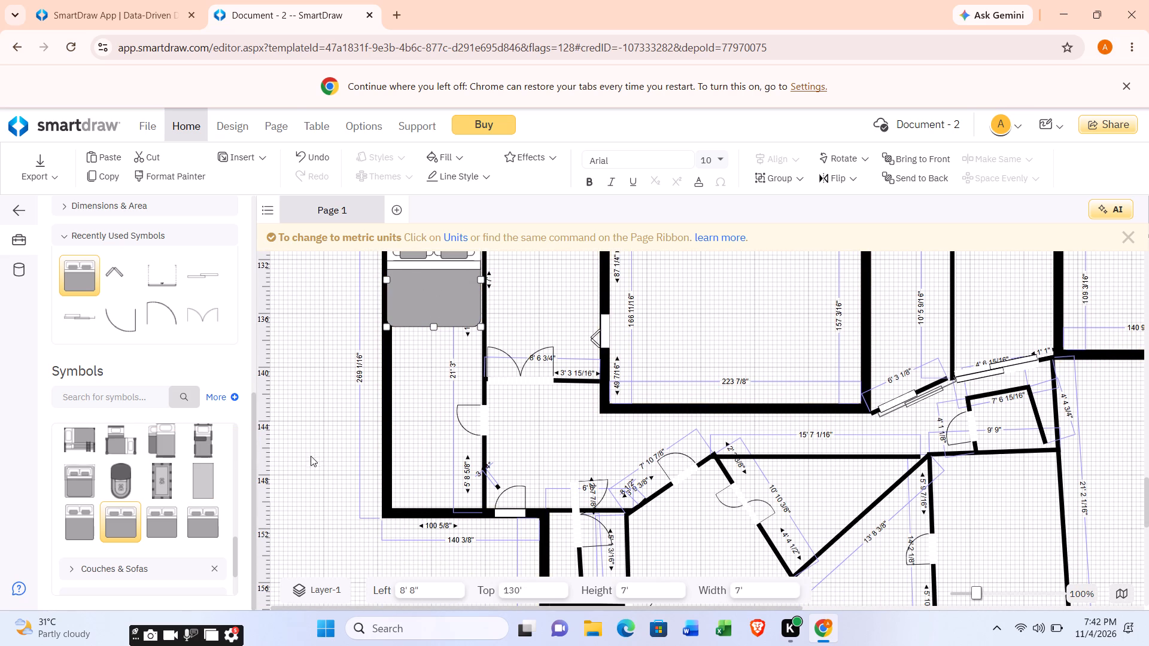
scroll(406, 398, down, 1)
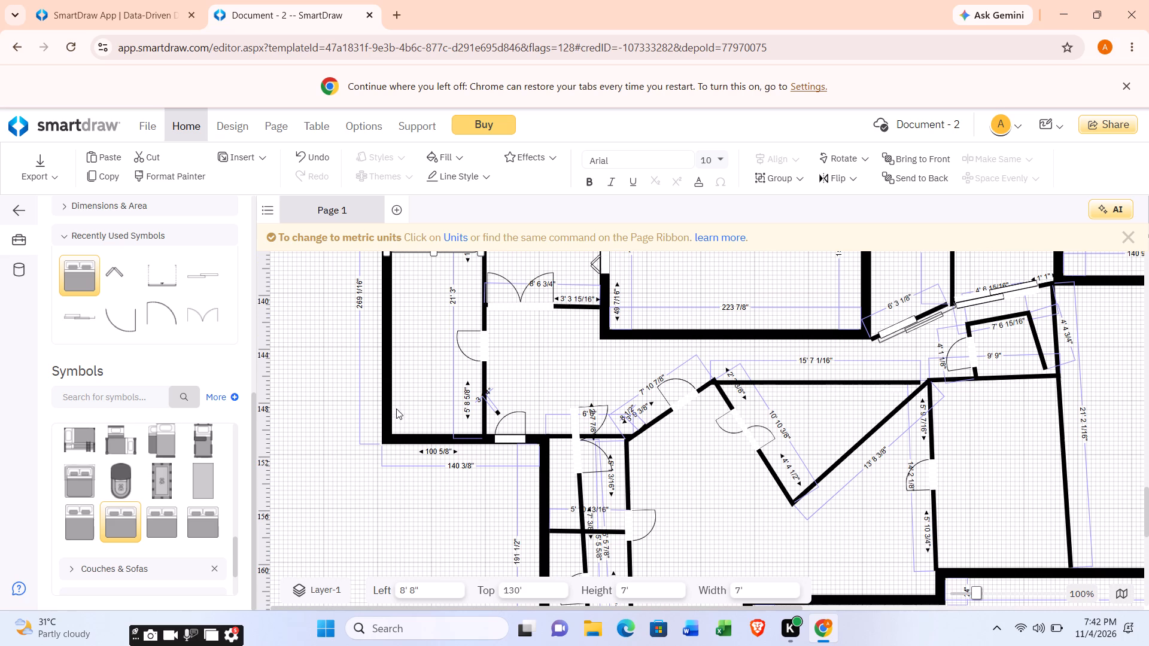
scroll(396, 410, down, 1)
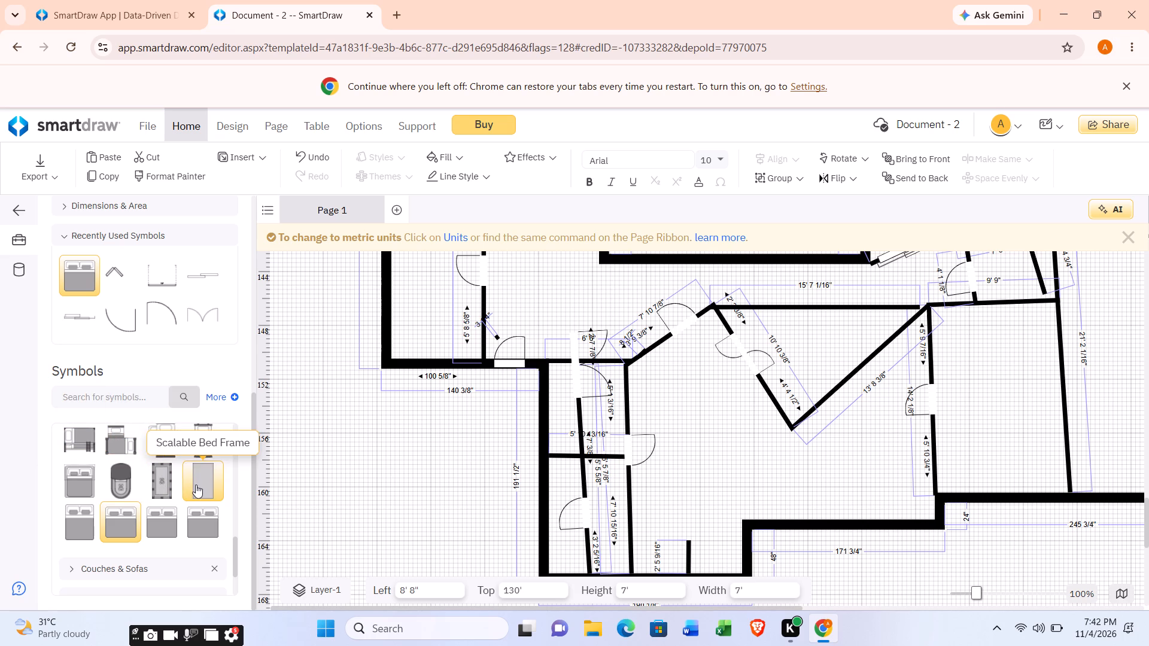
scroll(358, 409, up, 2)
scroll(878, 316, up, 2)
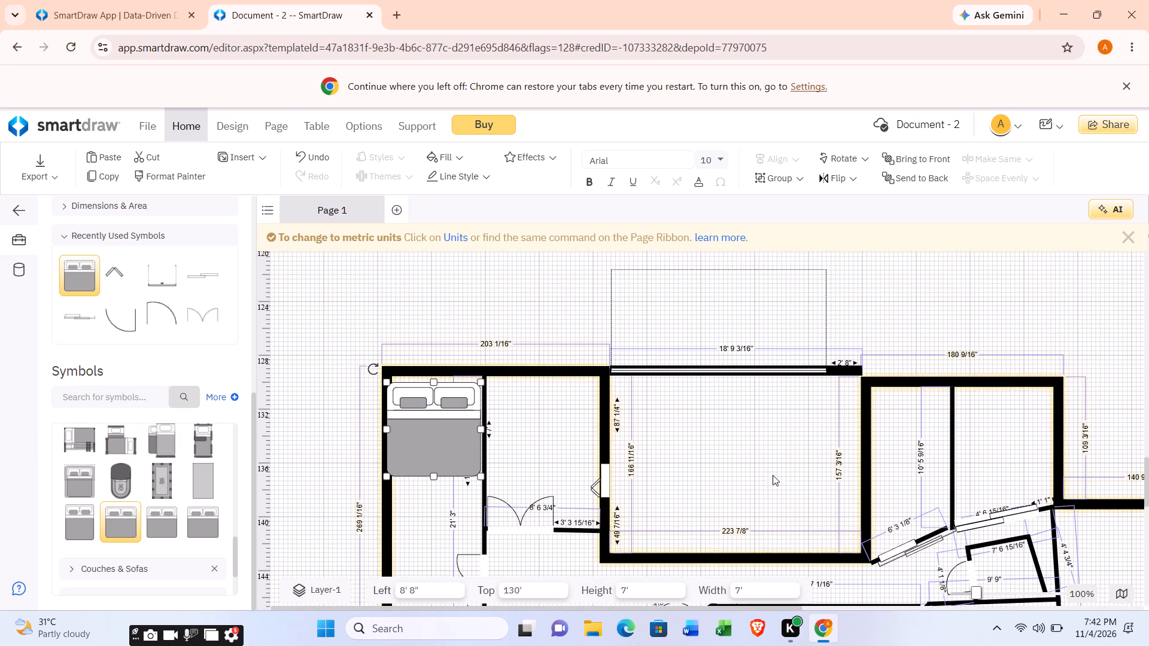
scroll(697, 502, down, 1)
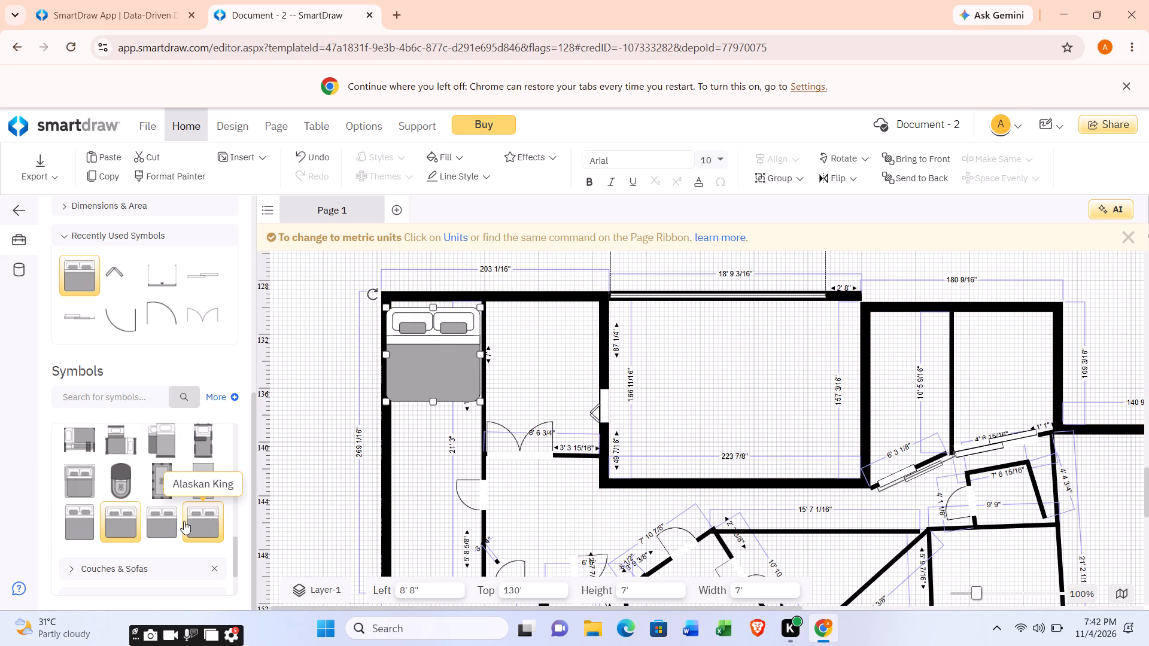
drag(200, 521, 357, 554)
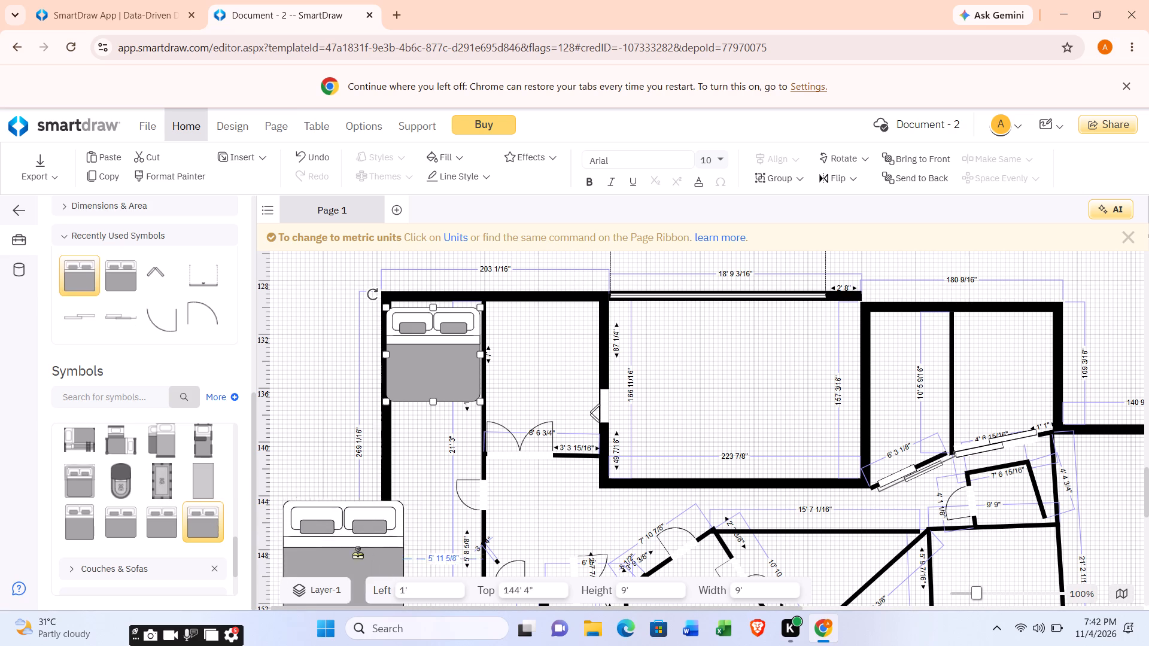
drag(357, 554, 894, 377)
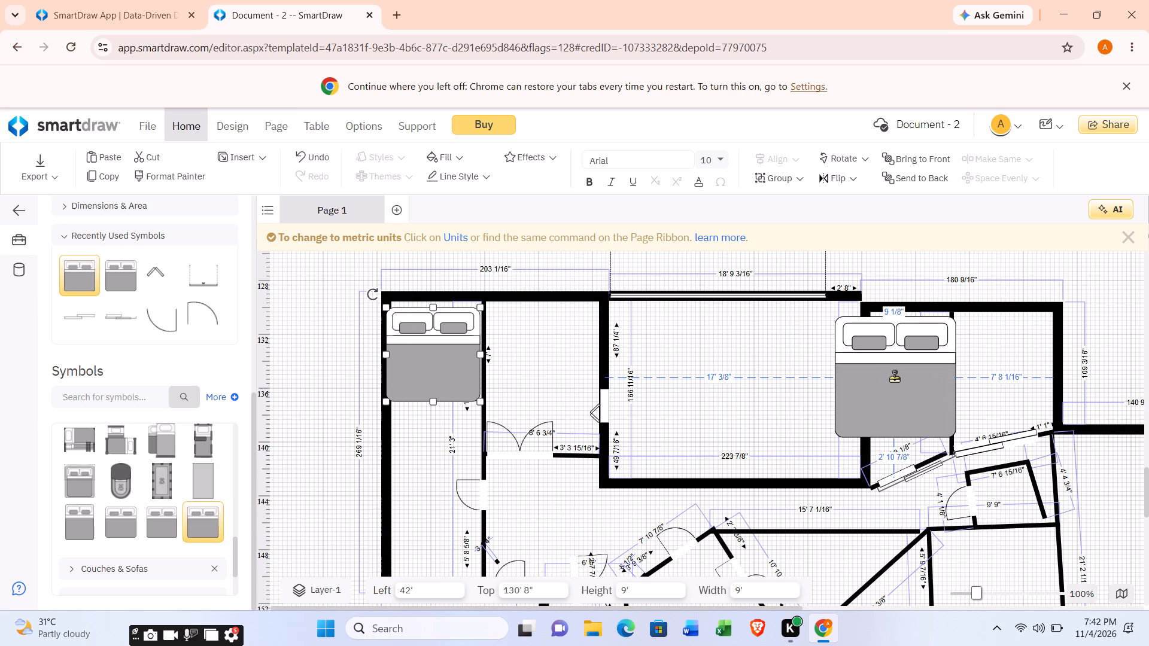
drag(894, 377, 938, 365)
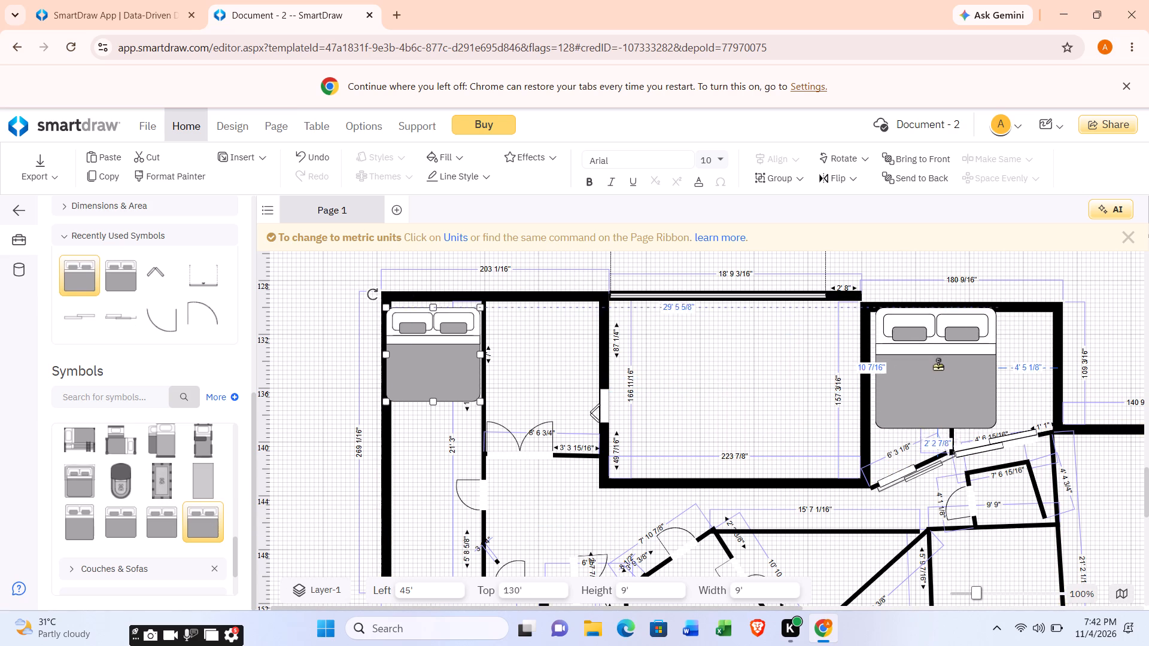
drag(938, 365, 960, 366)
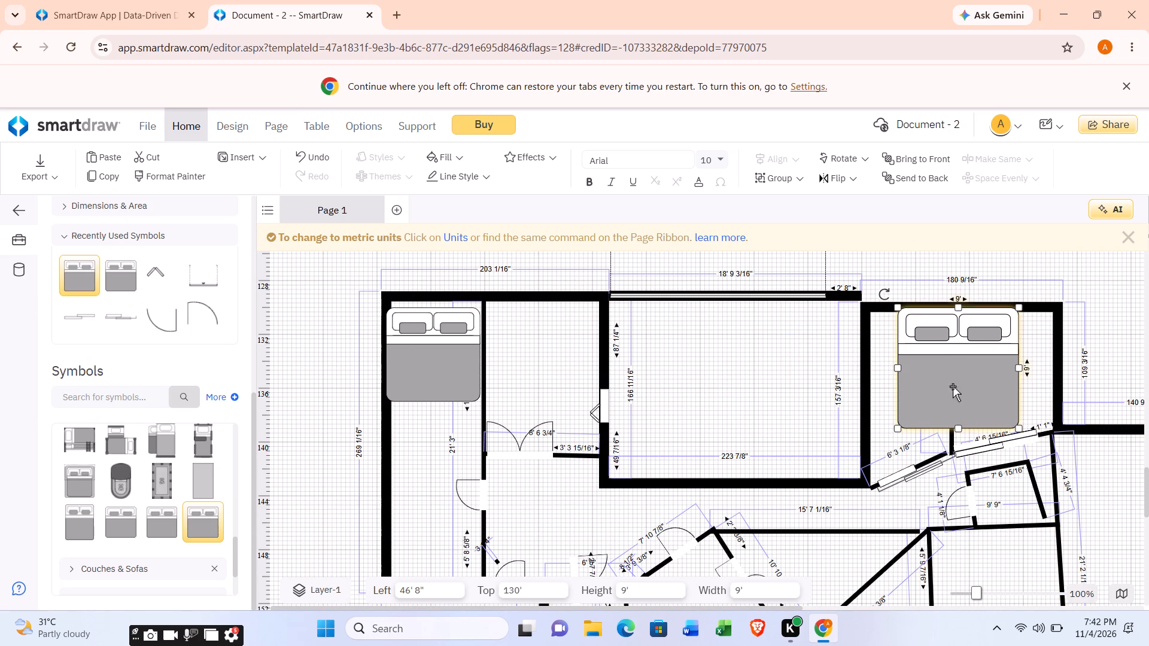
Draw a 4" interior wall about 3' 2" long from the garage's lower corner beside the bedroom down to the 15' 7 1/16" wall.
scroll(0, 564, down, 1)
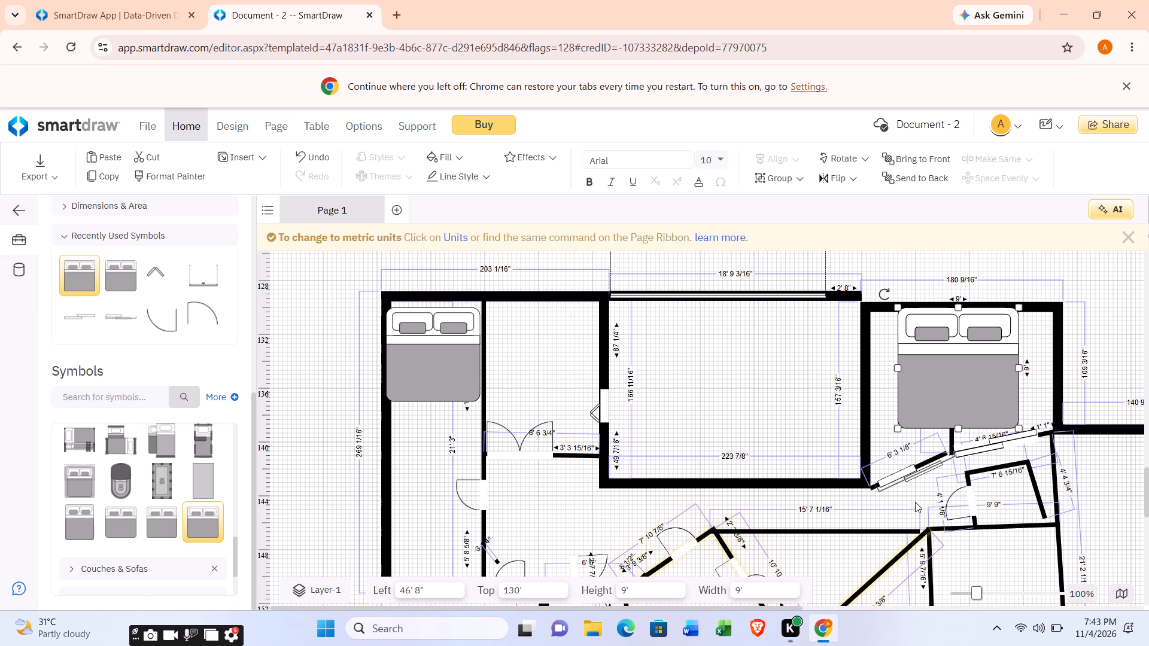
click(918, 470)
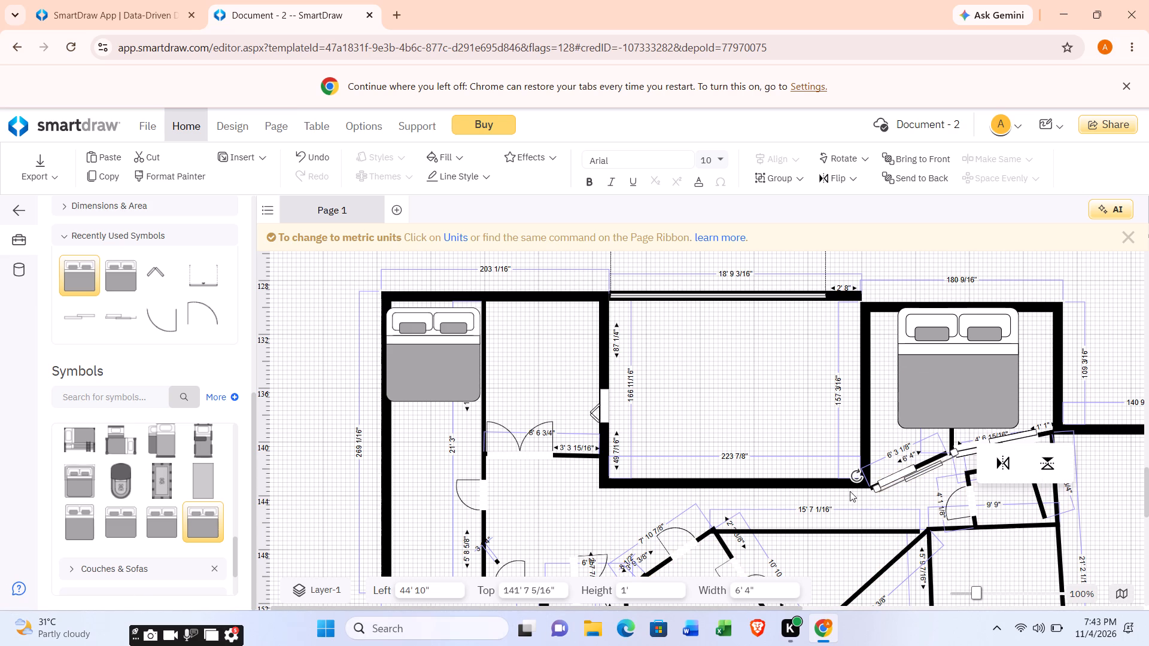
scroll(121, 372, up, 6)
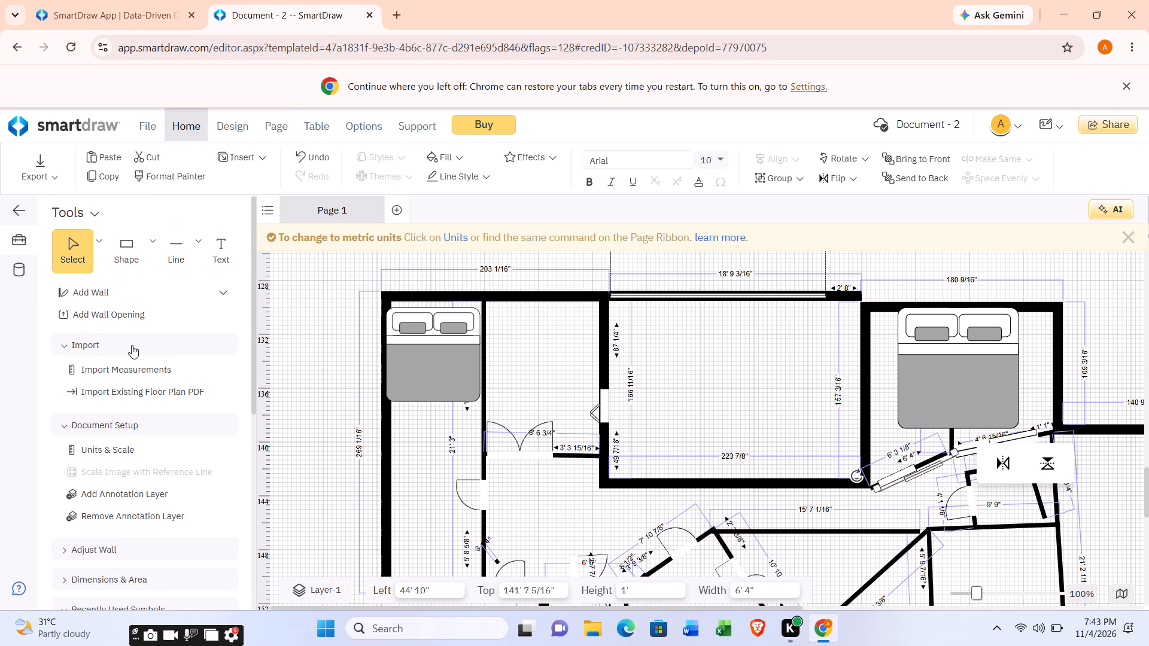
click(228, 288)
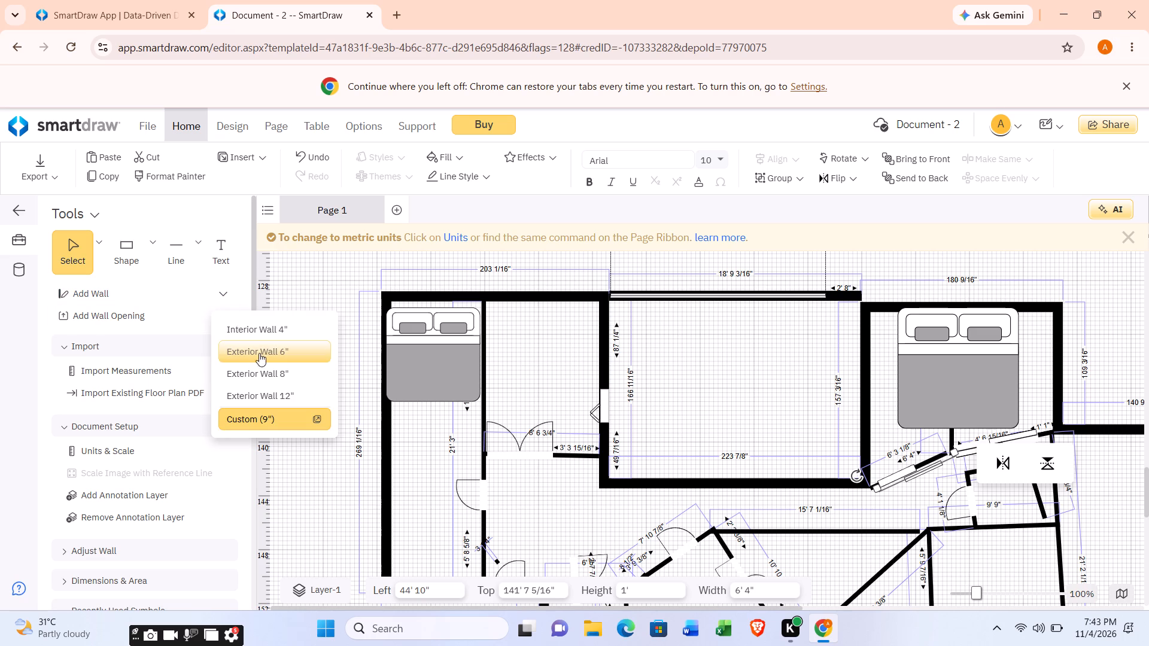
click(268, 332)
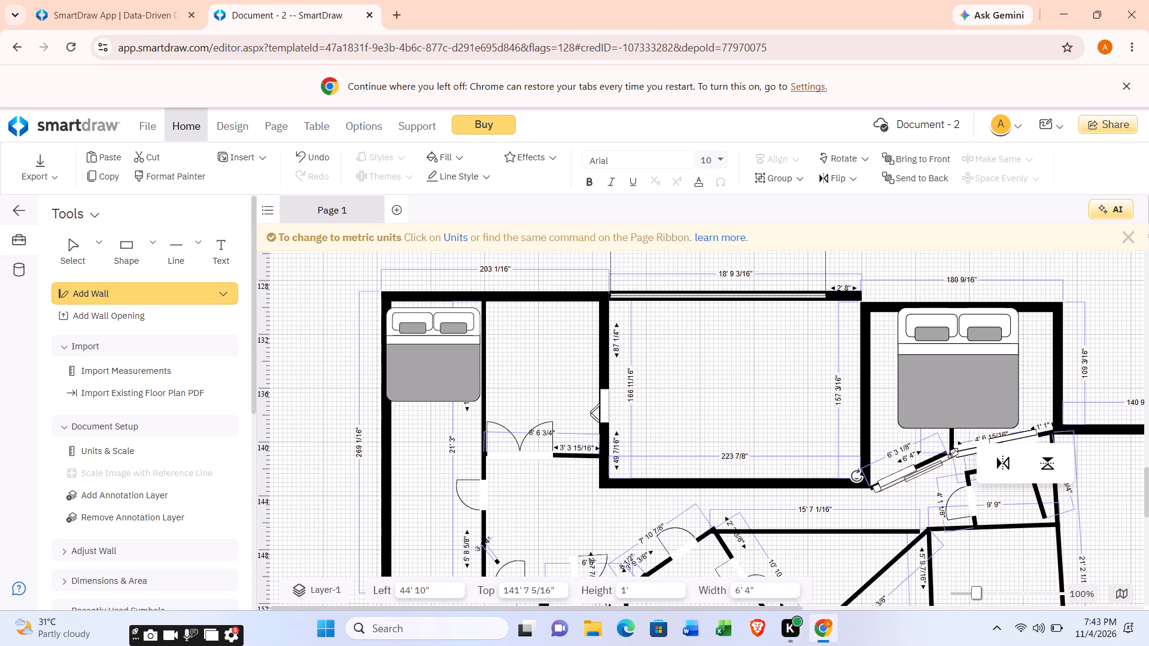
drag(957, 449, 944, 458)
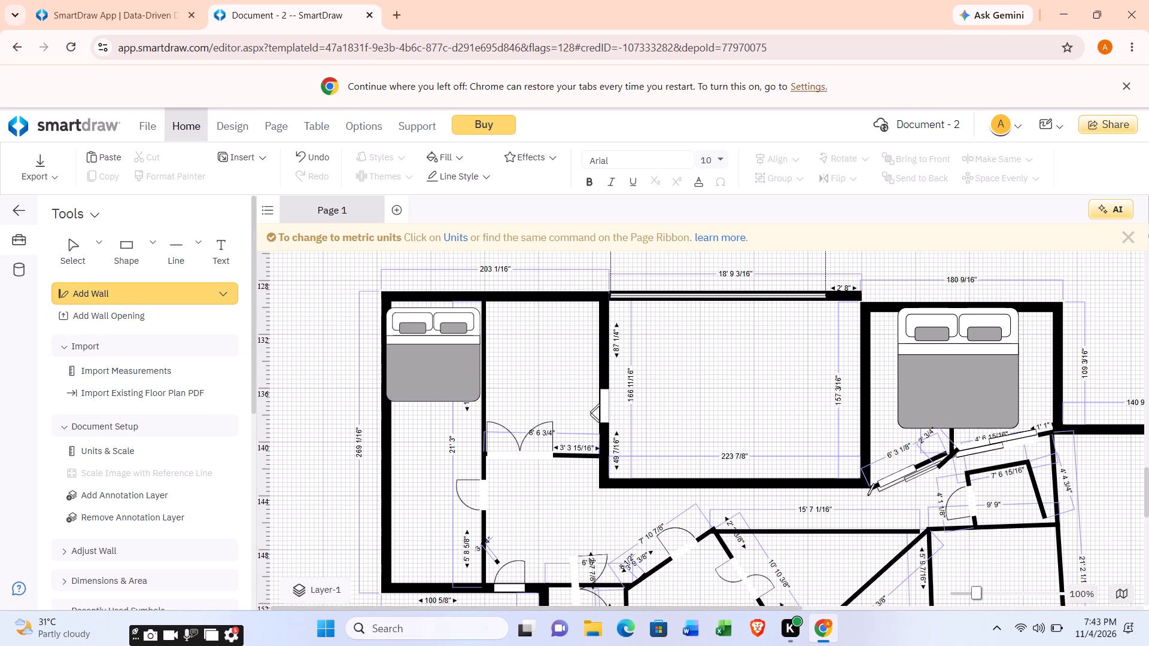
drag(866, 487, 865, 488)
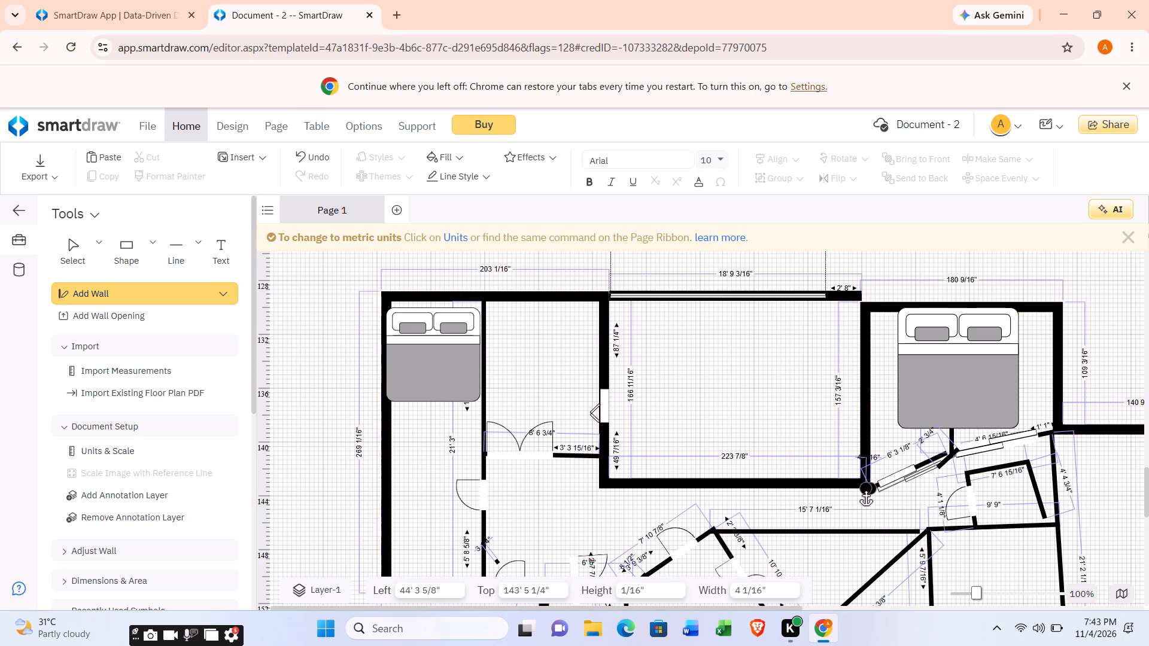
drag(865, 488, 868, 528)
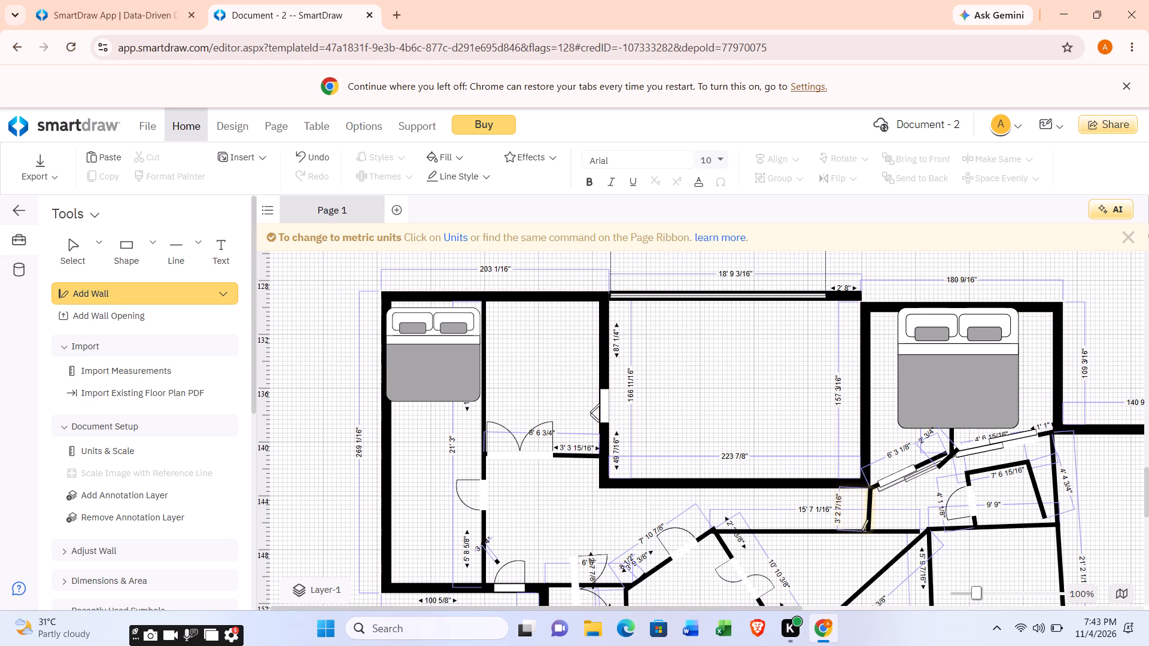
Place a 28" single swing door at the short wall below the garage corner, at left 510 7/16" and top 1723 5/8".
scroll(123, 476, up, 2)
scroll(130, 472, down, 2)
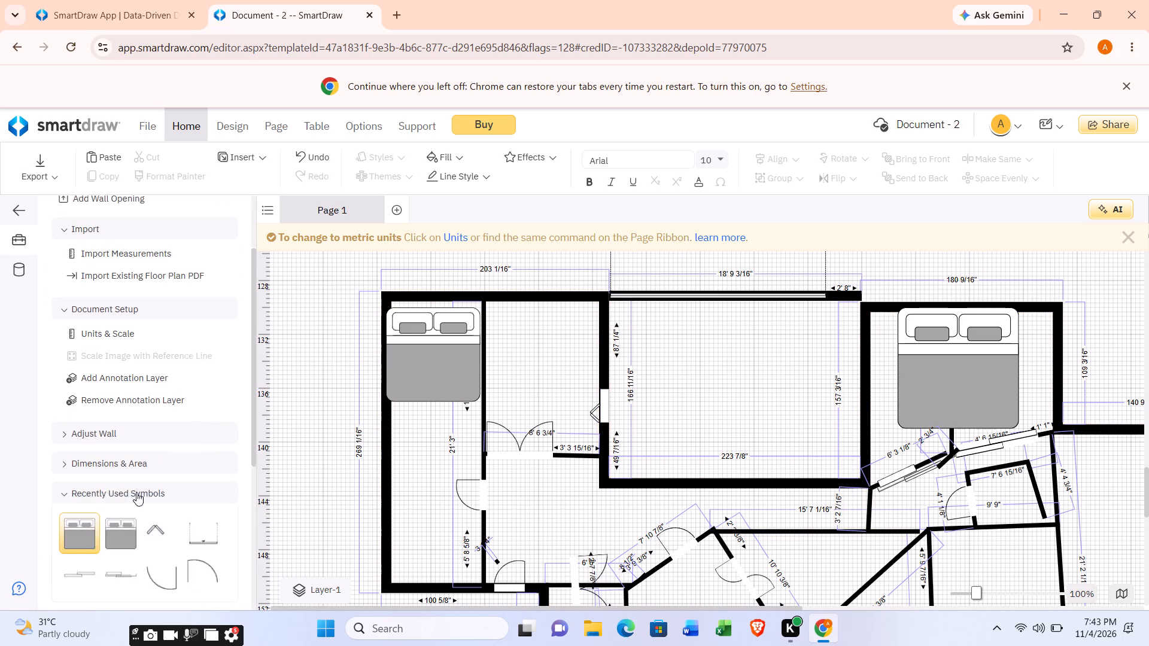
click(165, 538)
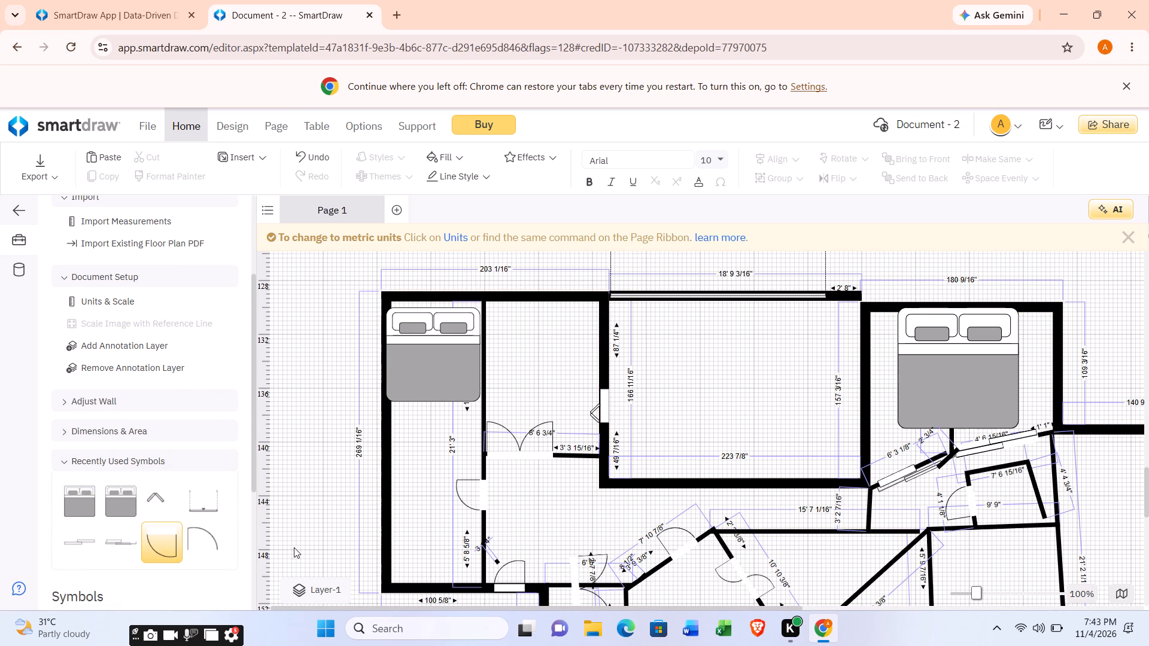
drag(205, 538, 265, 537)
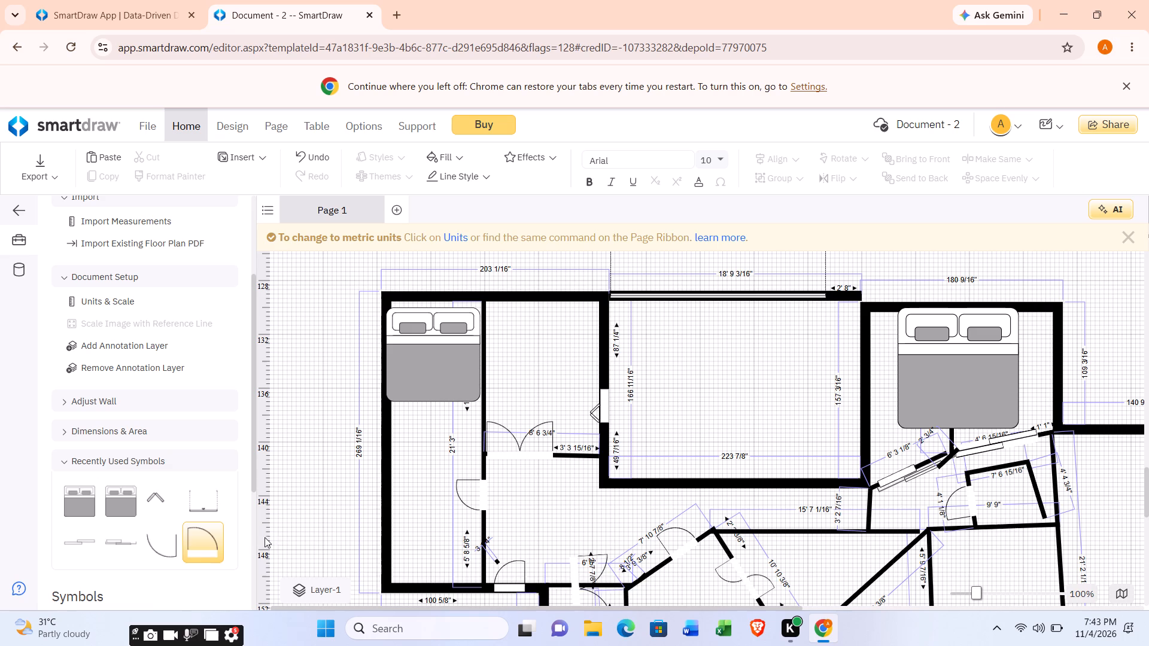
drag(265, 537, 852, 495)
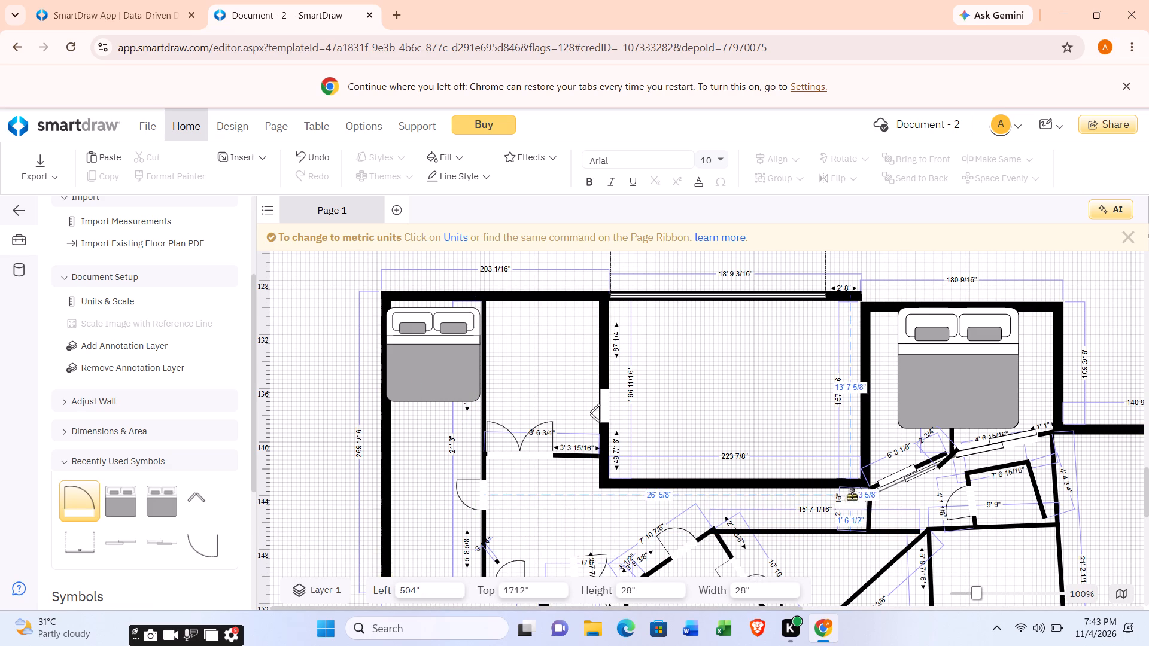
drag(852, 495, 861, 505)
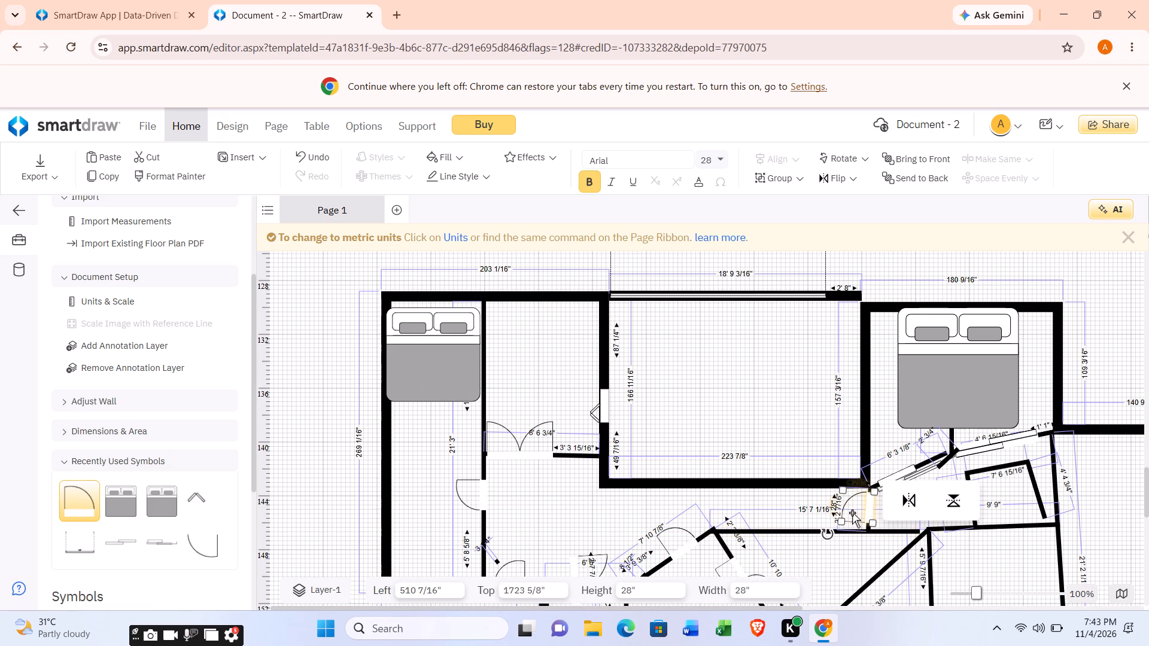
Delete the two 6' 4" sliding doors from the slanted walls below the Alaskan King bed.
click(916, 461)
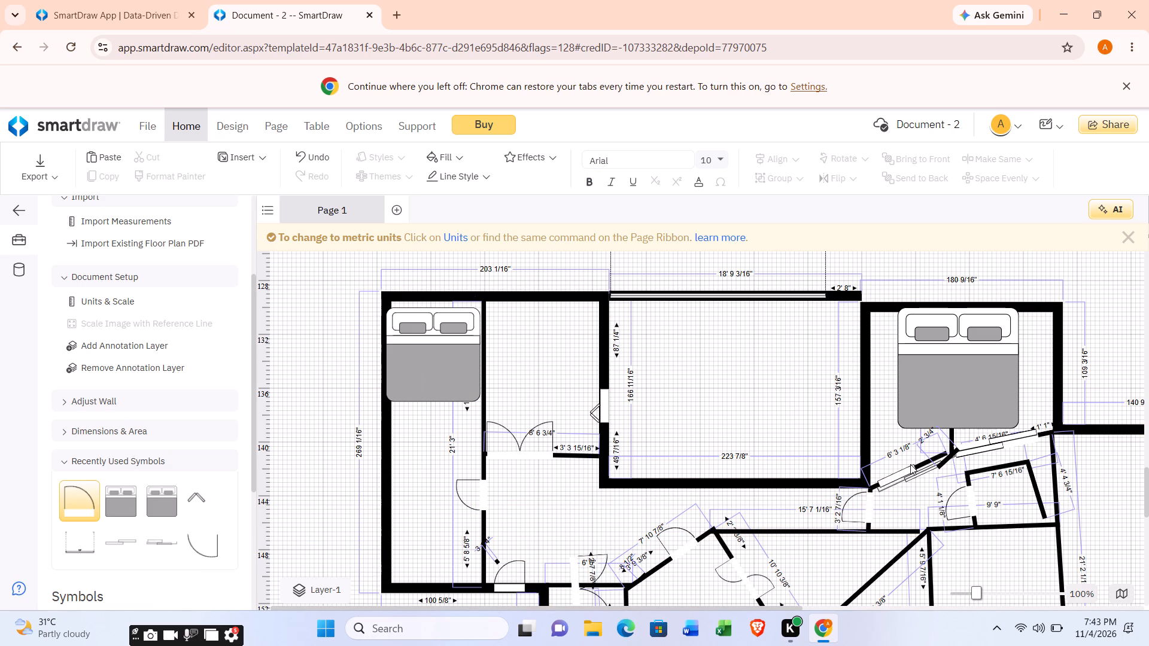
click(910, 464)
click(919, 467)
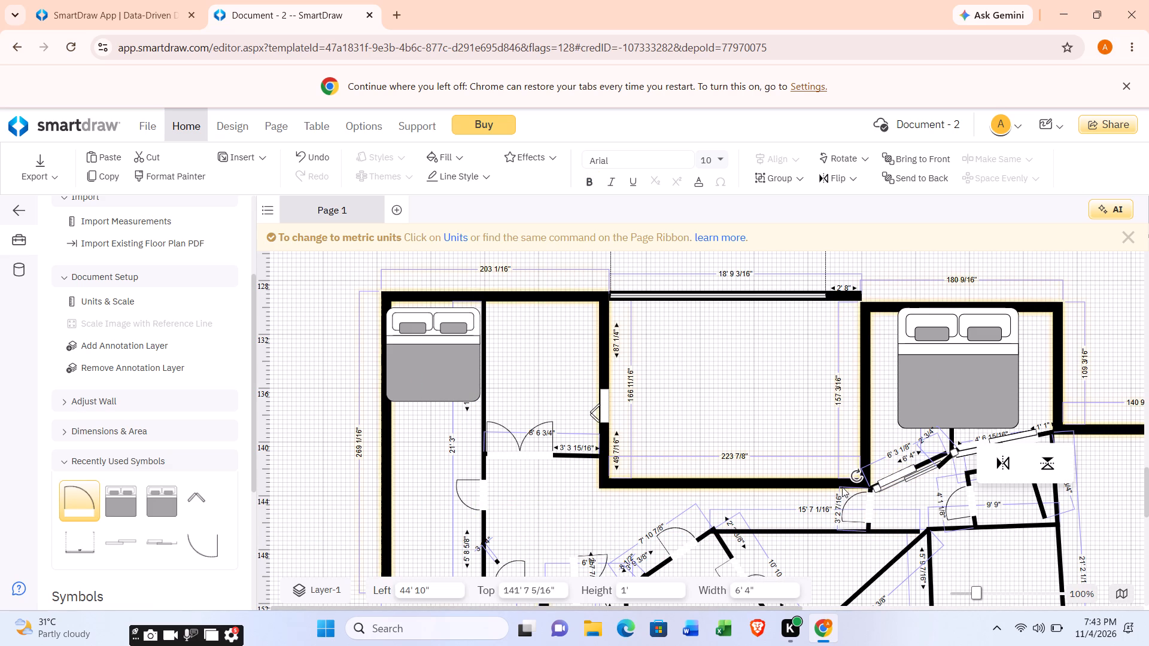
key(Delete)
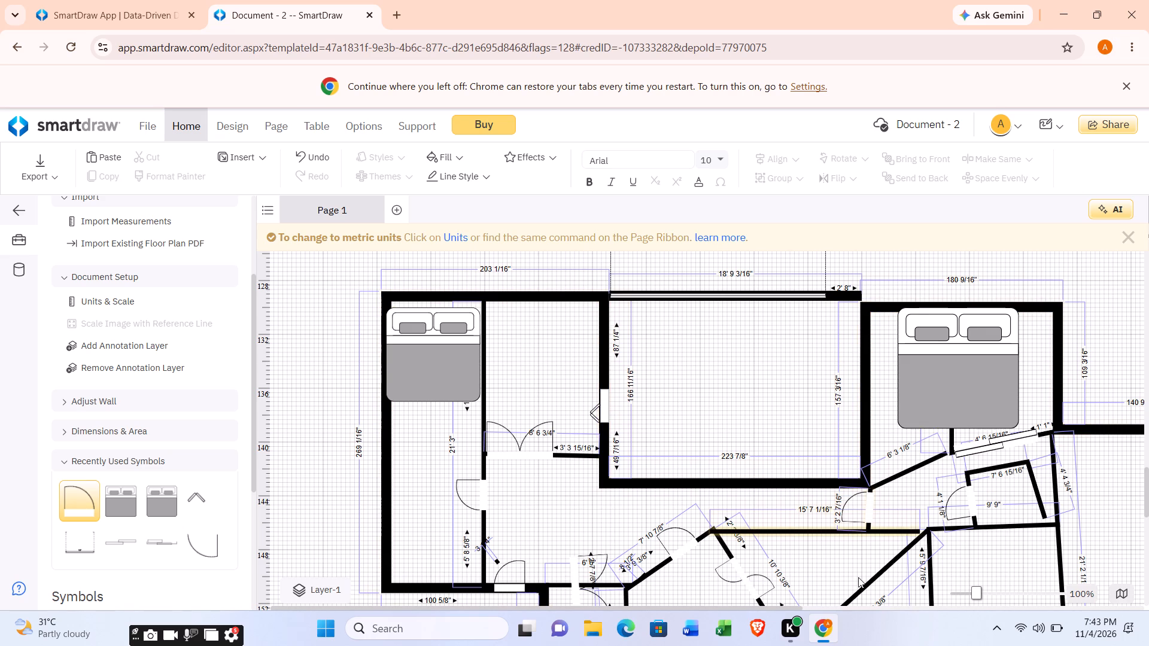
click(918, 470)
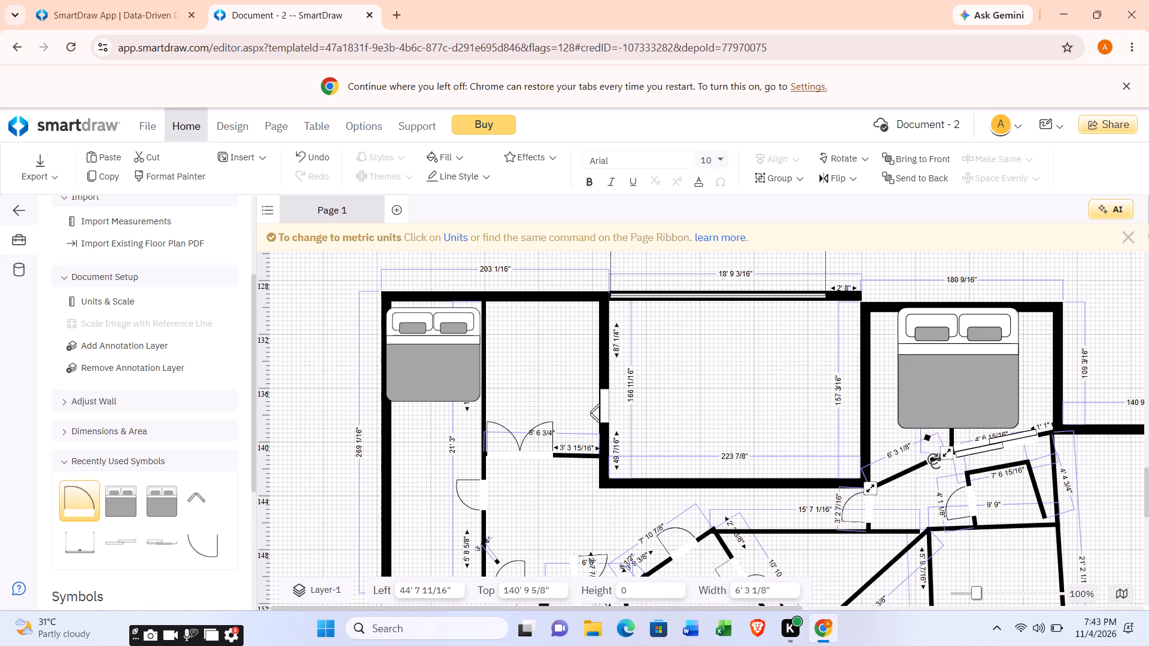
click(966, 451)
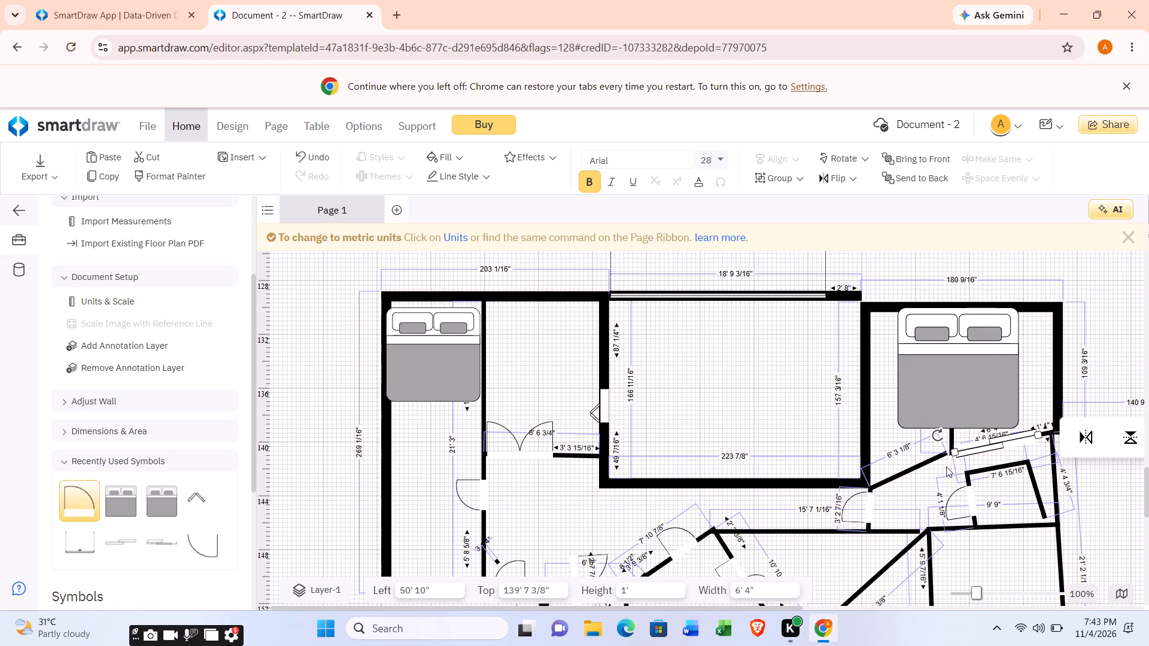
key(Delete)
key(Delete)
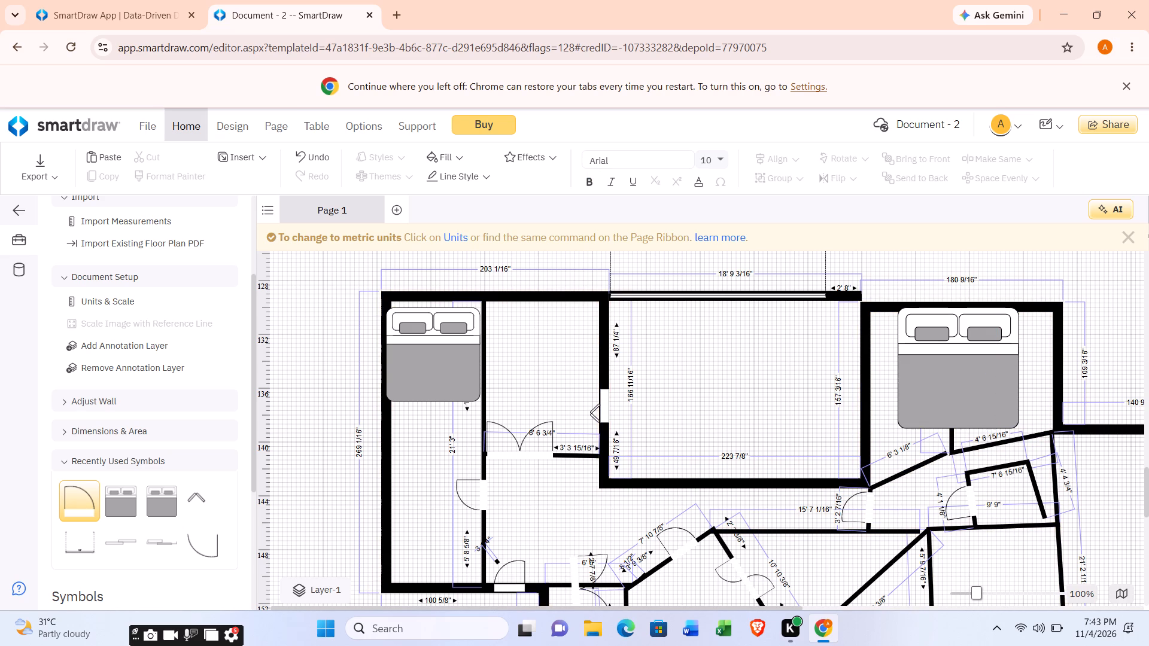
Delete the slanted 4' 6 15/16" and 6' 3 1/8" walls below the Alaskan King bed, and the small closet enclosure beside them.
double_click(1023, 440)
key(Delete)
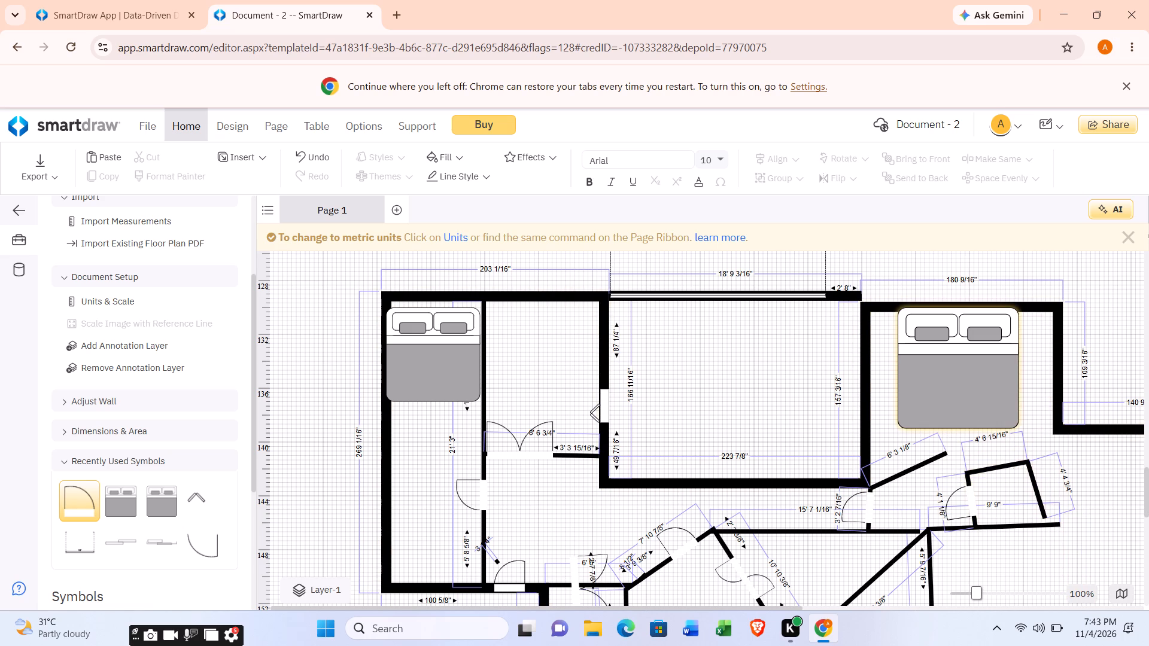
click(1020, 468)
click(1002, 465)
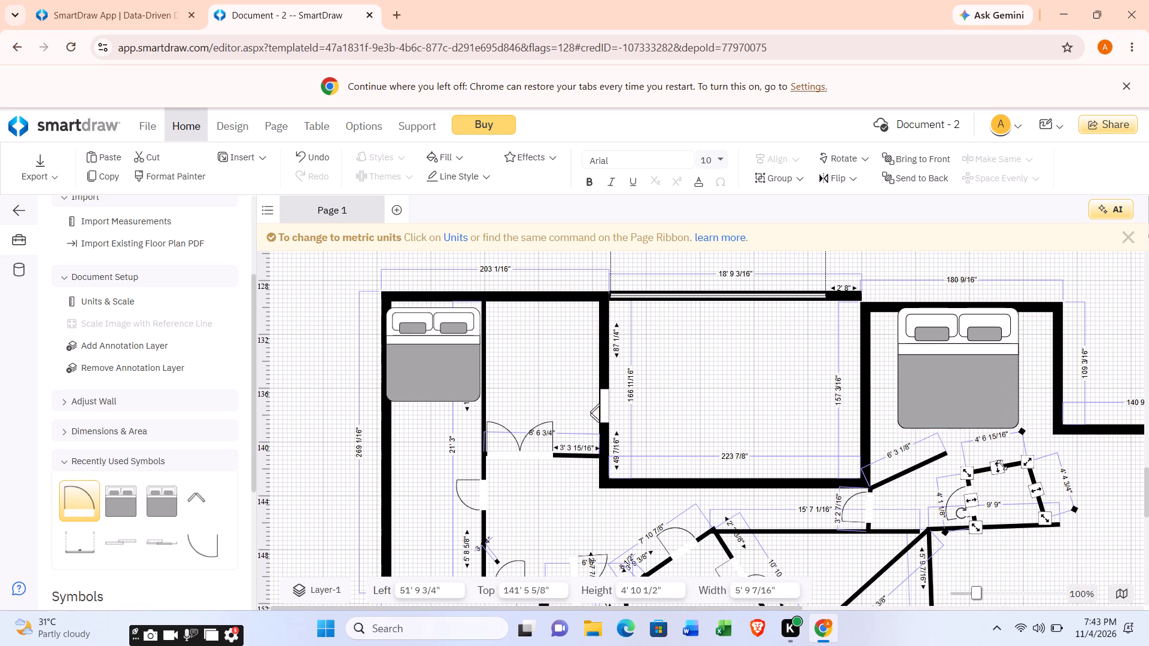
key(Delete)
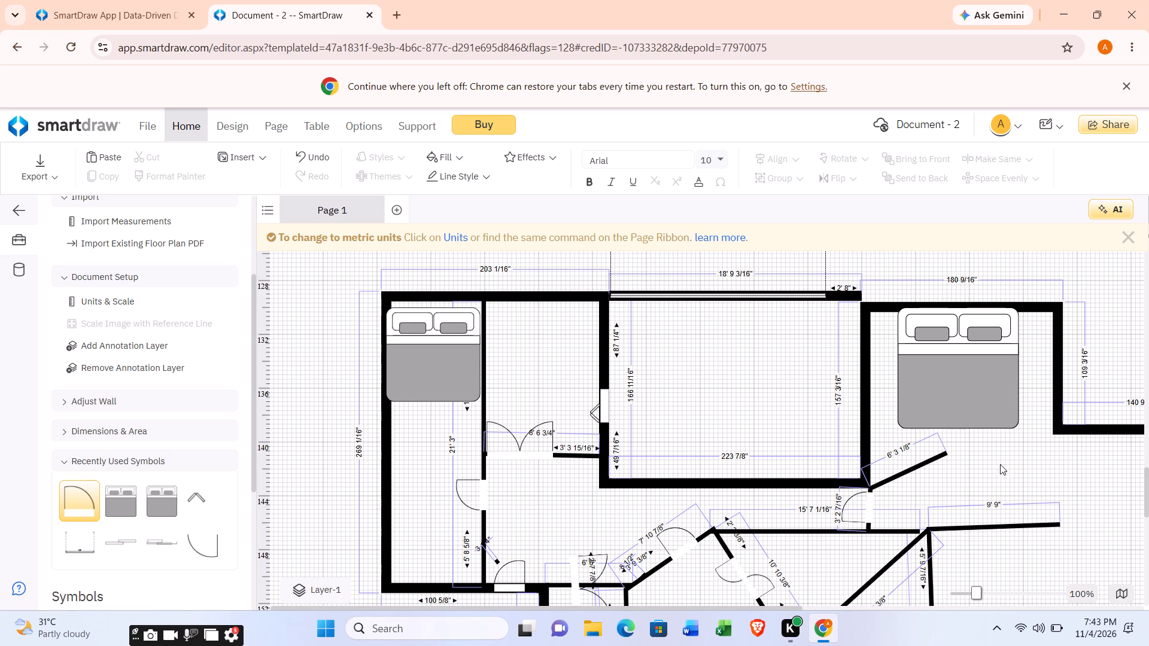
click(897, 470)
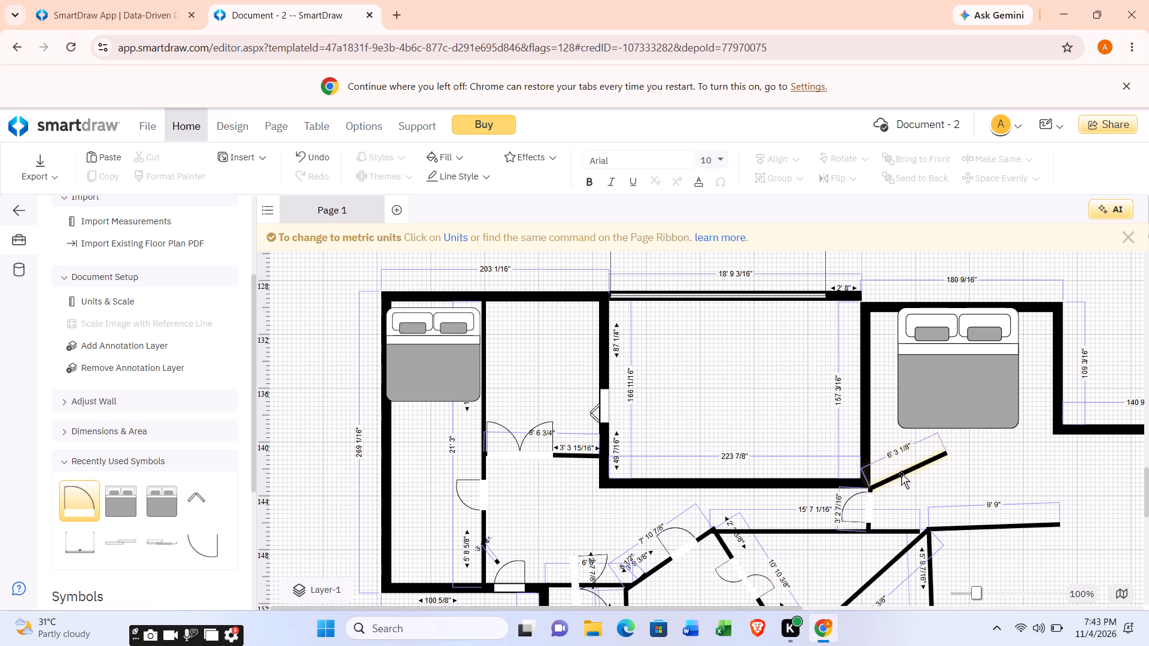
click(901, 474)
key(Delete)
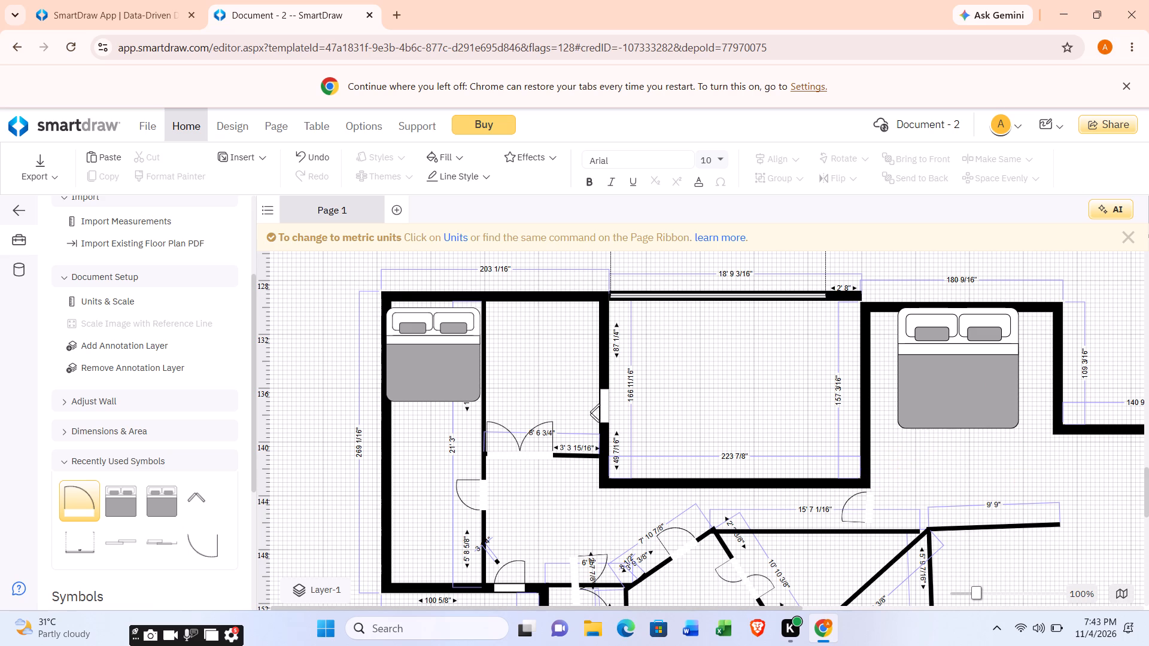
Examine the wall layout around the cleared area below the Alaskan King bed and the large room beside it.
scroll(904, 435, down, 2)
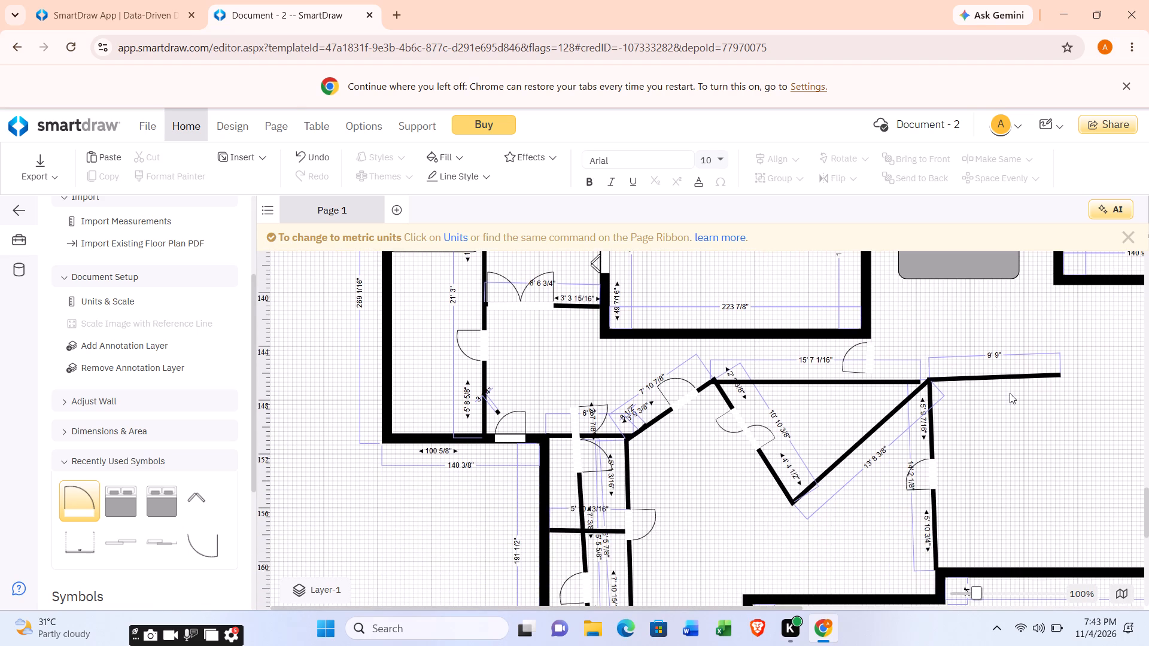
scroll(1010, 393, up, 1)
scroll(1054, 465, down, 1)
scroll(1055, 458, up, 1)
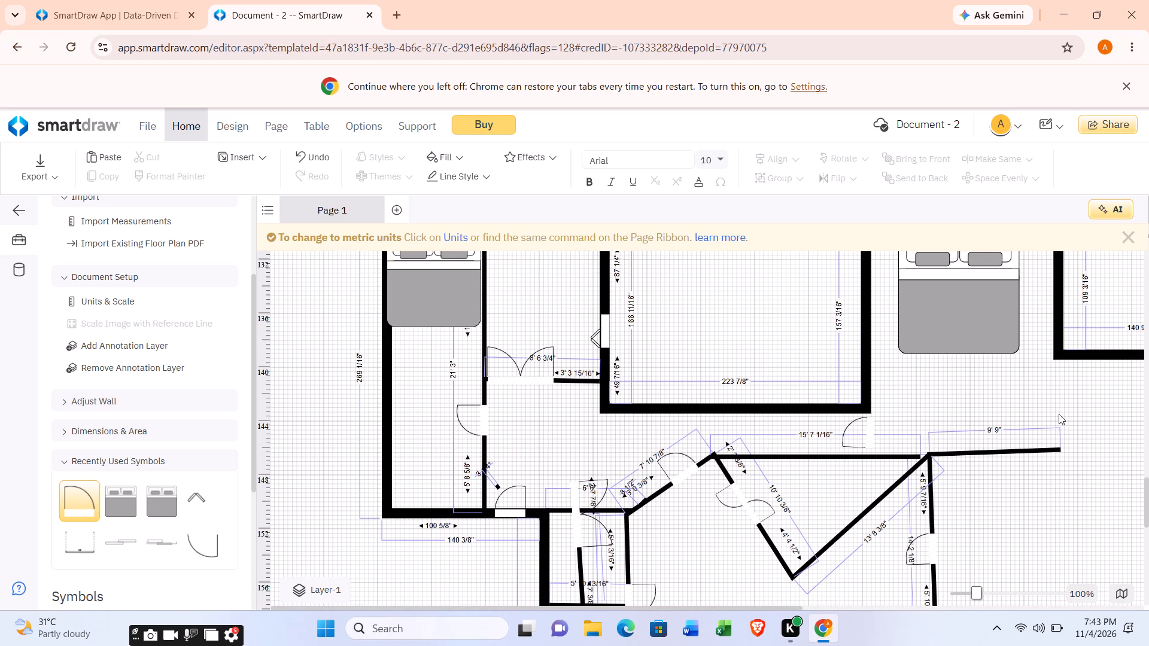
scroll(1051, 418, up, 1)
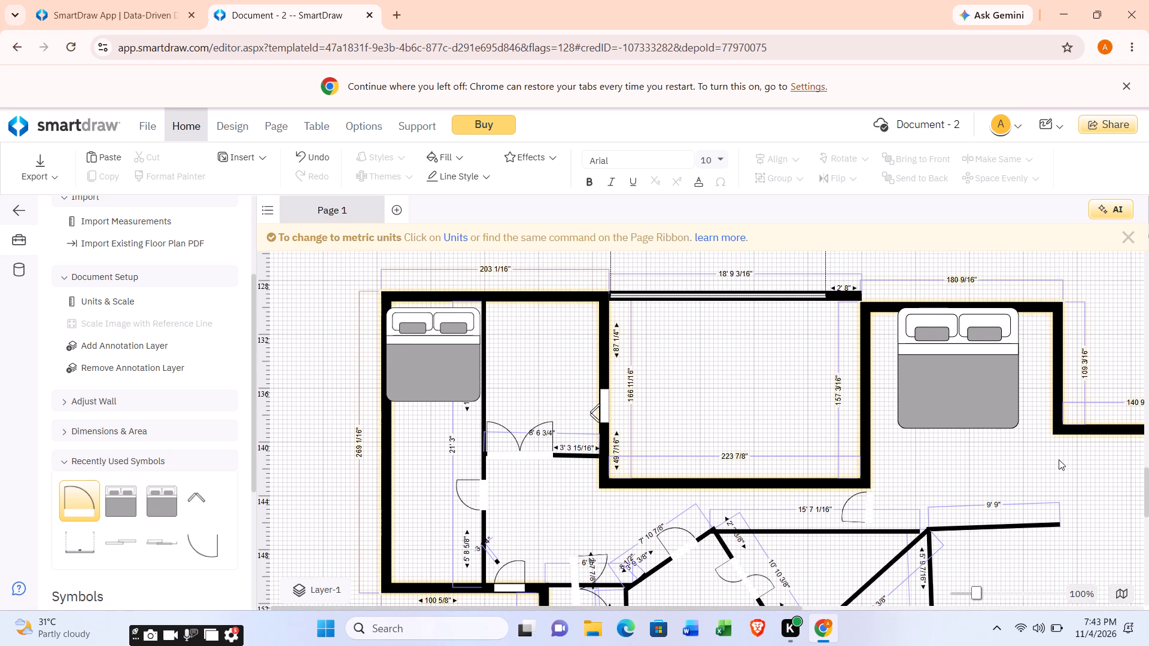
scroll(943, 342, left, 2)
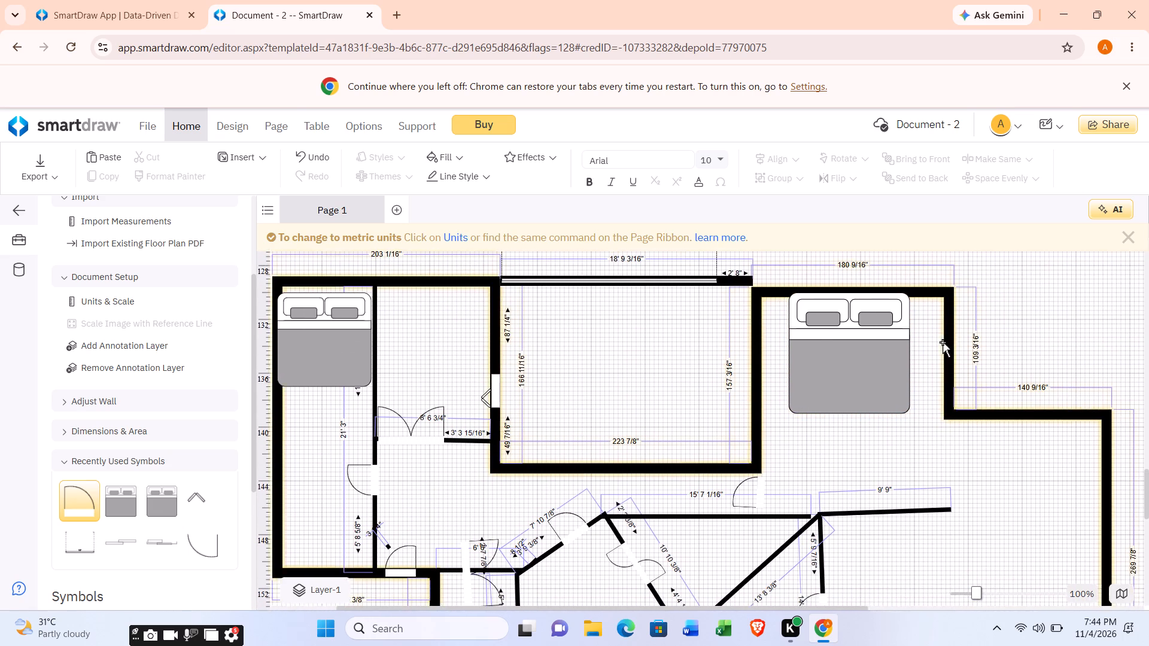
scroll(943, 342, left, 1)
scroll(943, 342, down, 1)
scroll(943, 342, up, 1)
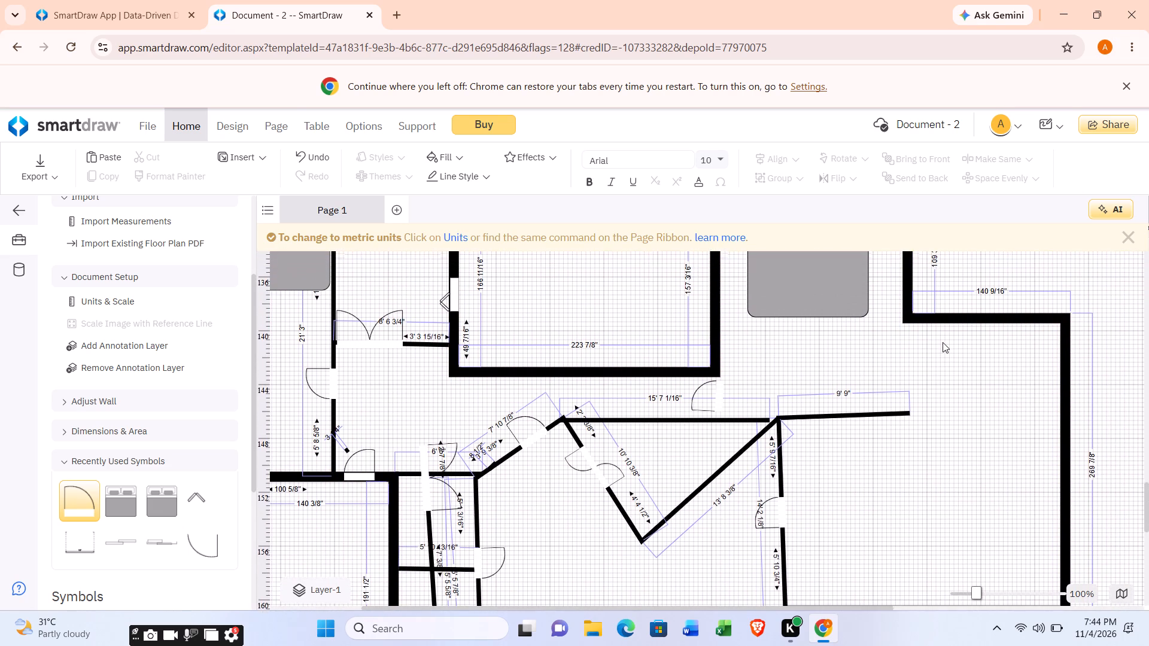
scroll(943, 342, up, 1)
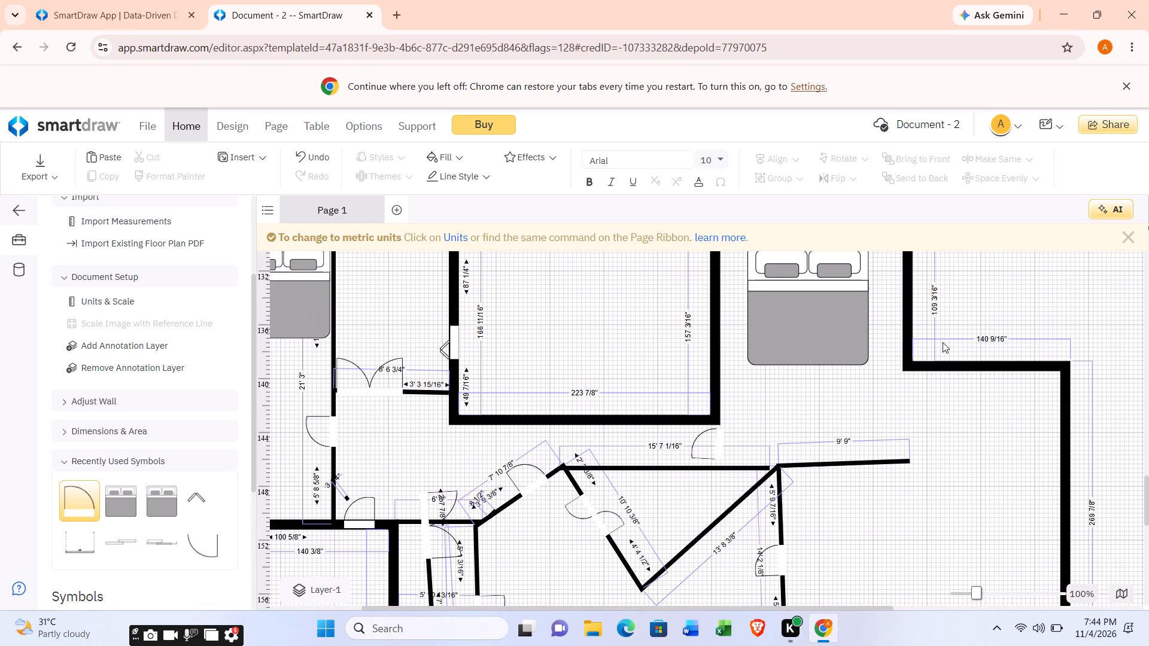
scroll(911, 372, down, 1)
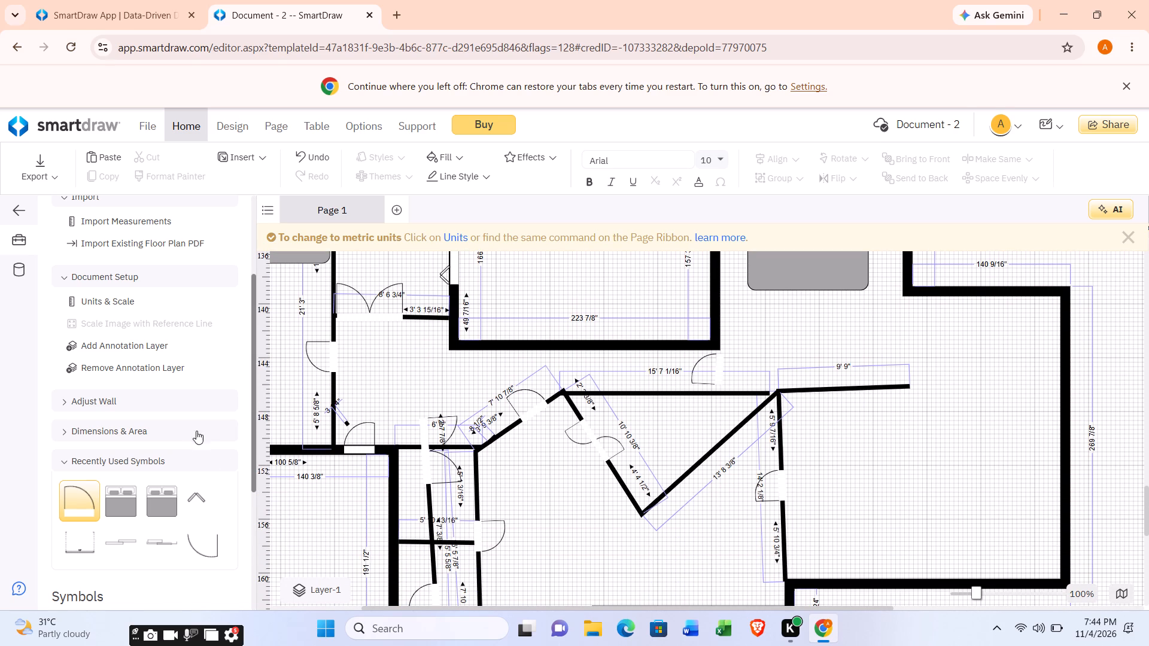
Extend the 9' 9" interior wall across to the east exterior wall with a new segment about 11' 5 1/8" long.
scroll(124, 511, down, 1)
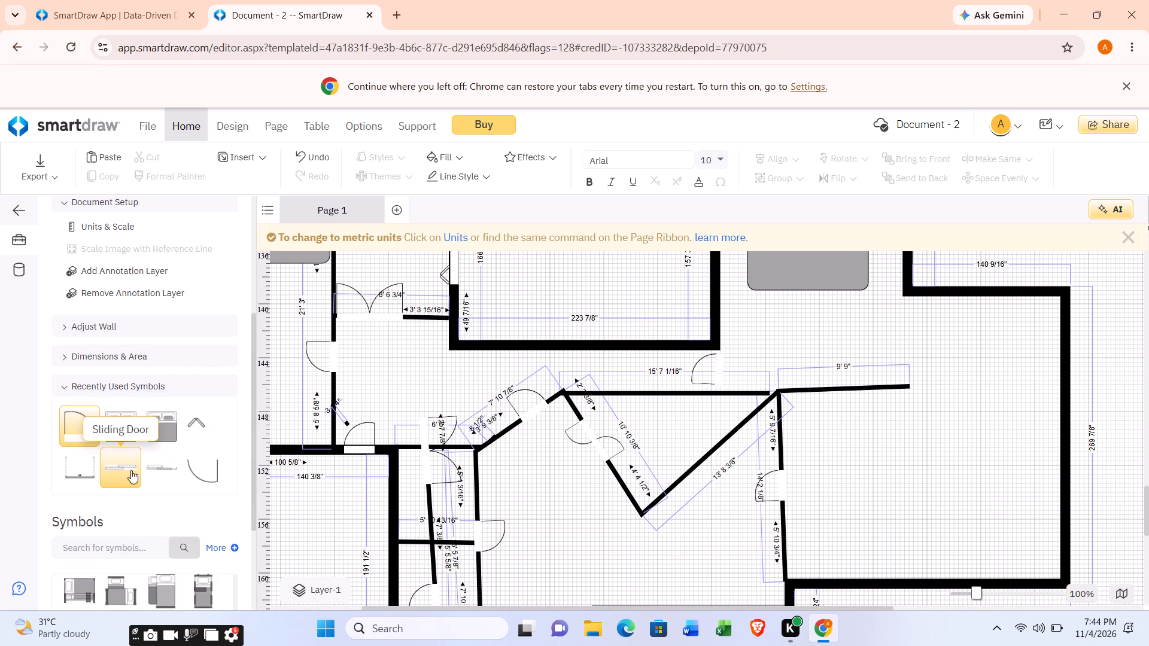
scroll(147, 468, down, 2)
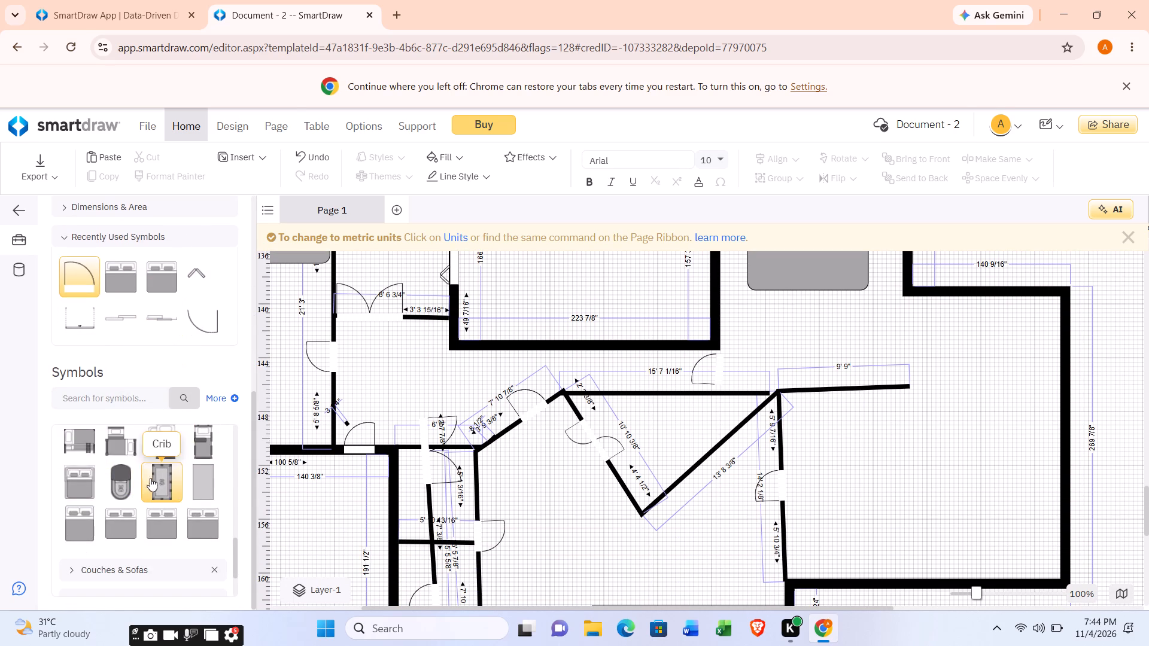
scroll(188, 452, down, 1)
scroll(308, 495, down, 2)
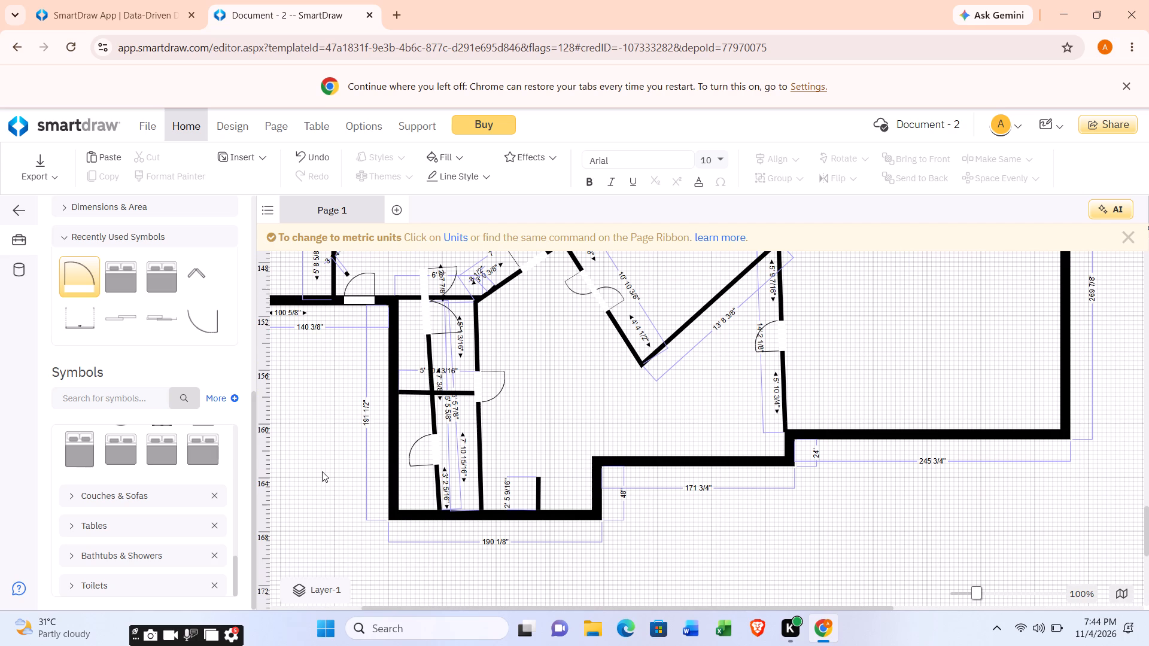
scroll(472, 452, up, 2)
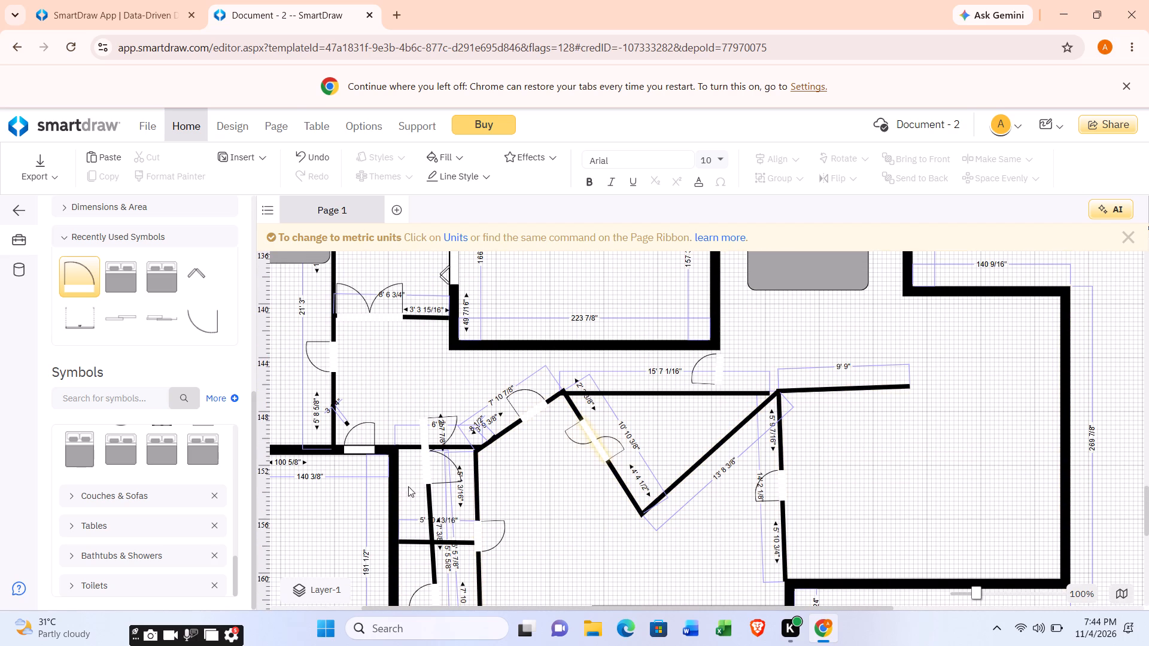
scroll(213, 325, up, 6)
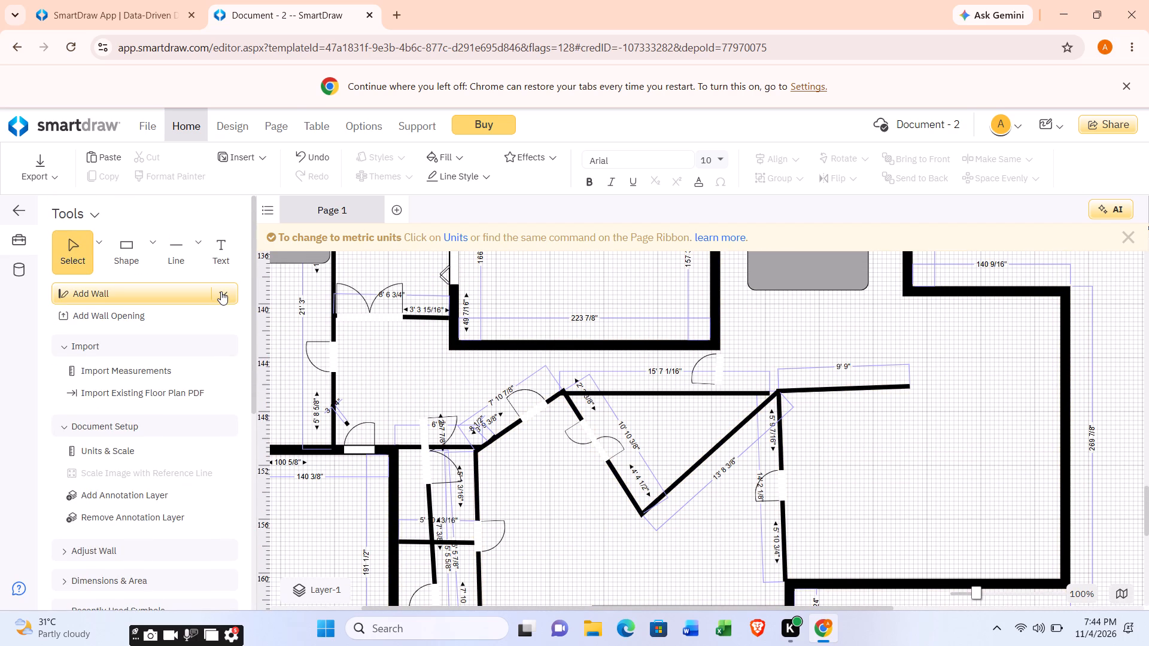
click(221, 291)
click(261, 323)
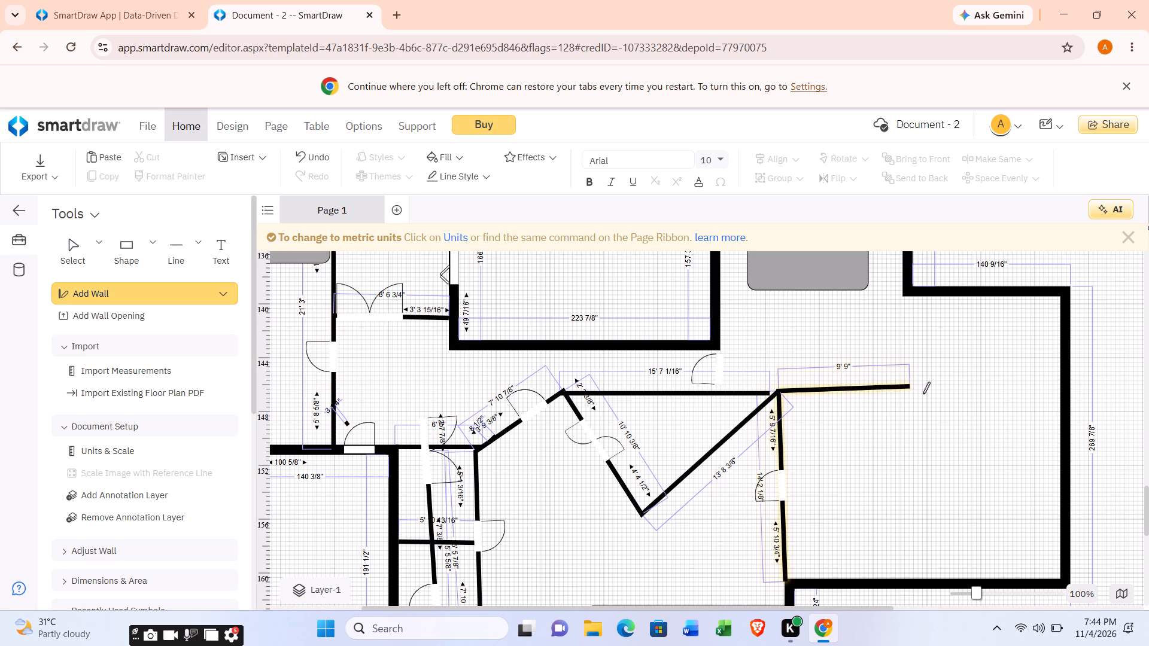
drag(908, 389, 913, 387)
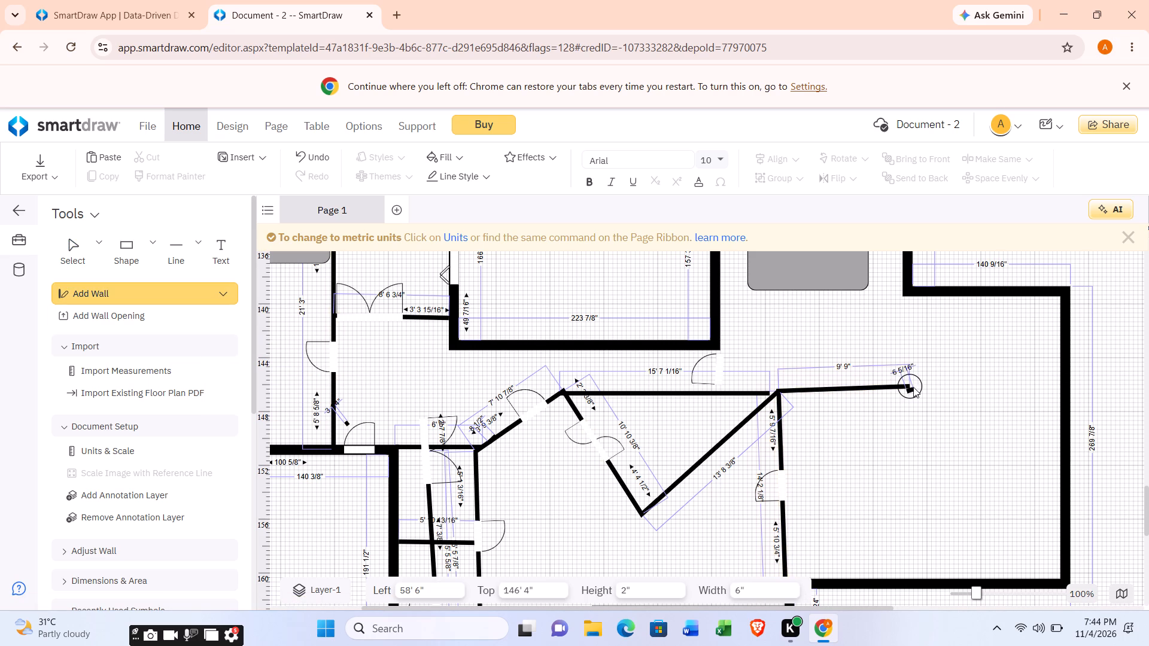
drag(913, 387, 1051, 380)
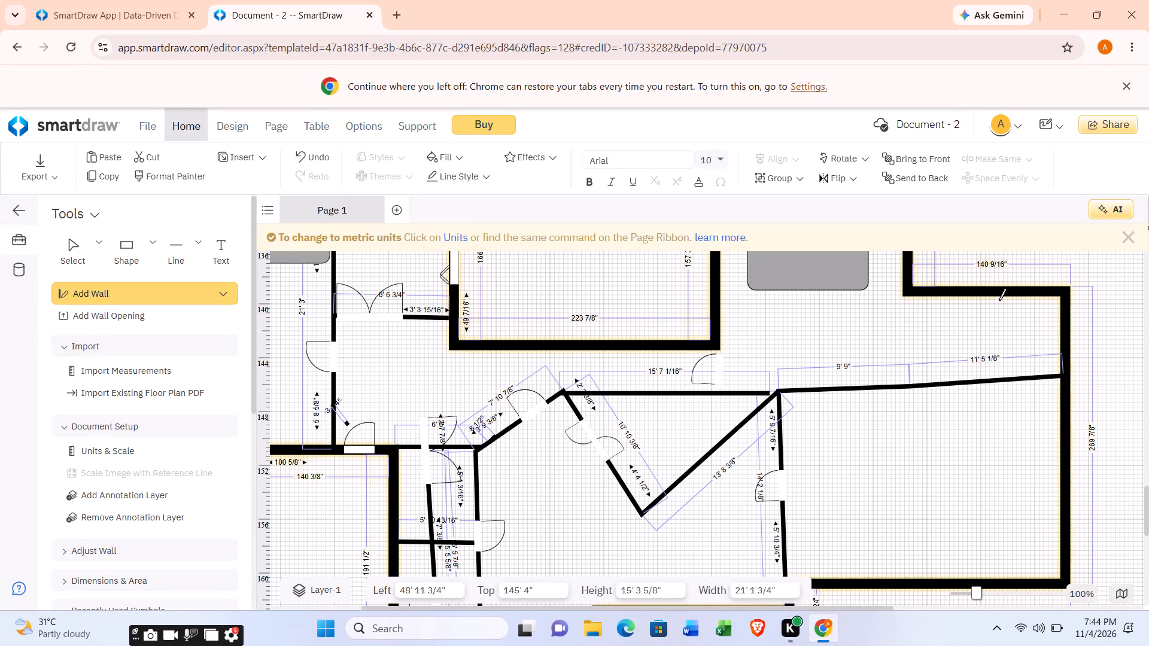
Draw an interior wall about 6' 3" long from the exterior wall above down to the new 11' 5 1/8" wall.
drag(996, 301, 1010, 349)
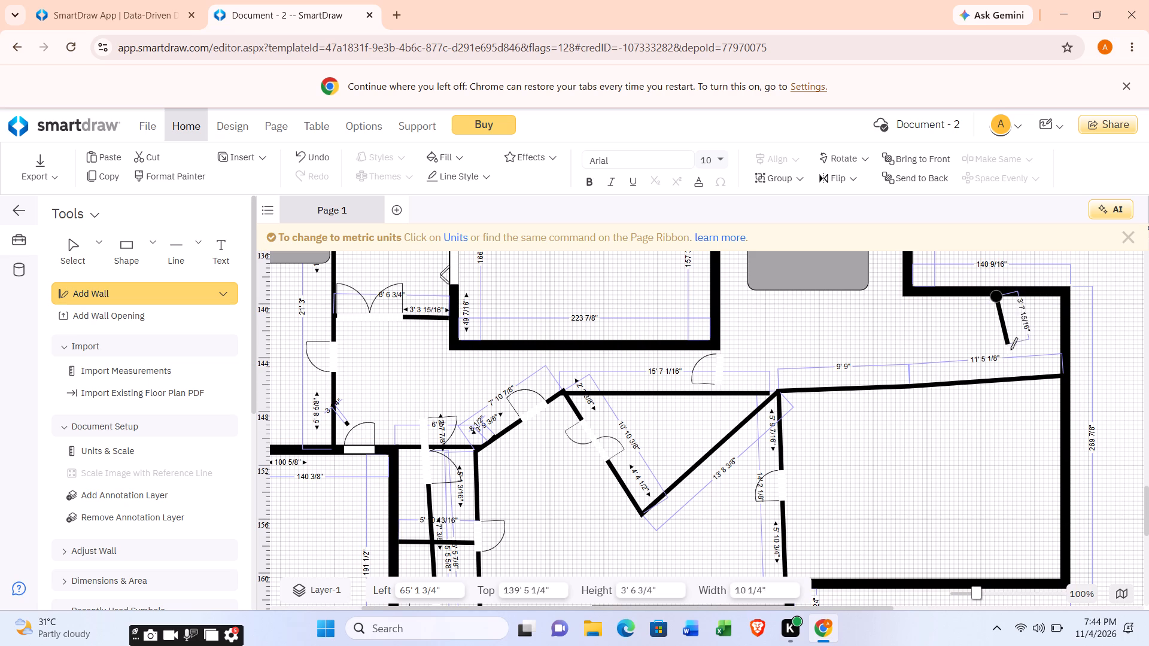
drag(1010, 349, 1010, 379)
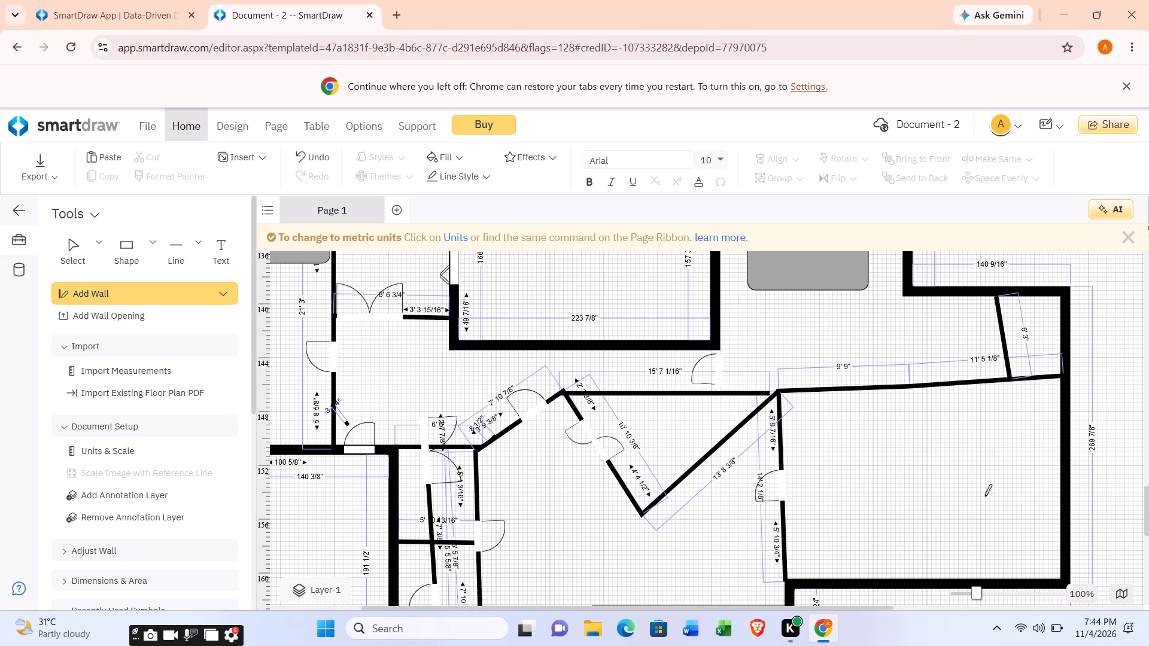
Partition the large room's southeast corner with interior walls about 6' 11 1/8" vertical and 6' 3/4" horizontal, reaching toward the exterior walls.
drag(978, 485, 977, 562)
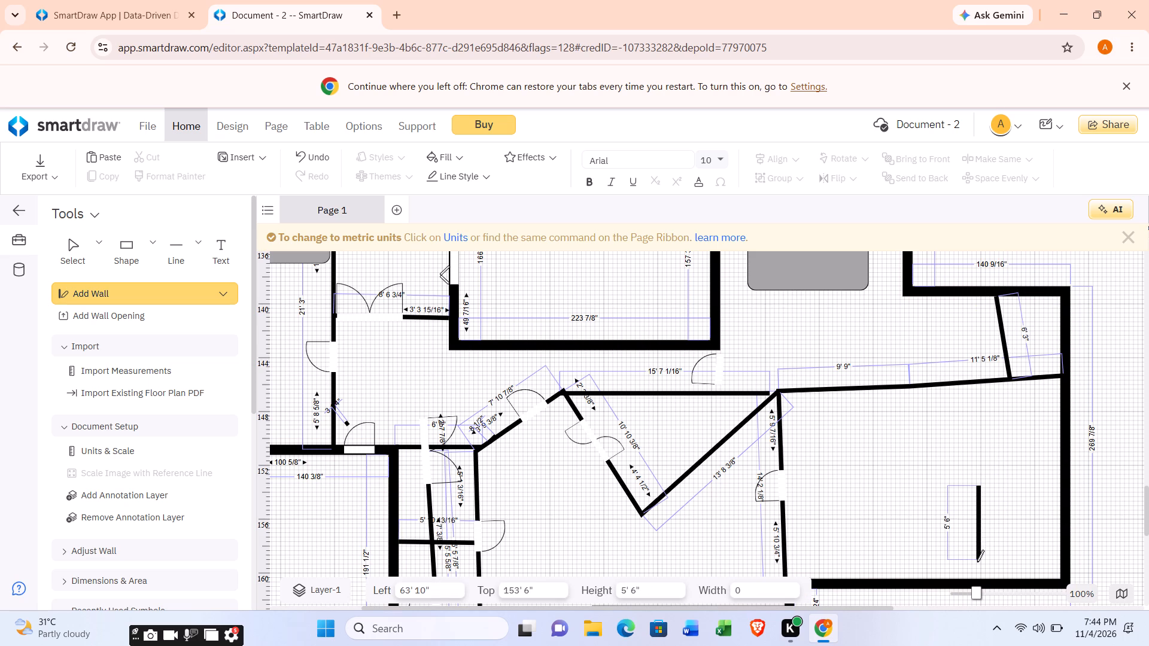
drag(977, 562, 978, 574)
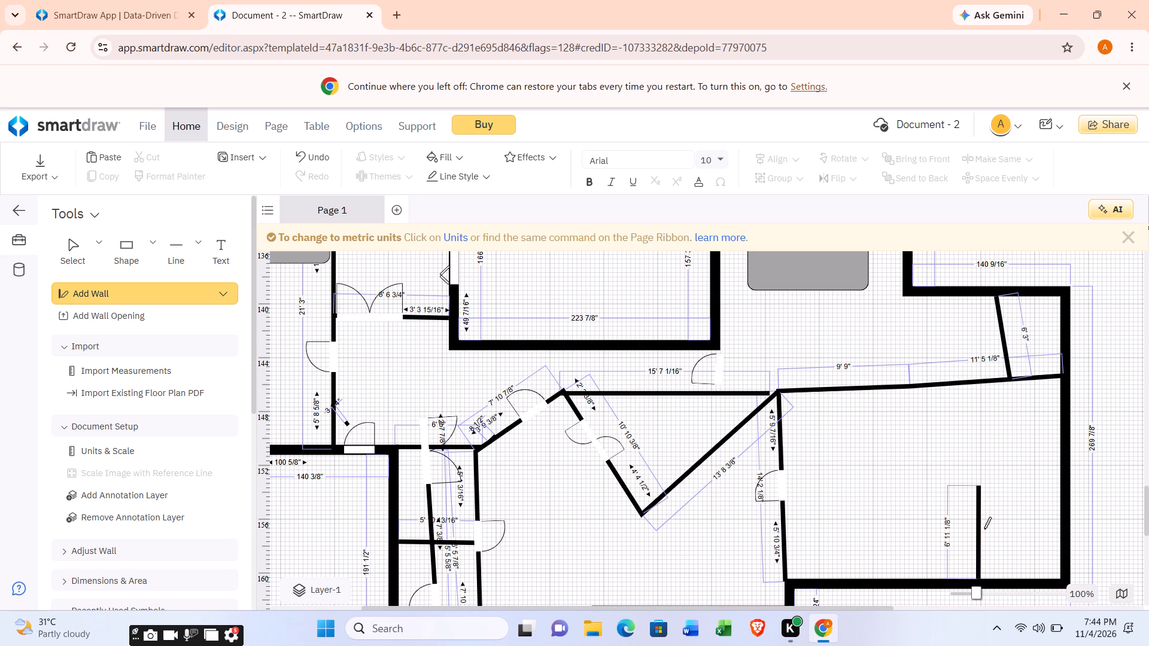
drag(980, 531, 974, 537)
drag(977, 535, 1045, 538)
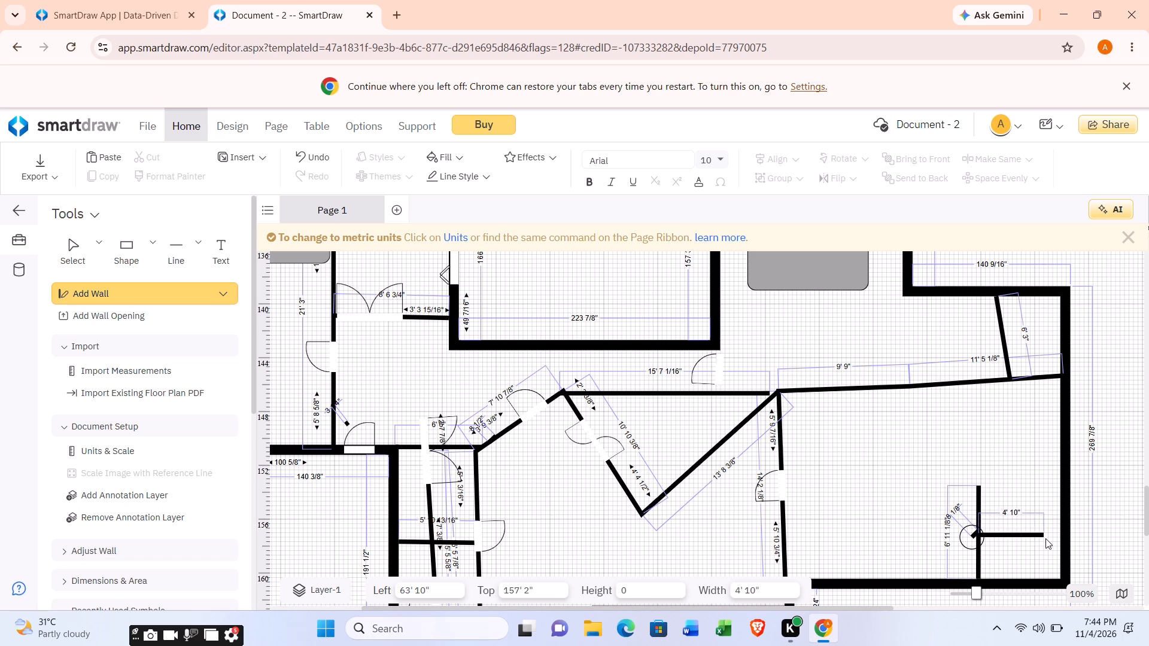
drag(1045, 538, 1059, 535)
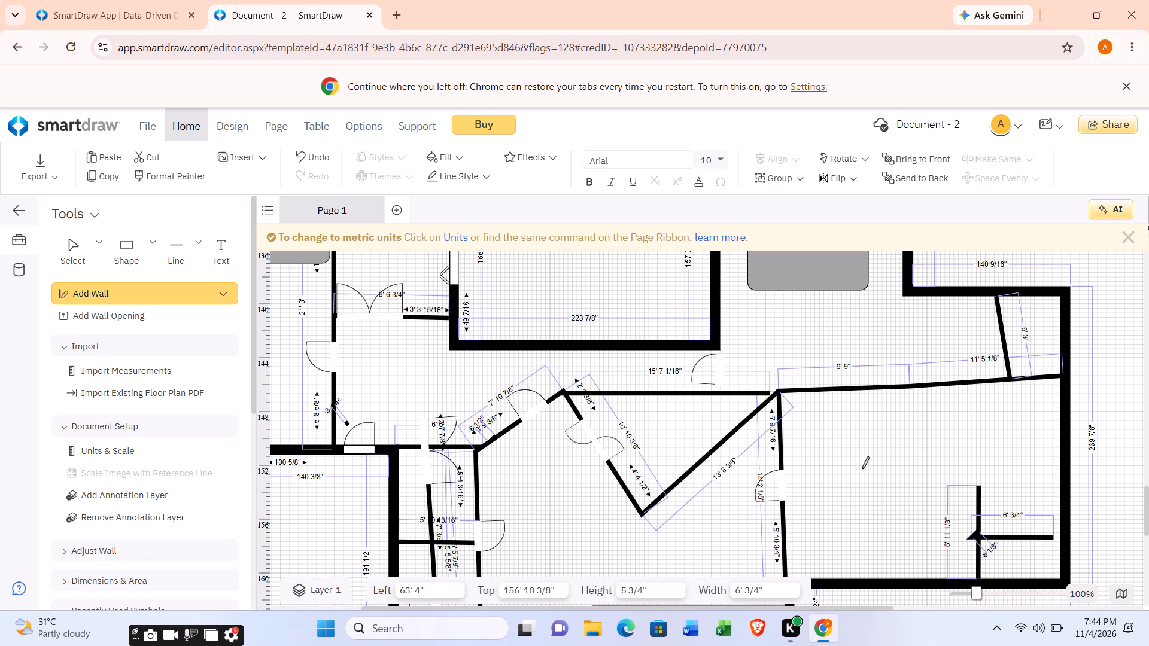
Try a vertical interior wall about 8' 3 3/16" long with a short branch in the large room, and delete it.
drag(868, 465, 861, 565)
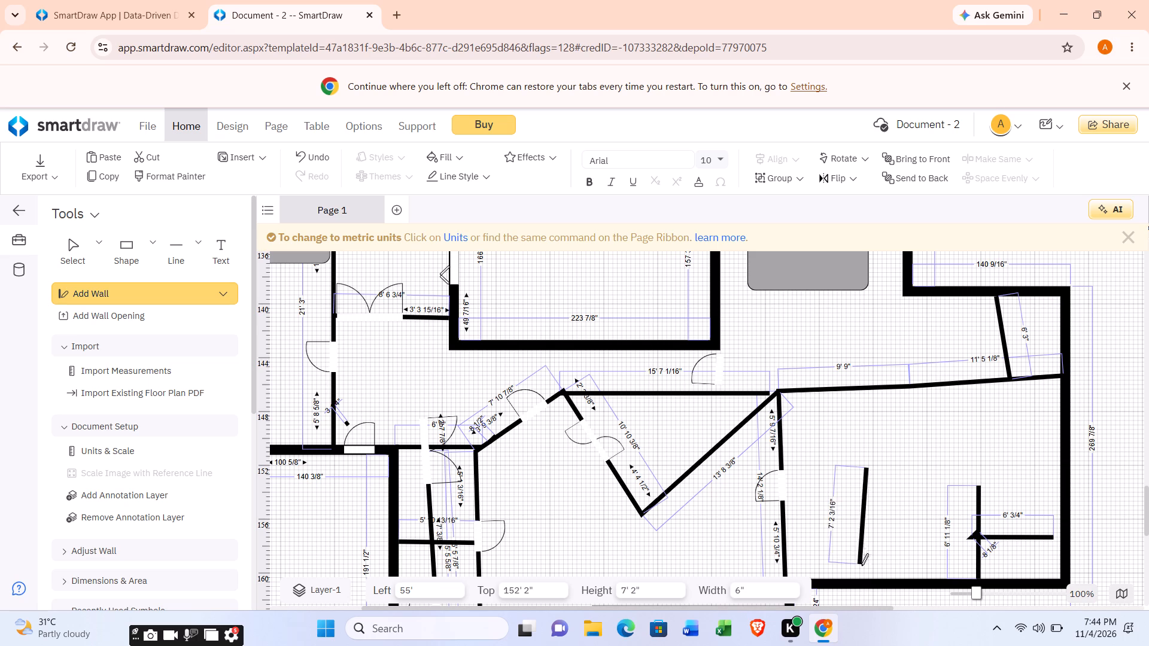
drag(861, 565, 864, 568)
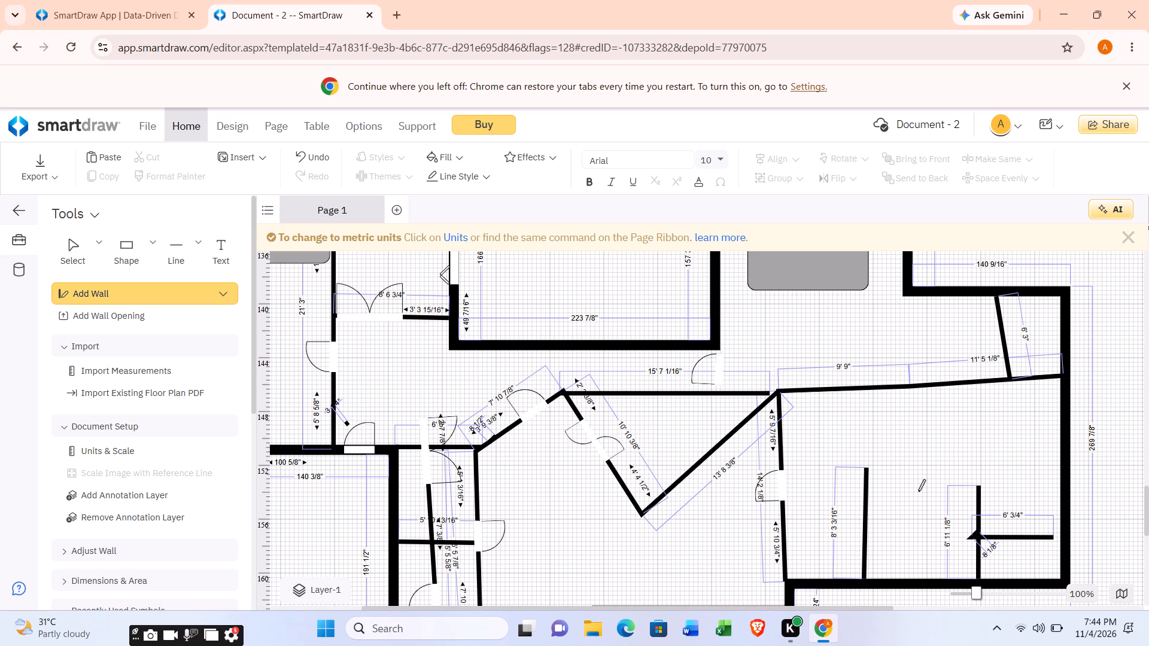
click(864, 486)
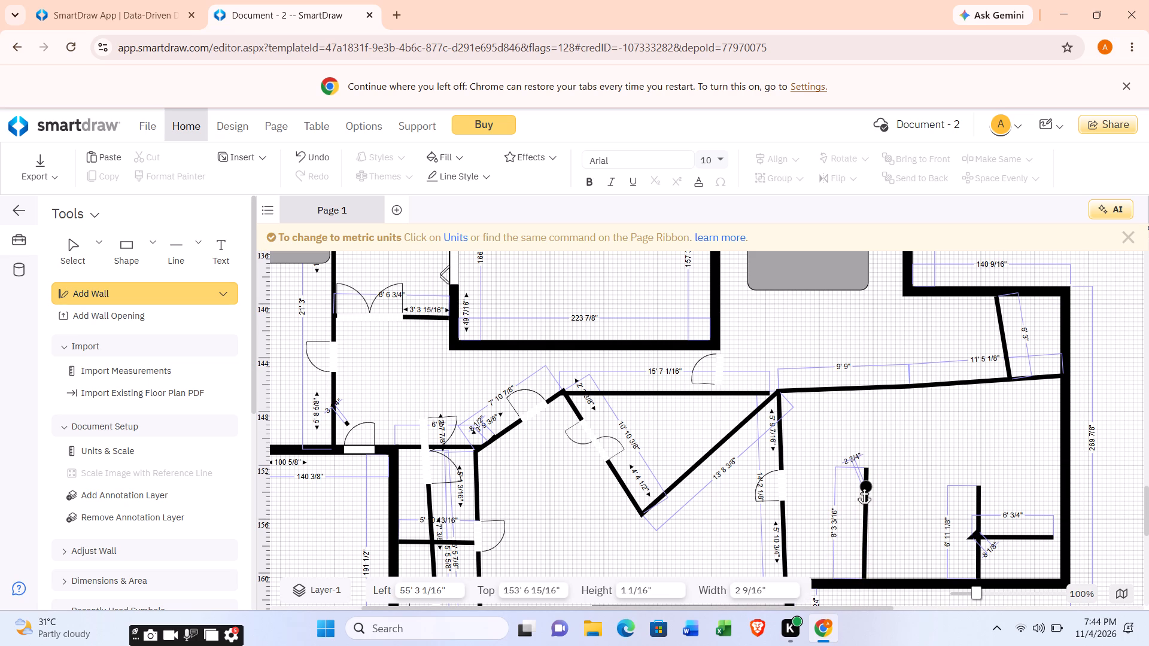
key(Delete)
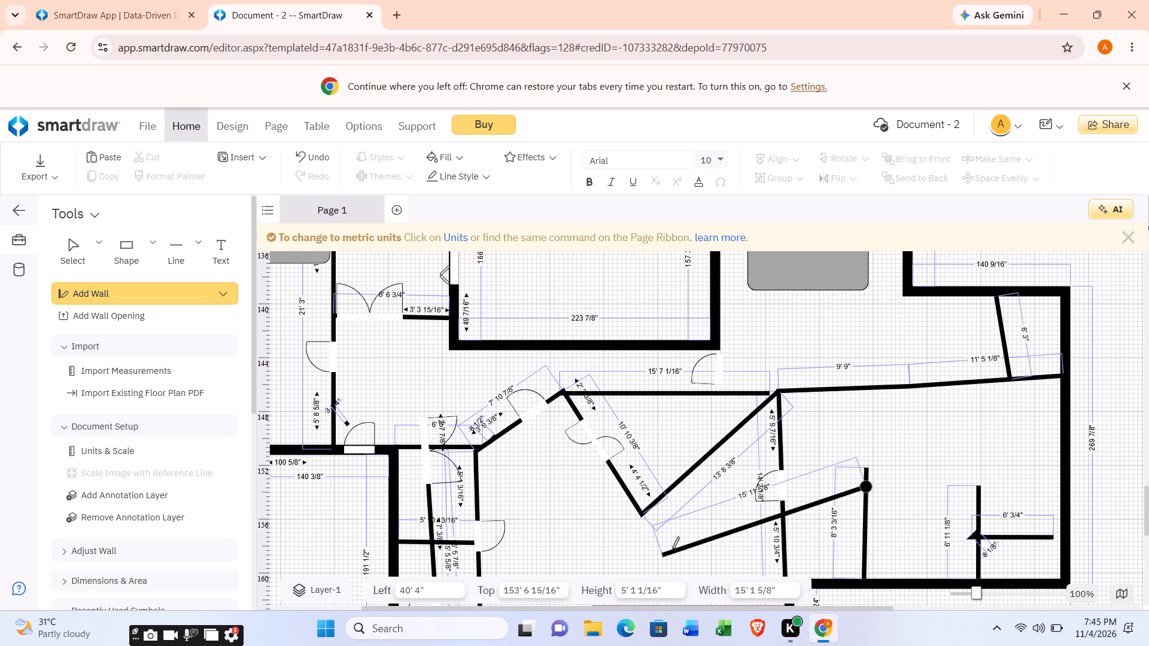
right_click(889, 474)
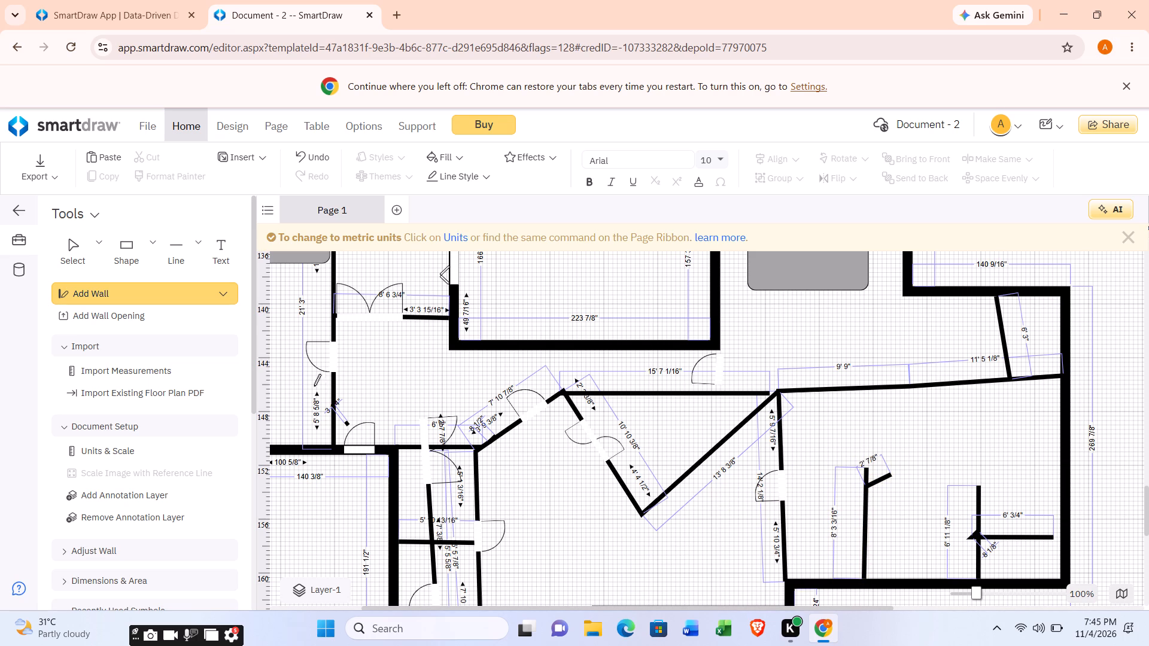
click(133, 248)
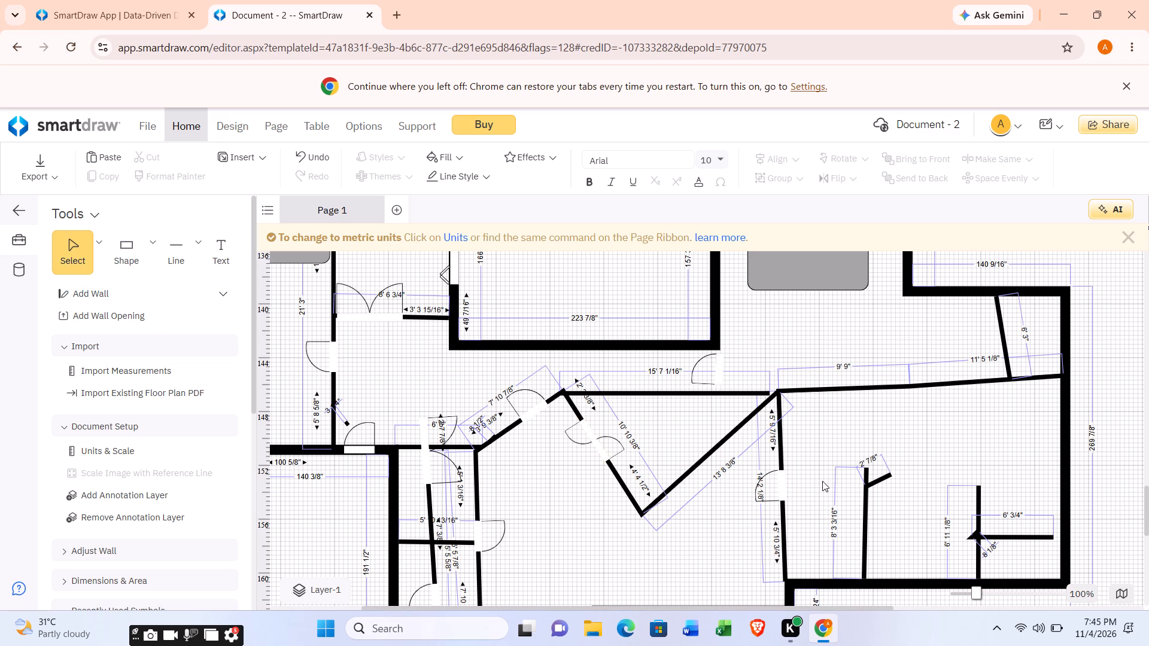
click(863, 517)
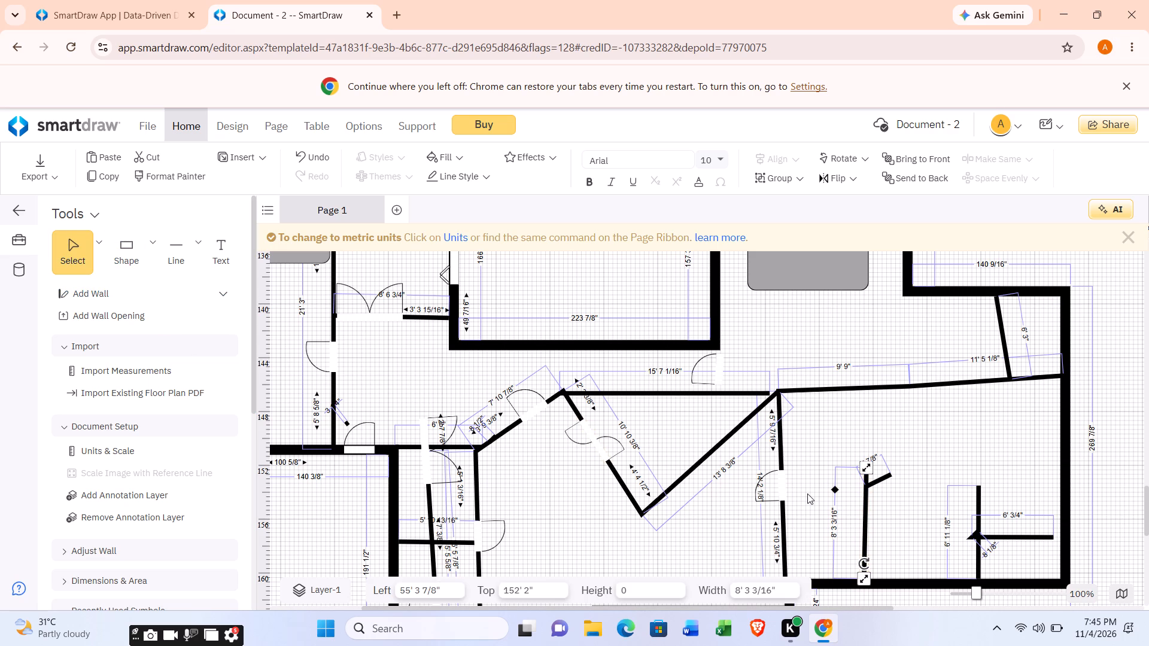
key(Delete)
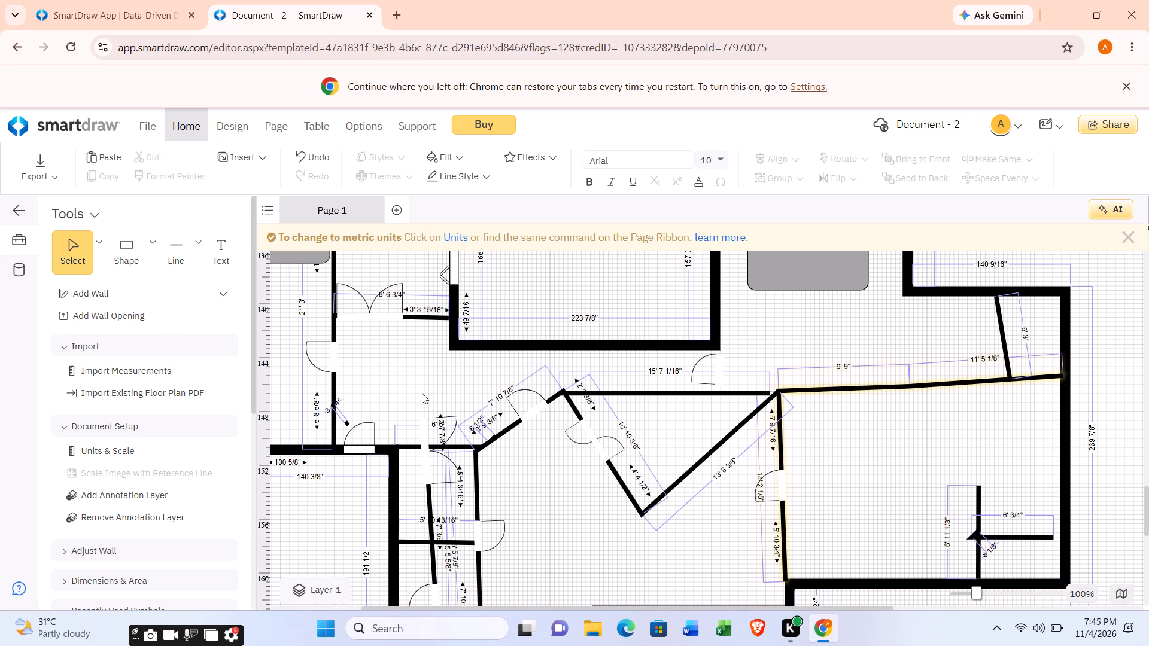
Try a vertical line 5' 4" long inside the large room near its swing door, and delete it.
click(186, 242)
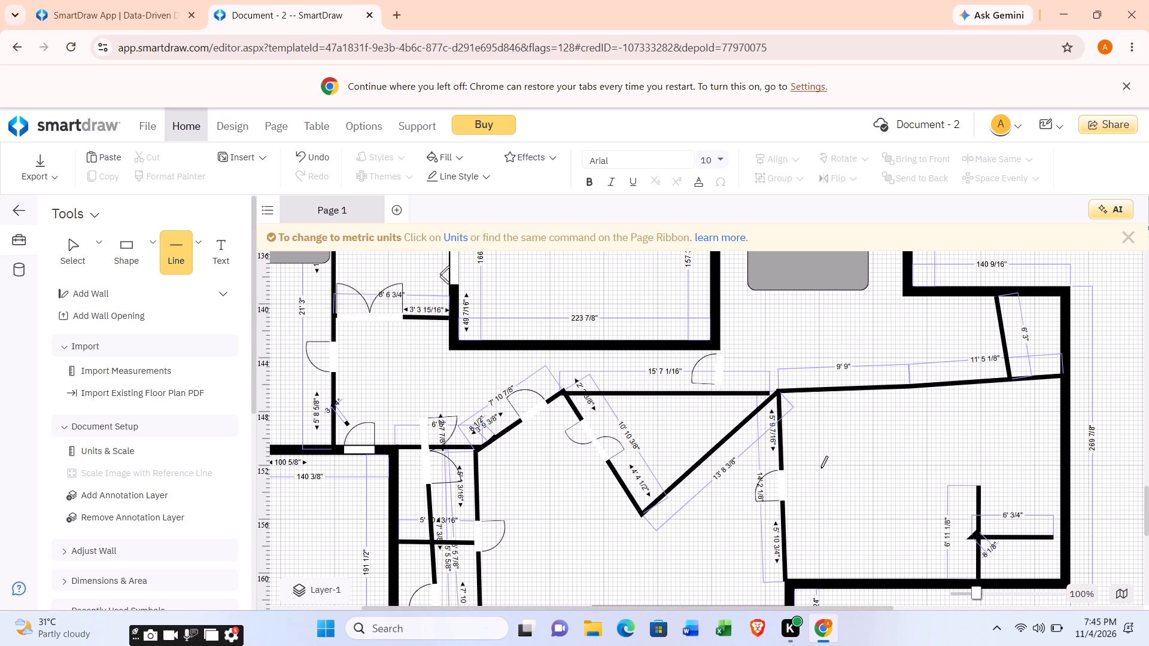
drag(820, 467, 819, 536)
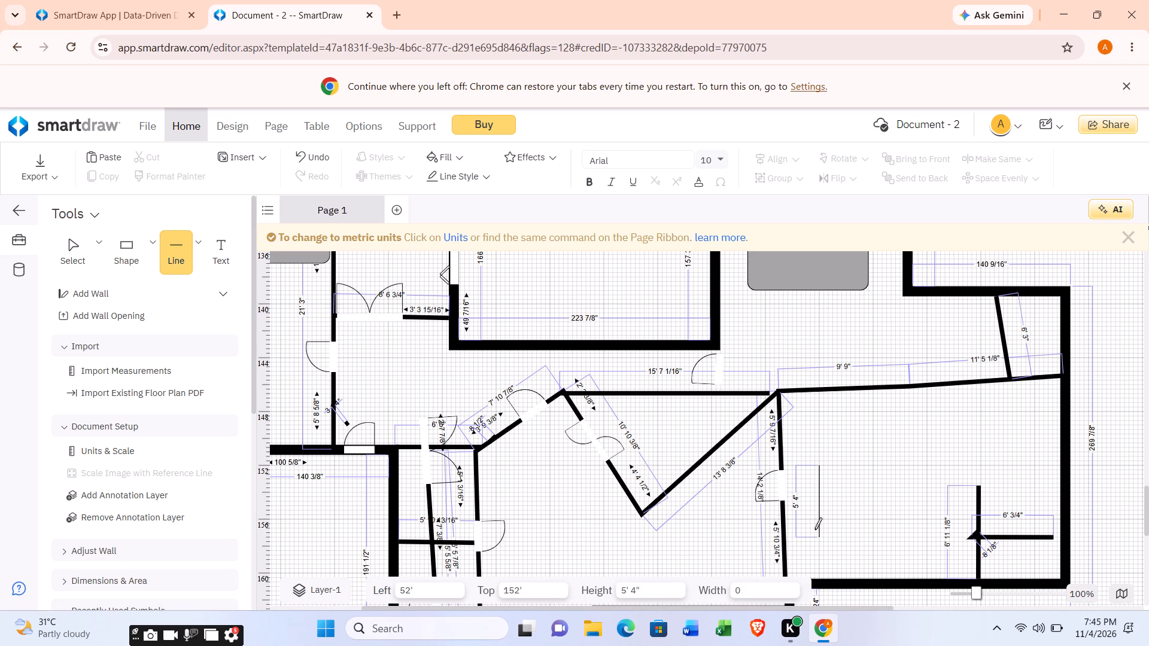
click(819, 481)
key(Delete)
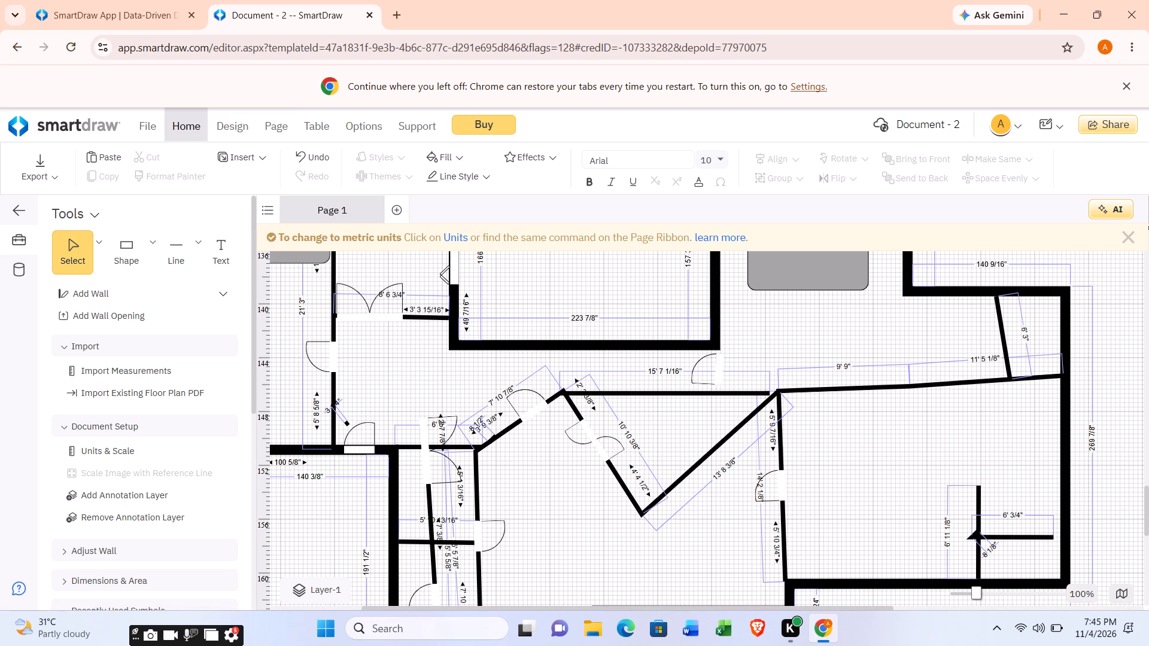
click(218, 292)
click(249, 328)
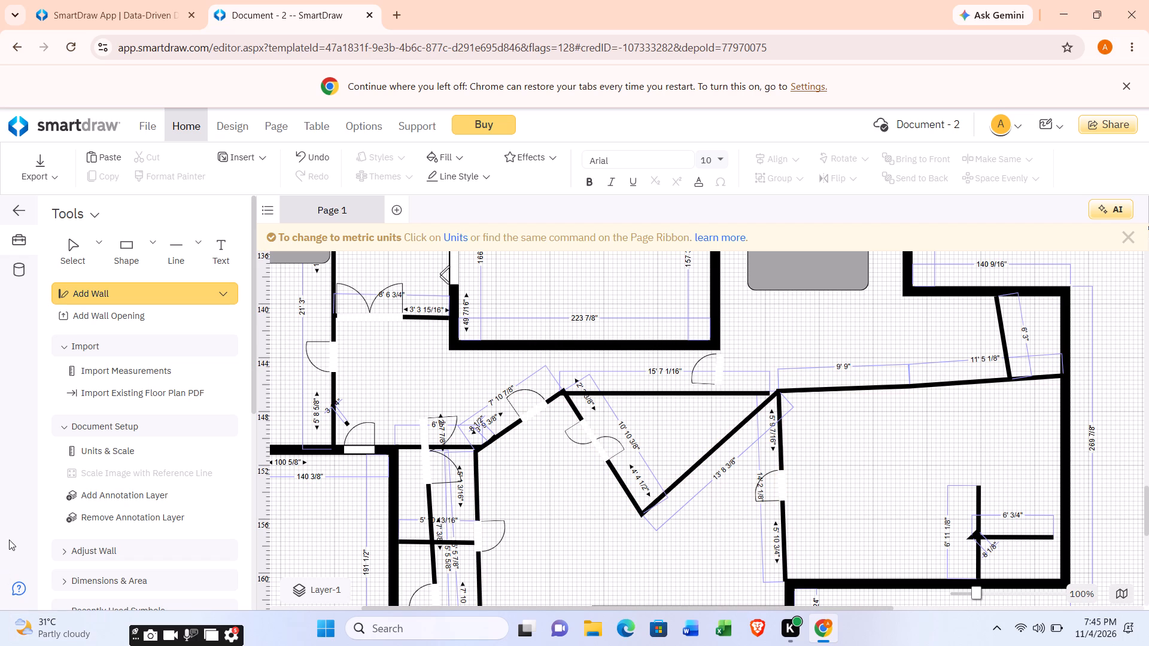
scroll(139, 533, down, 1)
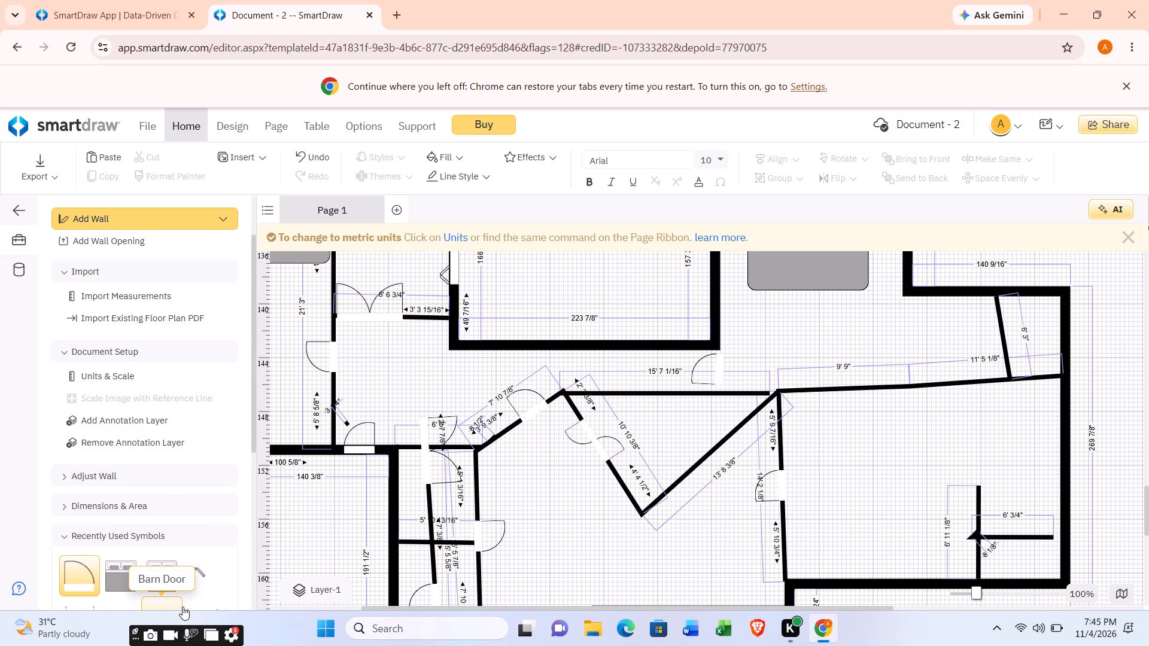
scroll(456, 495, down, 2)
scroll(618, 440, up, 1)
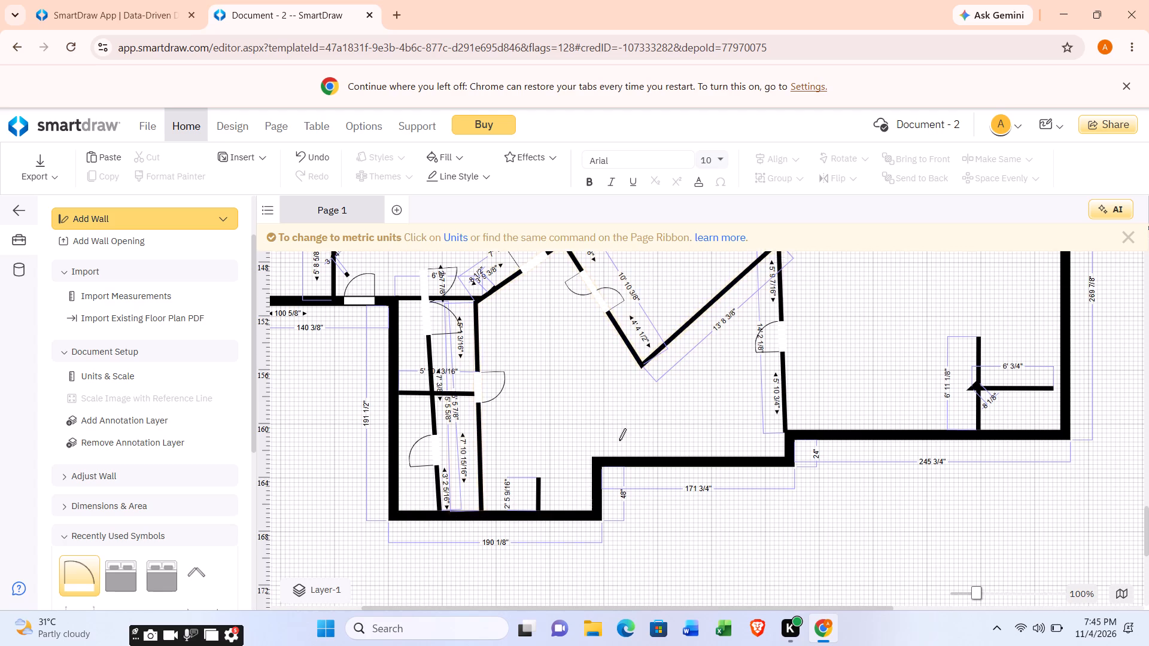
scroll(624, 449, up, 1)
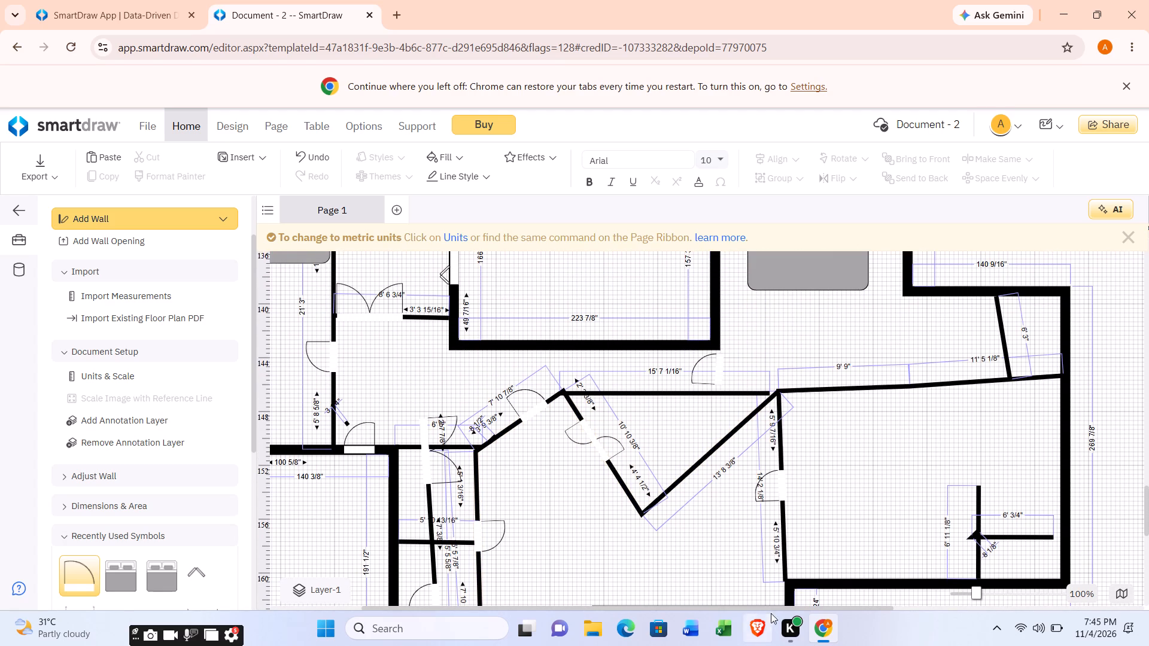